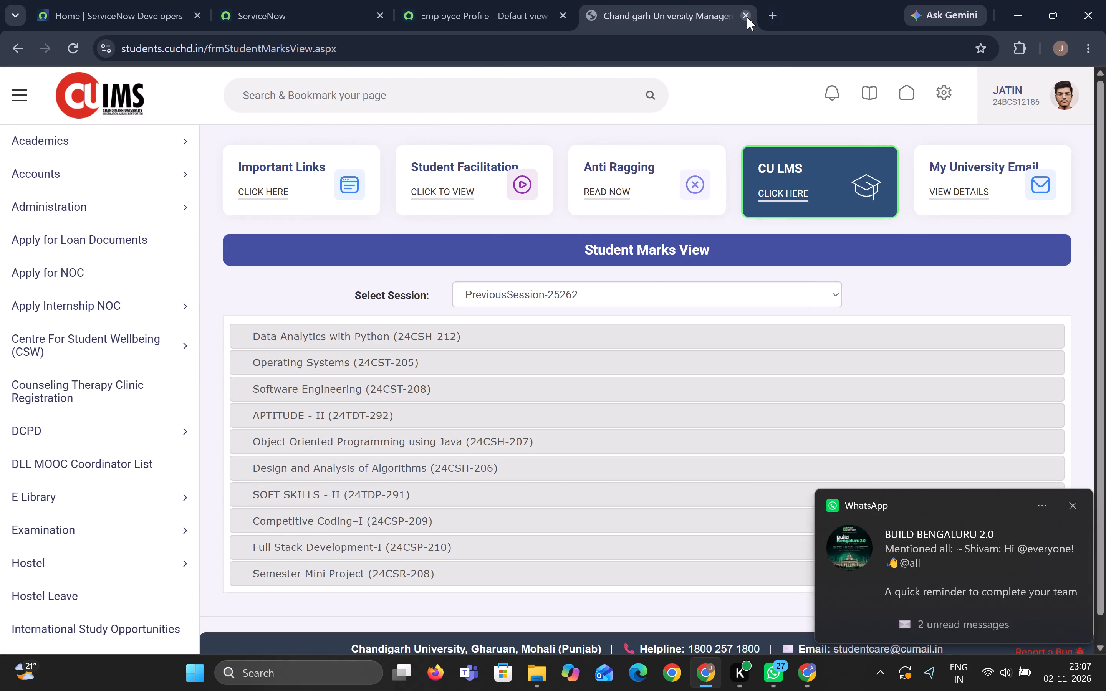
Close the university's Student Marks View page.
{"action": "left_click", "coordinate": [747, 17]}
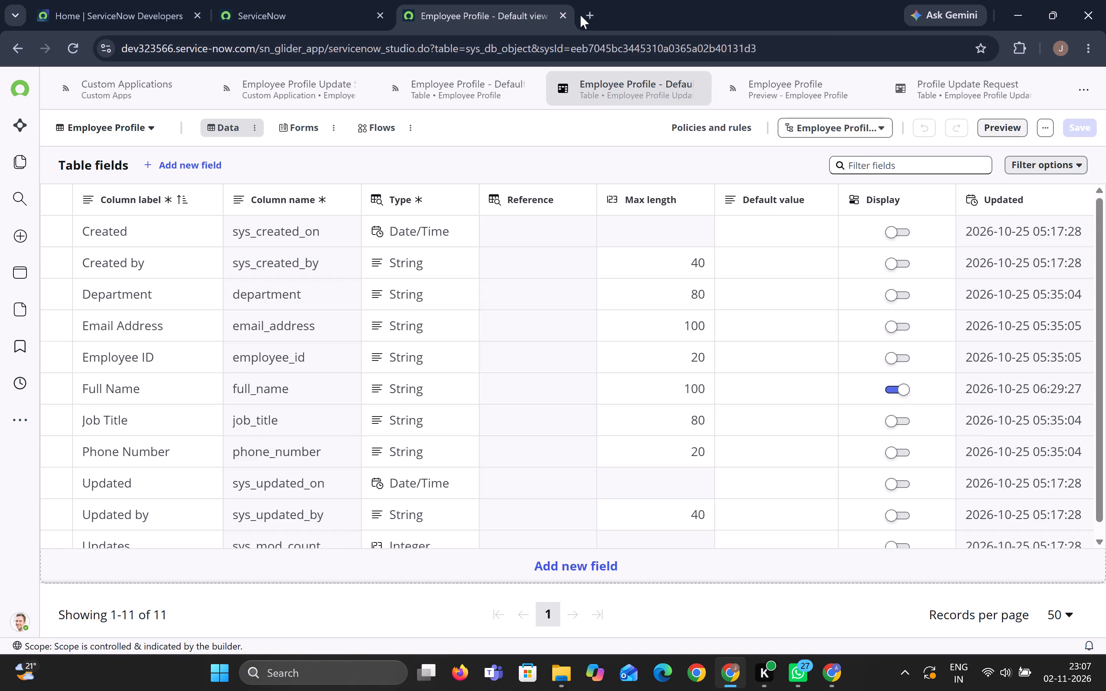
Open YouTube Music in a new browser tab and play the song Barsaat from Listen again.
{"action": "left_click", "coordinate": [590, 17]}
{"action": "type", "text": "mu"}
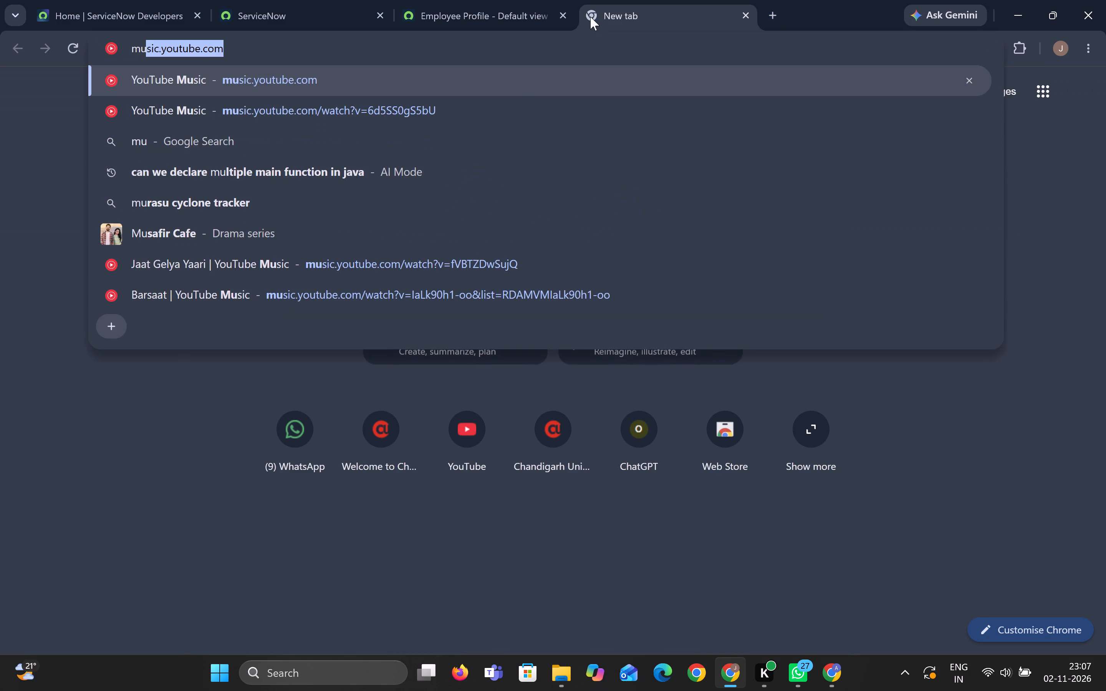
{"action": "key", "text": "s"}
{"action": "key", "text": "Return"}
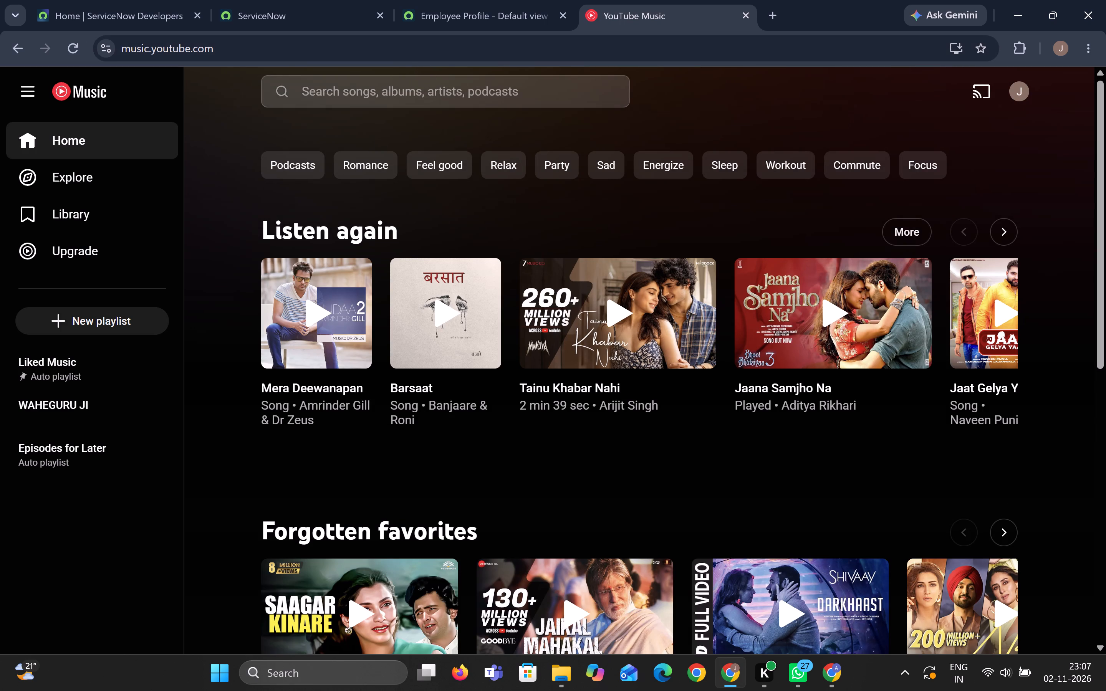
{"action": "left_click", "coordinate": [438, 311]}
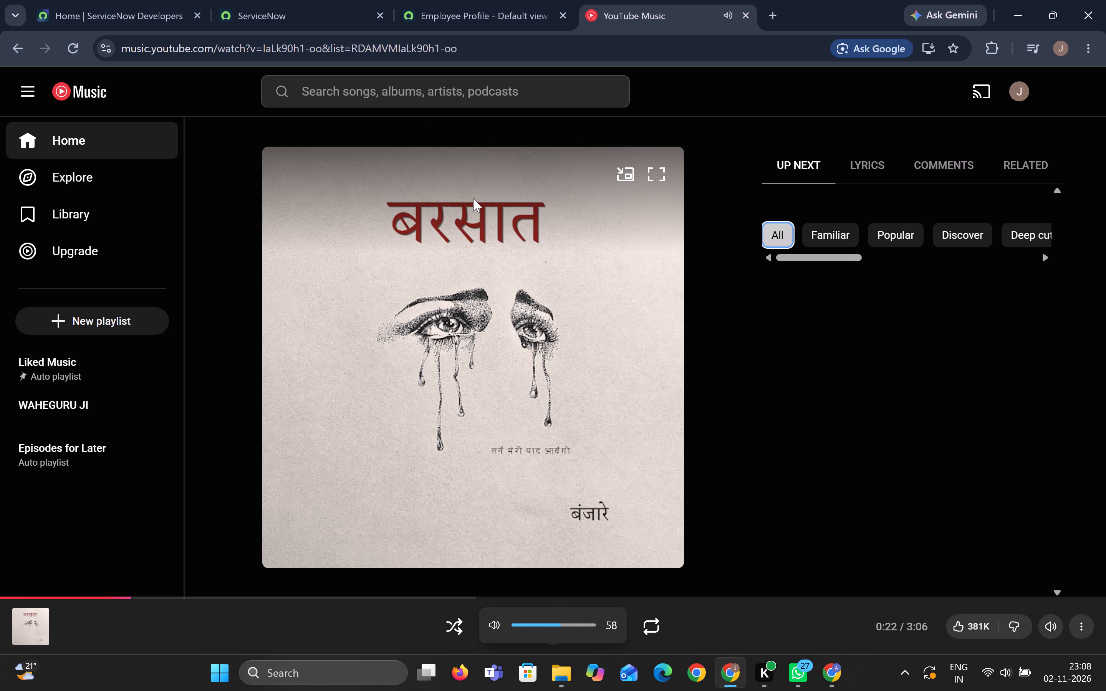
Return to ServiceNow Studio and check the Employee Profile record list preview, ending on the Employee Profile table fields.
{"action": "left_click", "coordinate": [440, 0]}
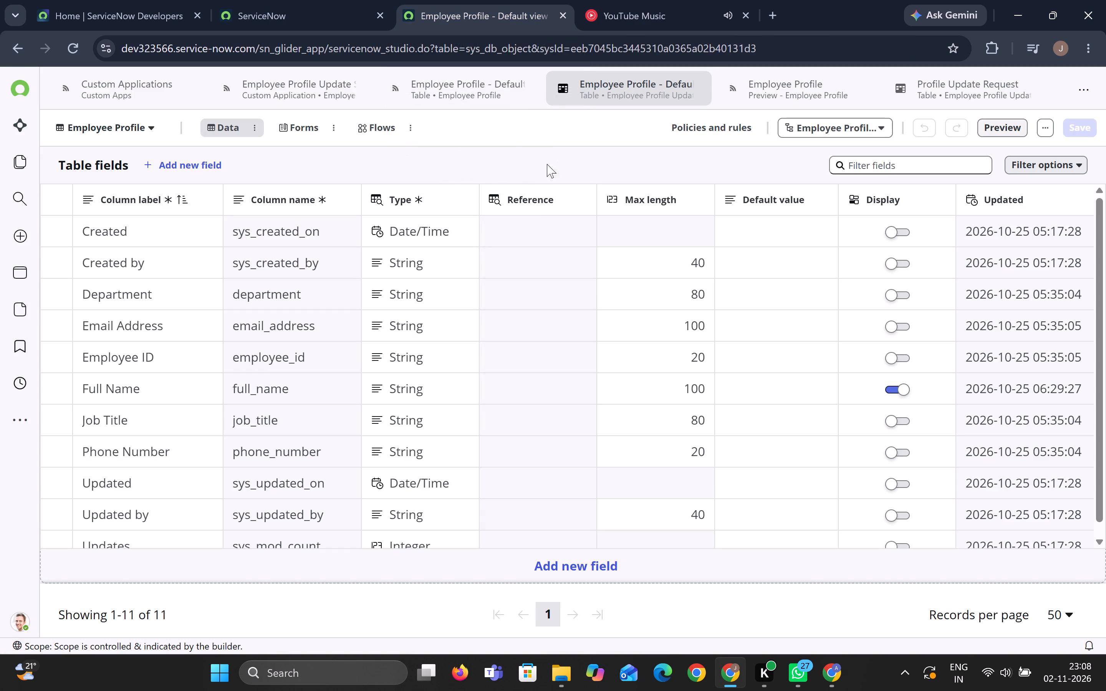
{"action": "left_click", "coordinate": [781, 85]}
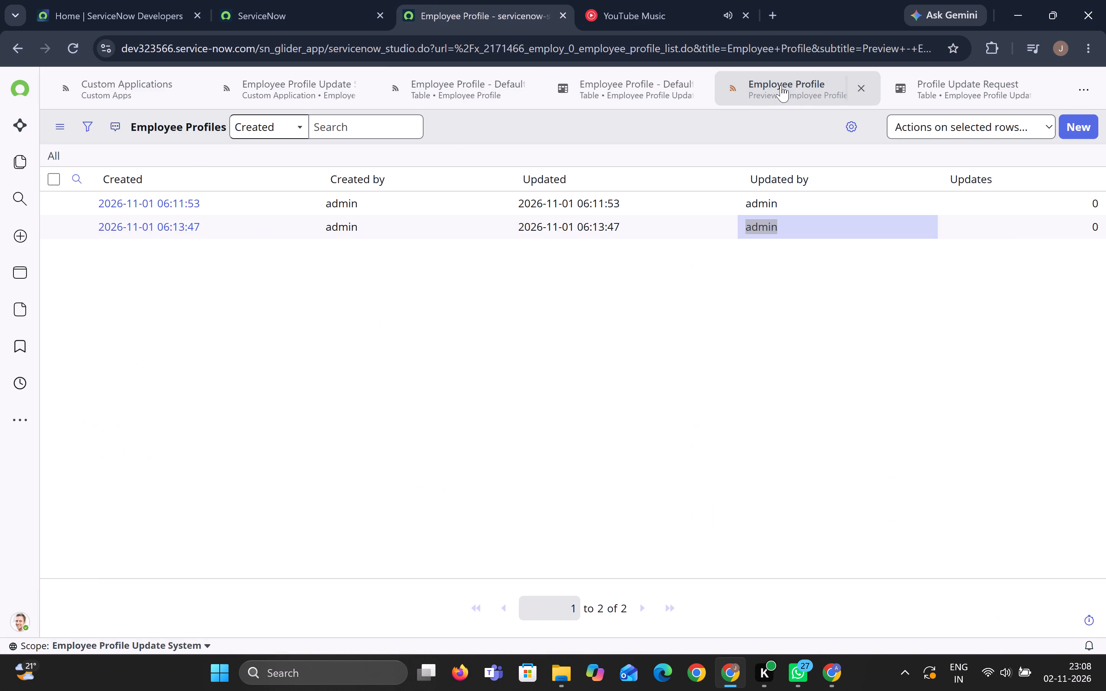
{"action": "left_click", "coordinate": [638, 83]}
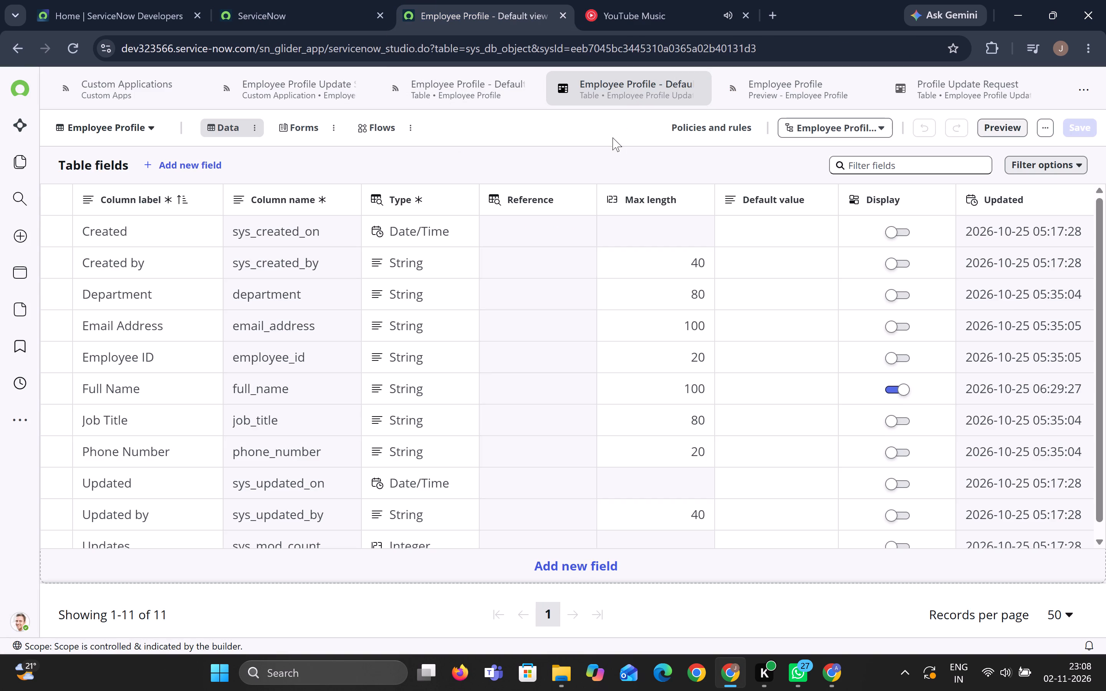
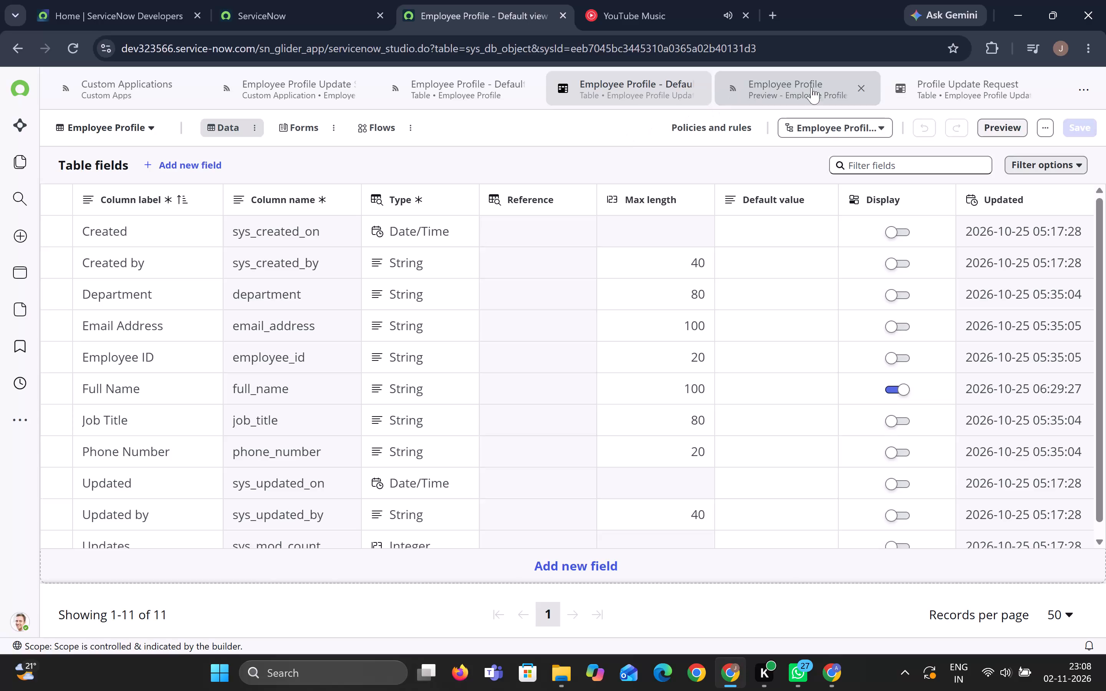
Examine the Profile Update Request table's fields and its record list preview, ending on the table fields.
{"action": "left_click", "coordinate": [944, 87]}
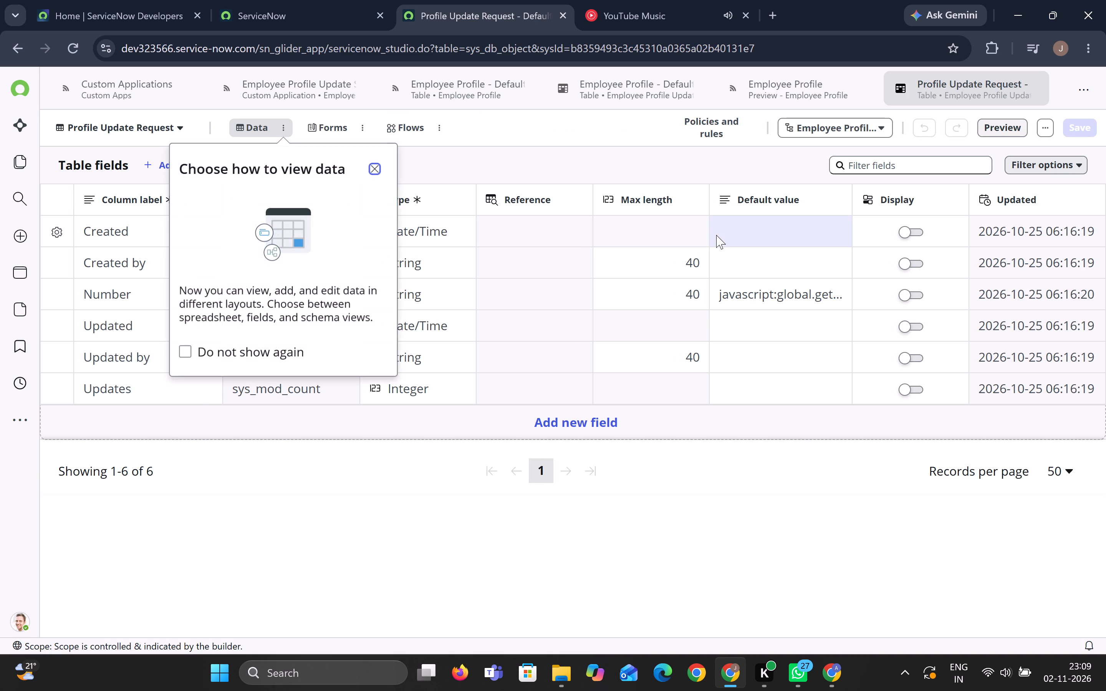
{"action": "left_click", "coordinate": [377, 171]}
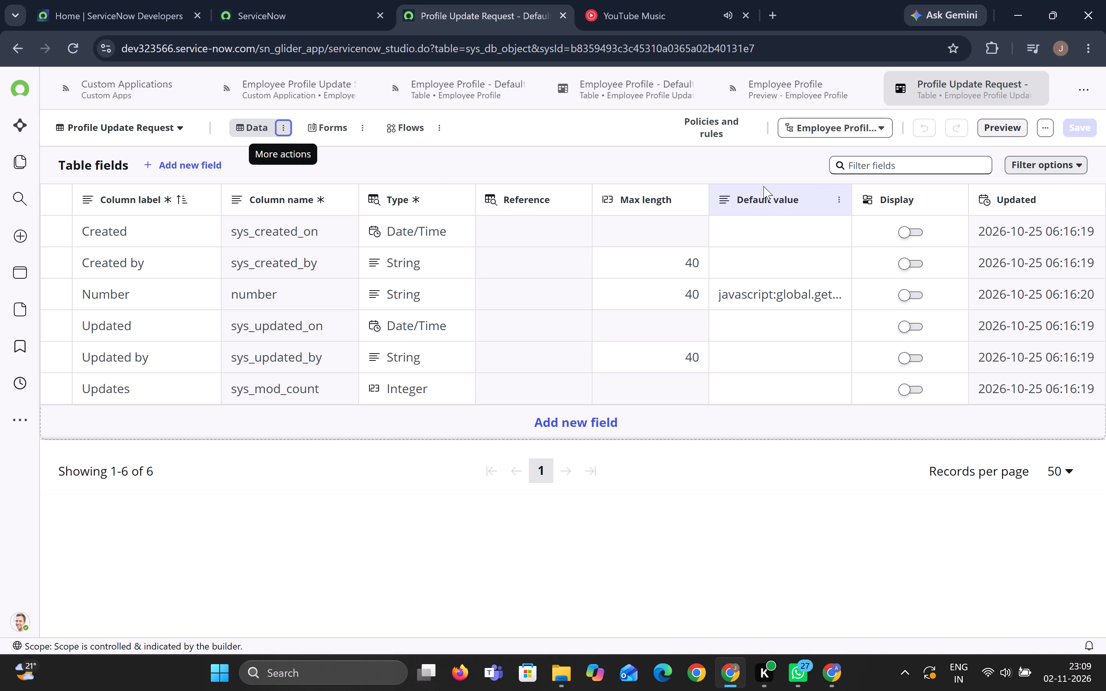
{"action": "scroll", "coordinate": [701, 258], "scroll_direction": "down", "scroll_amount": 2}
{"action": "scroll", "coordinate": [701, 258], "scroll_direction": "up", "scroll_amount": 2}
{"action": "left_click", "coordinate": [997, 131]}
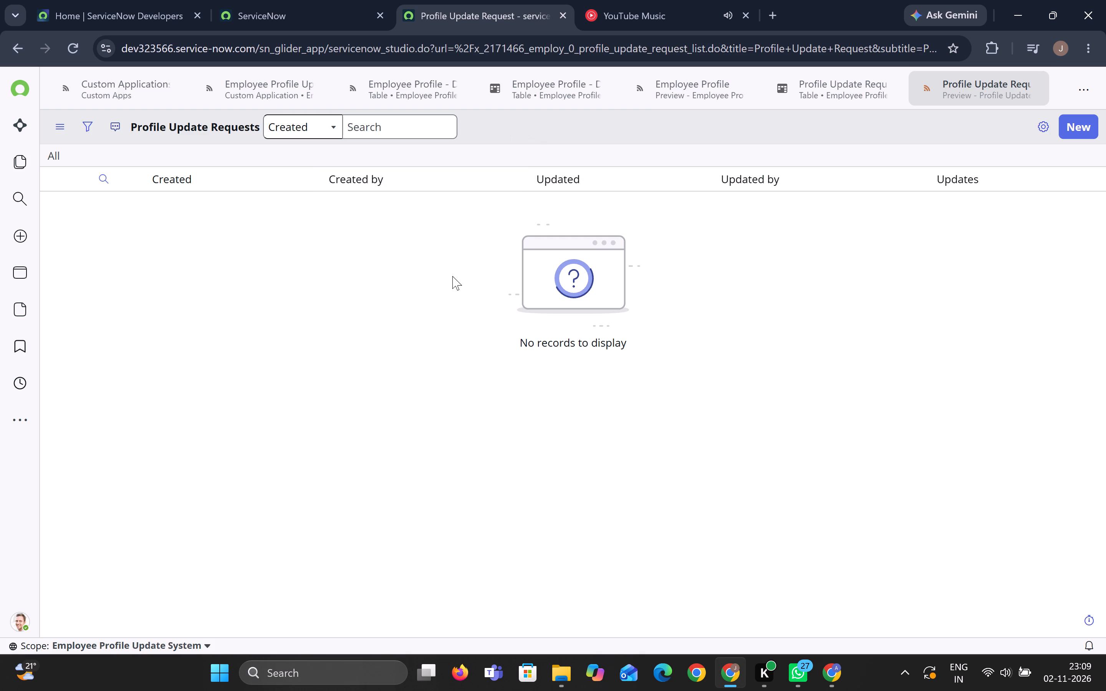
{"action": "left_click", "coordinate": [806, 96]}
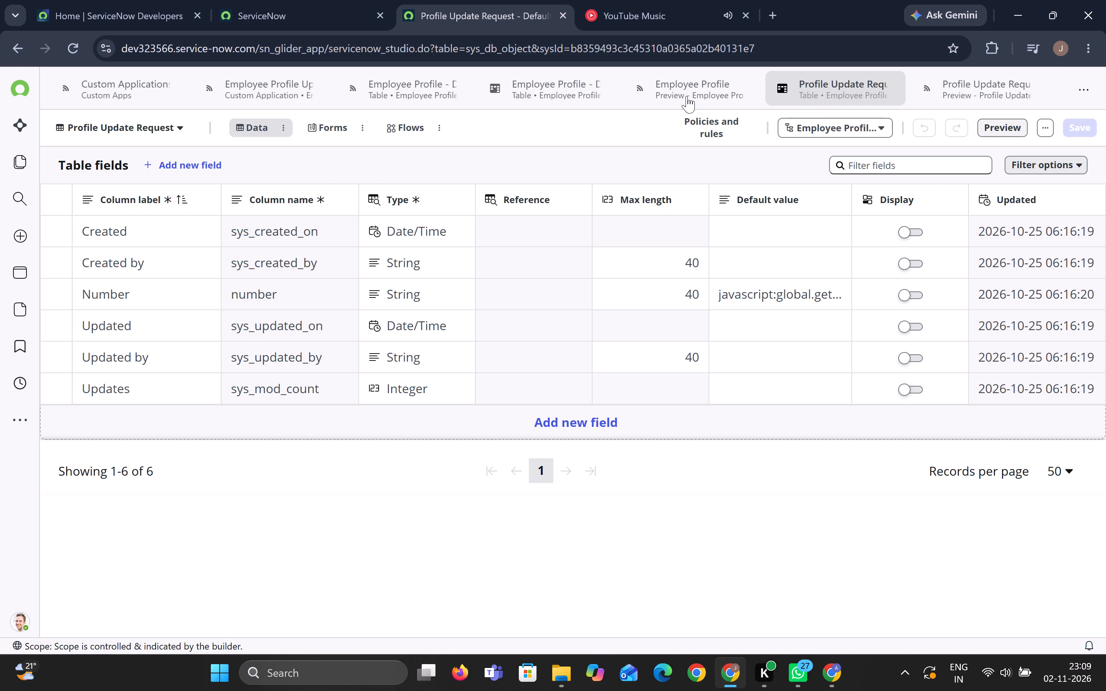
Compare the Employee Profile record list preview with the table's fields, ending on the Employee Profile table fields.
{"action": "left_click", "coordinate": [687, 96]}
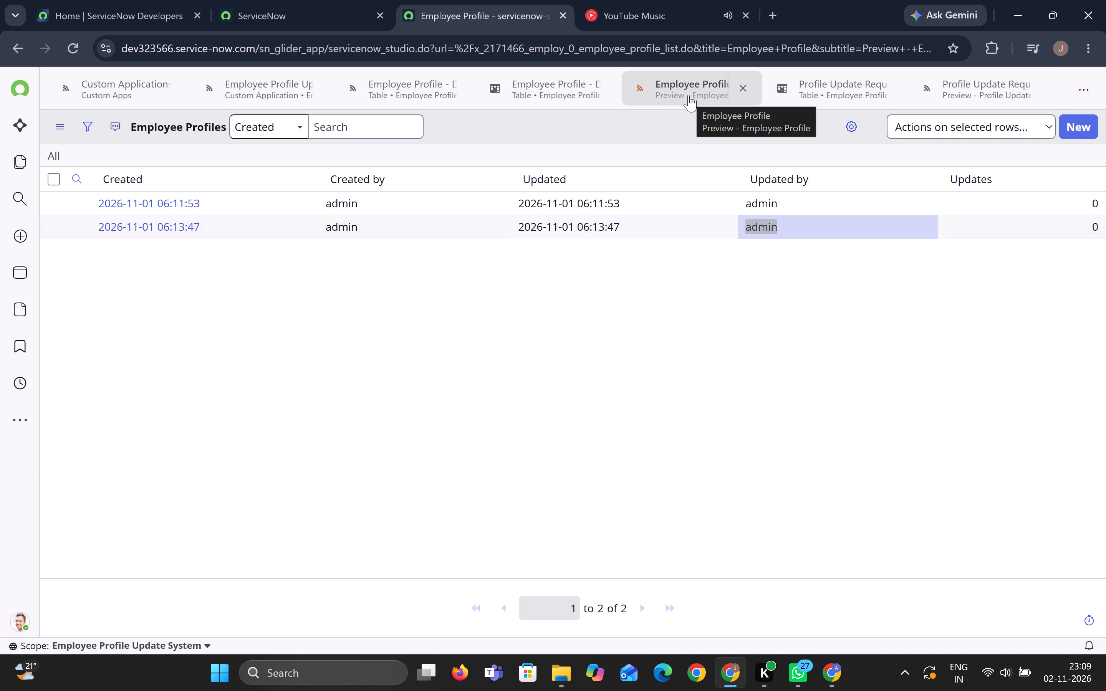
{"action": "left_click", "coordinate": [550, 99]}
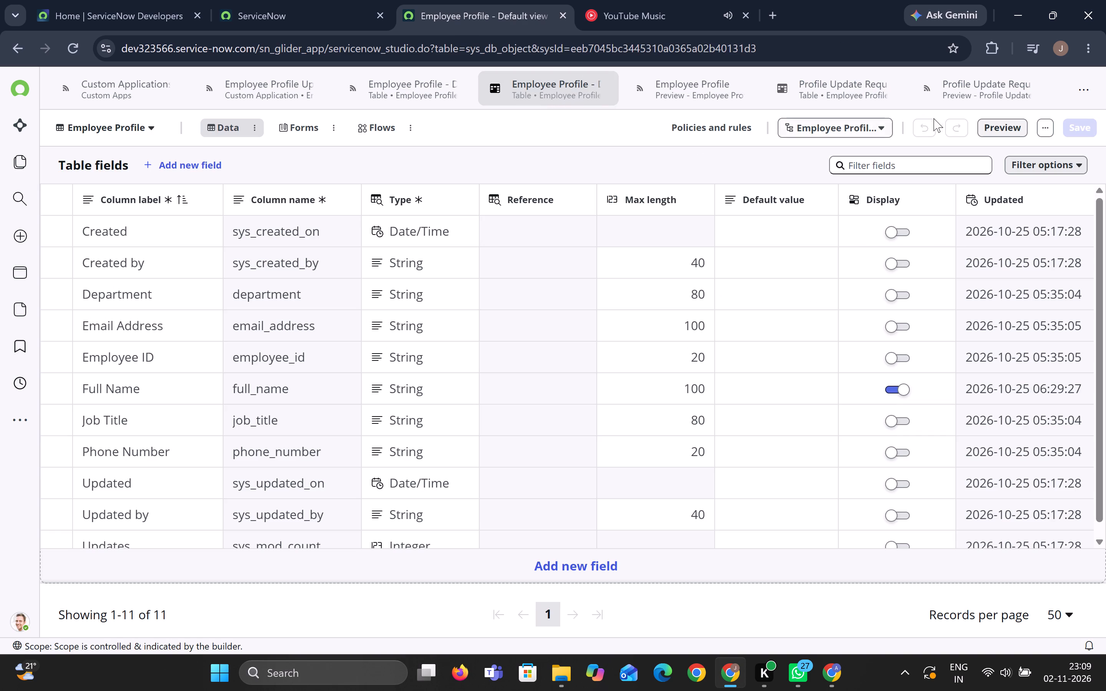
{"action": "left_click", "coordinate": [998, 132]}
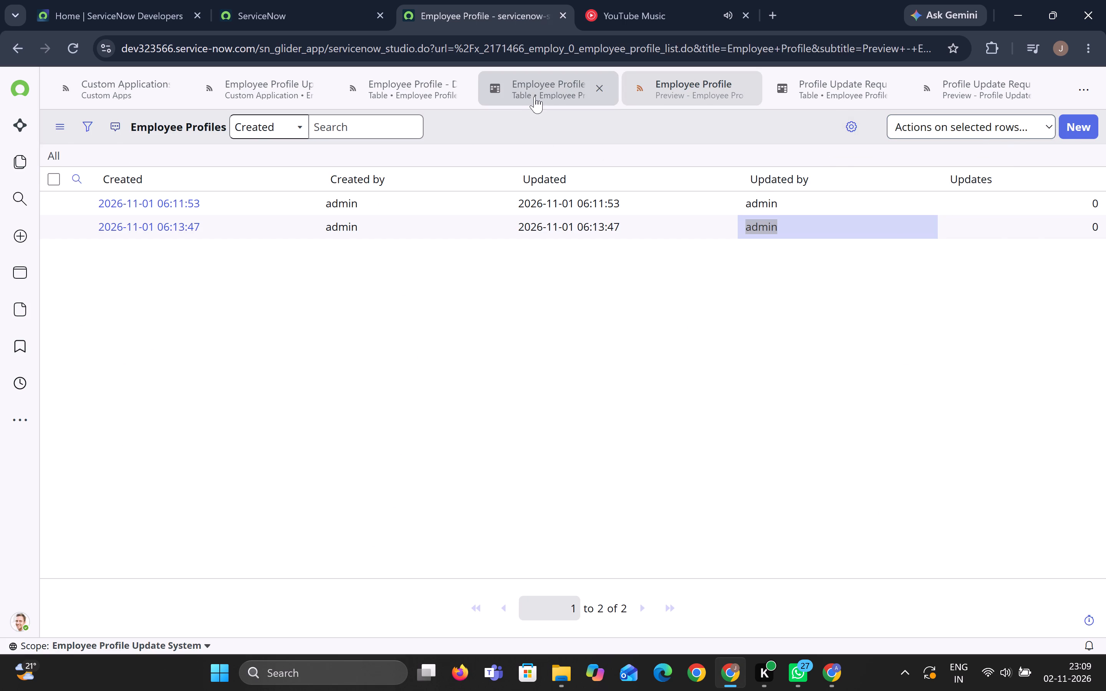
{"action": "left_click", "coordinate": [535, 96]}
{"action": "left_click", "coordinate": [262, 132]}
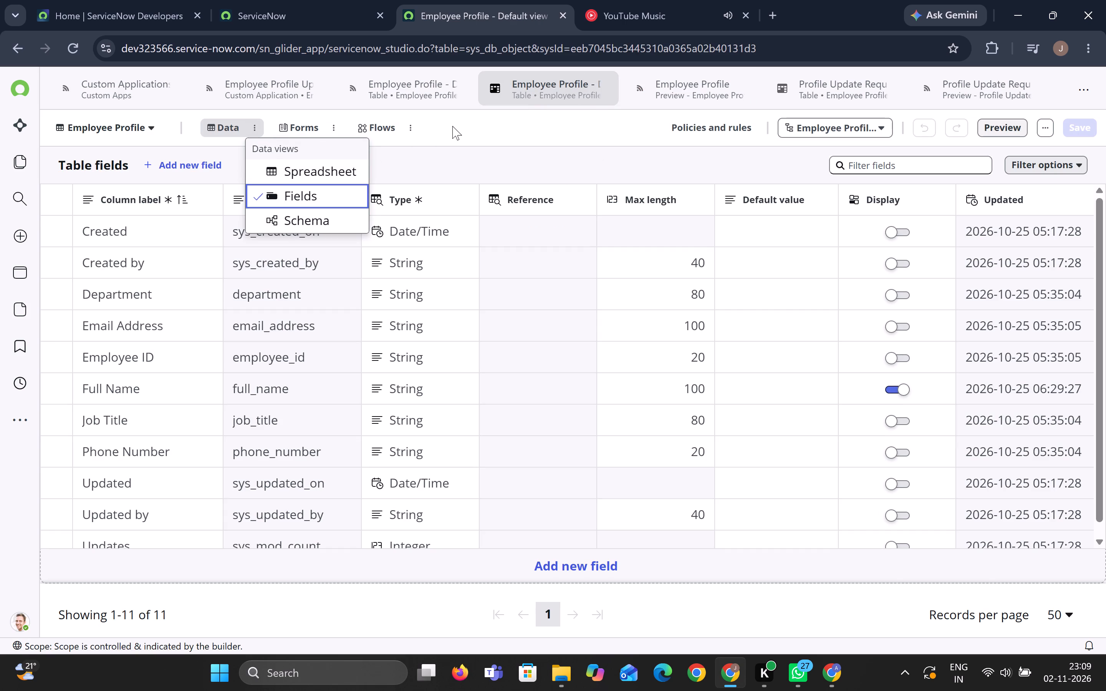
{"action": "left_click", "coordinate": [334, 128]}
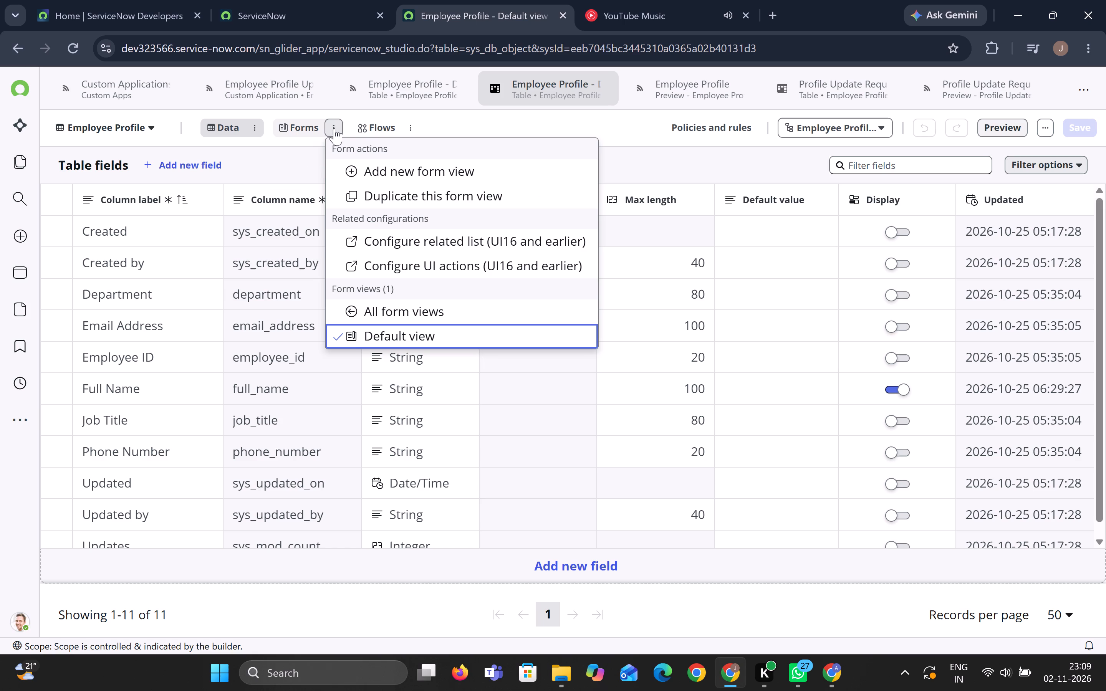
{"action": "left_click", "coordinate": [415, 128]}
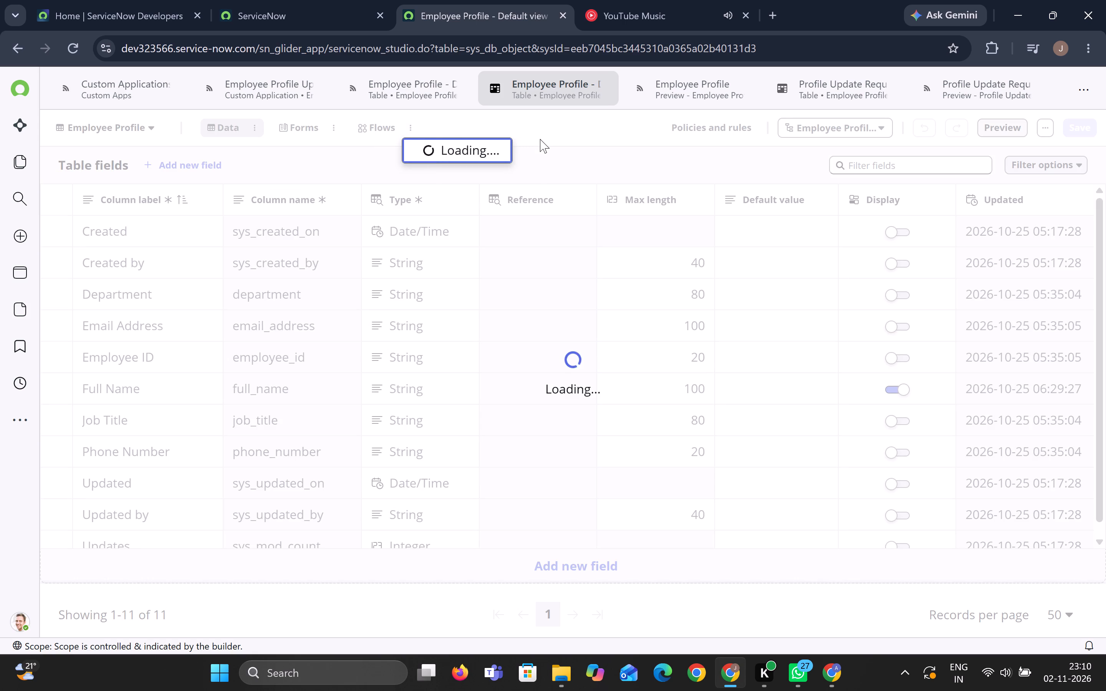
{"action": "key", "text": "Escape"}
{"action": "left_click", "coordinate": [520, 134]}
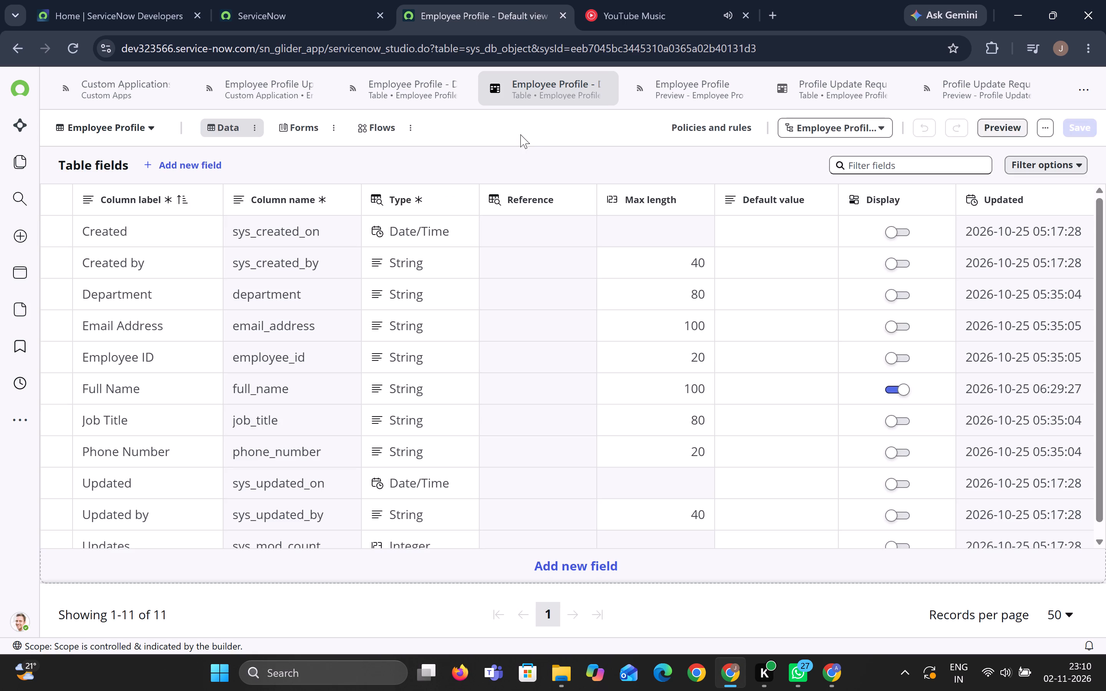
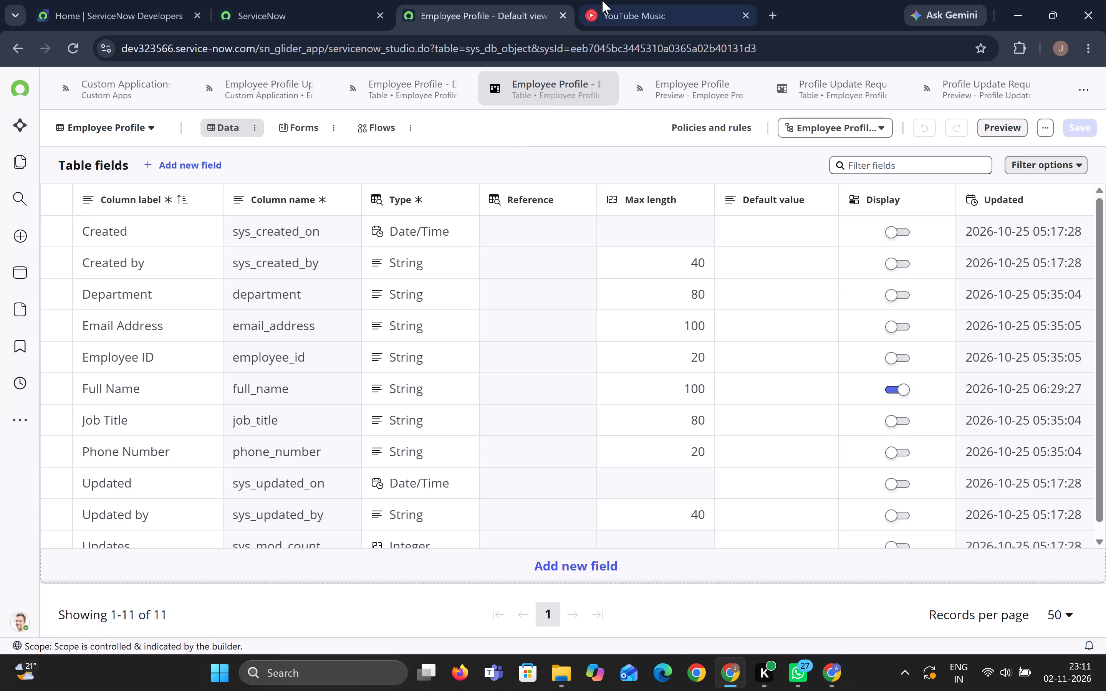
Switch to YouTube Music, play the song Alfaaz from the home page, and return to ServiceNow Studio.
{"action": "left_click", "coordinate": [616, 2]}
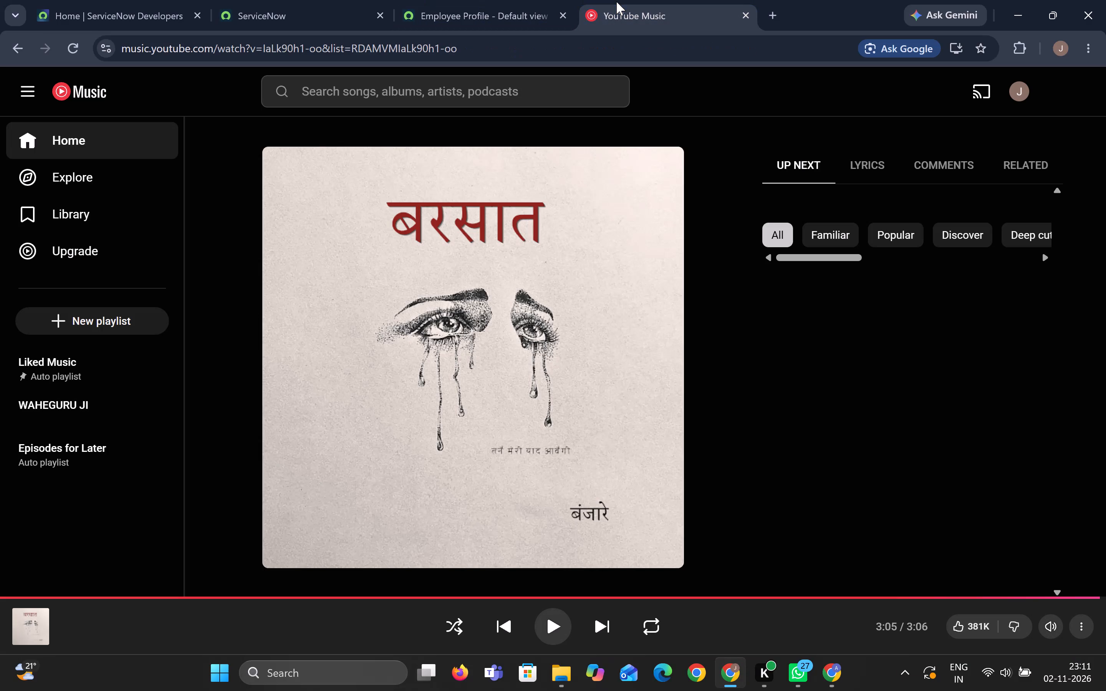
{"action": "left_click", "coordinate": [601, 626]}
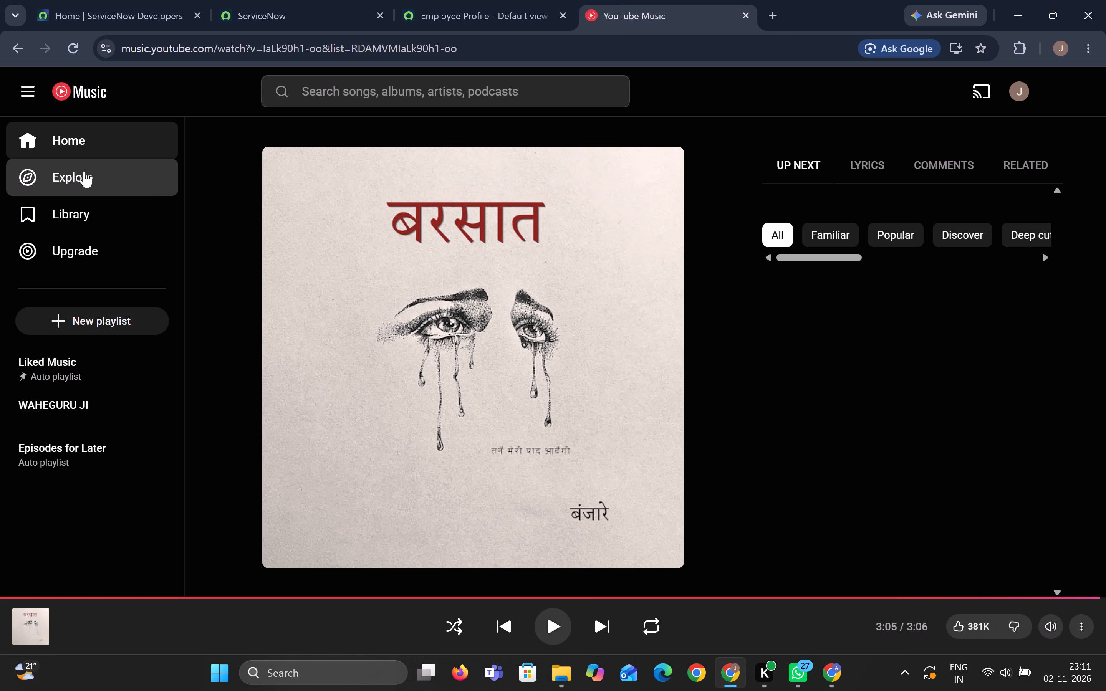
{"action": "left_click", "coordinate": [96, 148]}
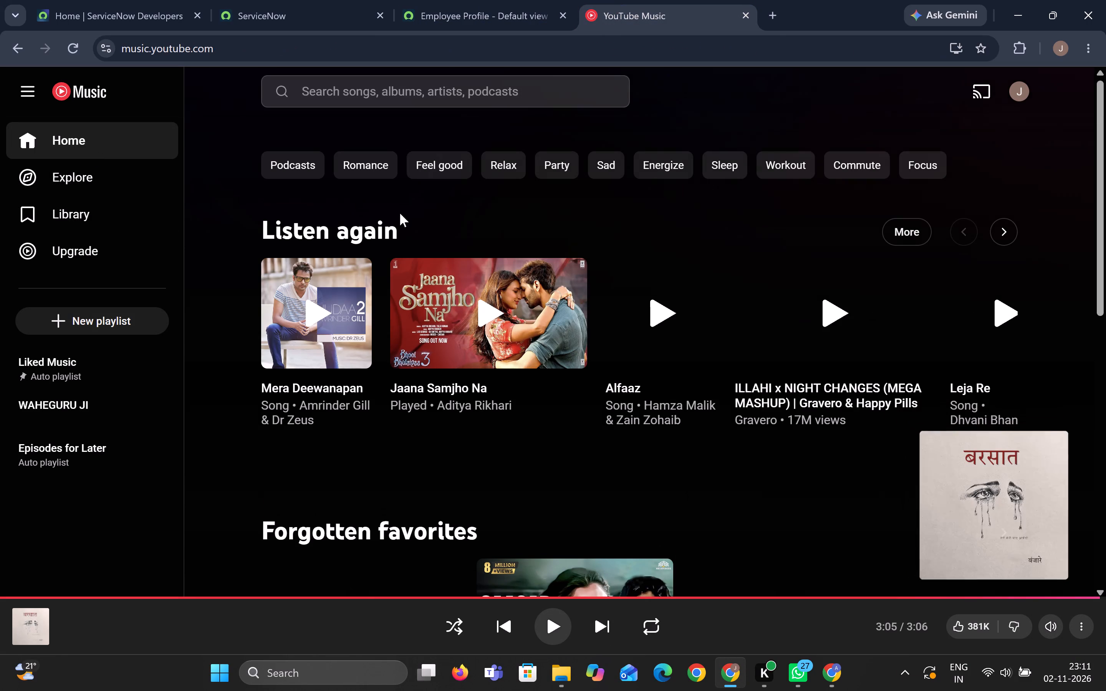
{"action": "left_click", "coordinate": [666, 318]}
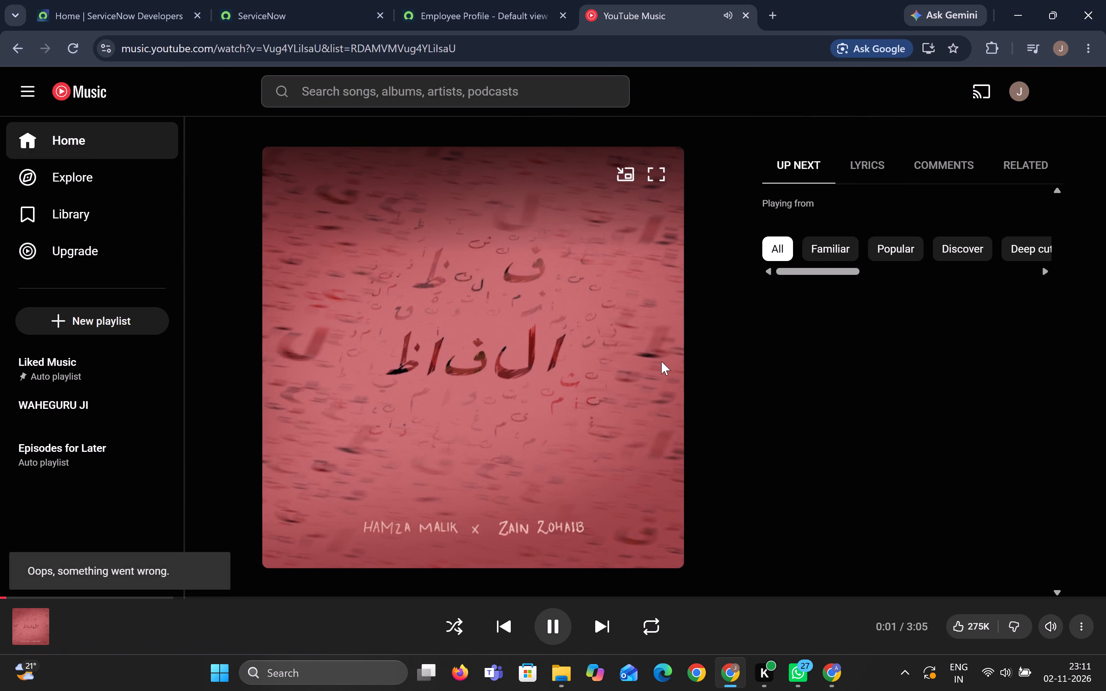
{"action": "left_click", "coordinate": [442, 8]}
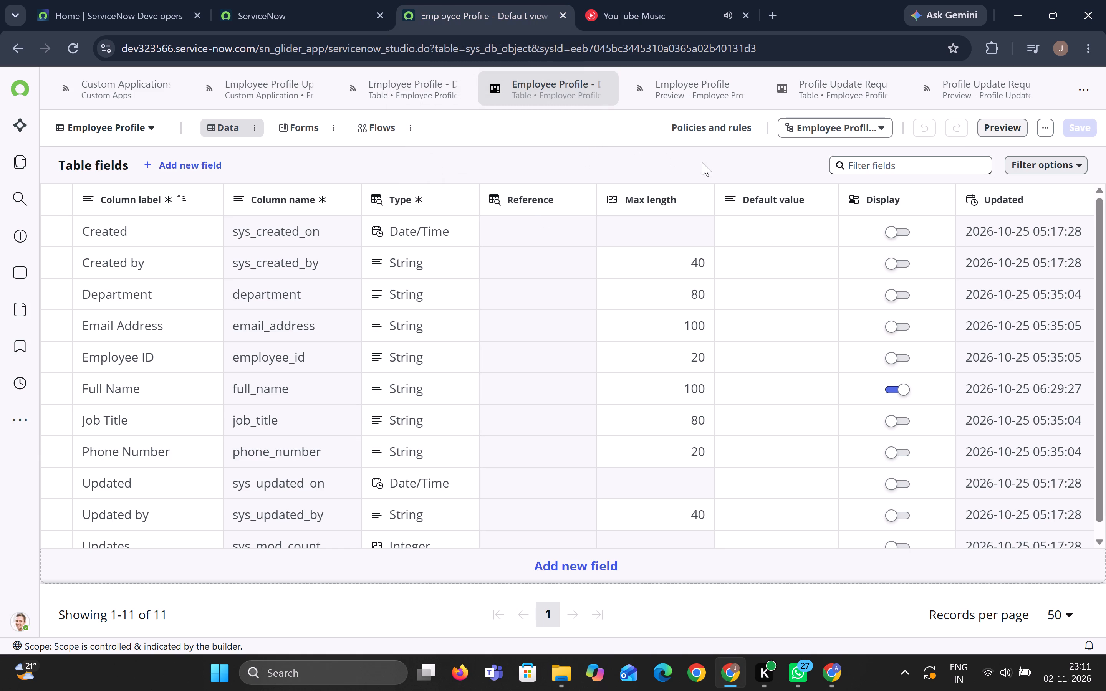
Create and submit a new Profile Update Request record from the list preview with its prefilled number, and save it again.
{"action": "left_click", "coordinate": [946, 98]}
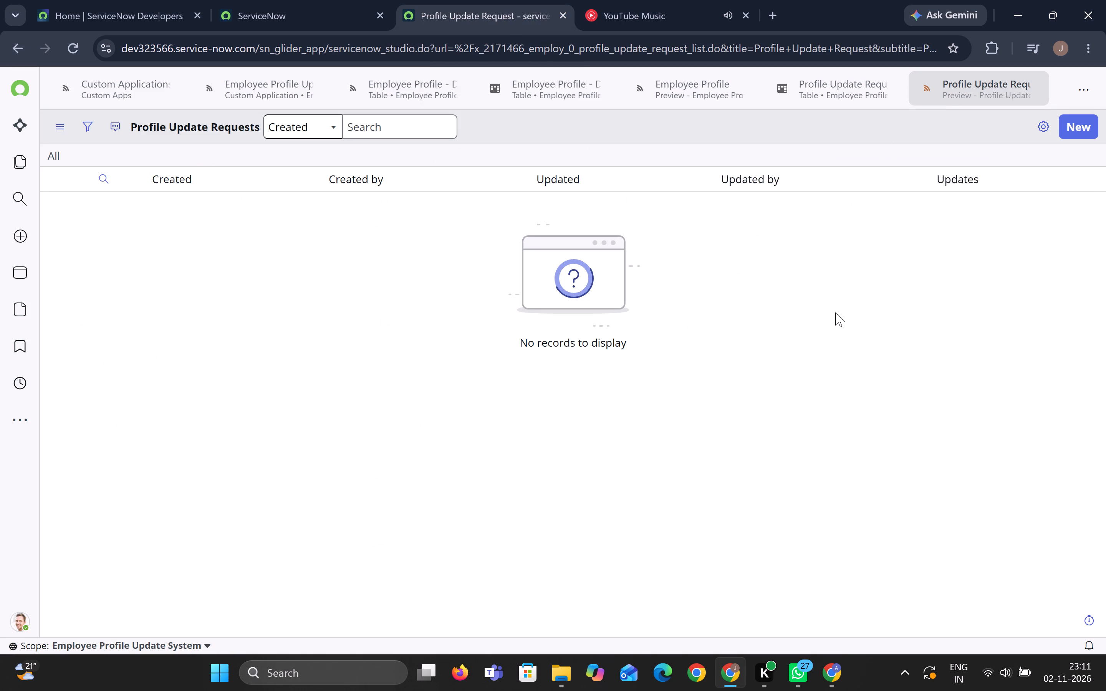
{"action": "left_click", "coordinate": [1072, 122]}
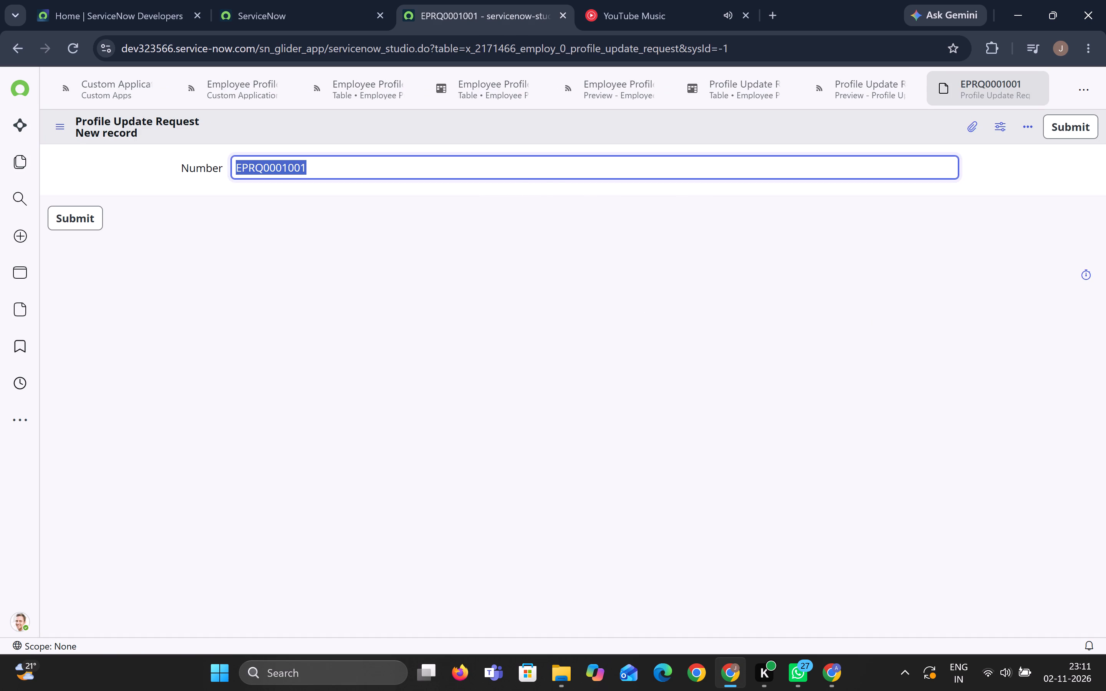
{"action": "left_click", "coordinate": [358, 176]}
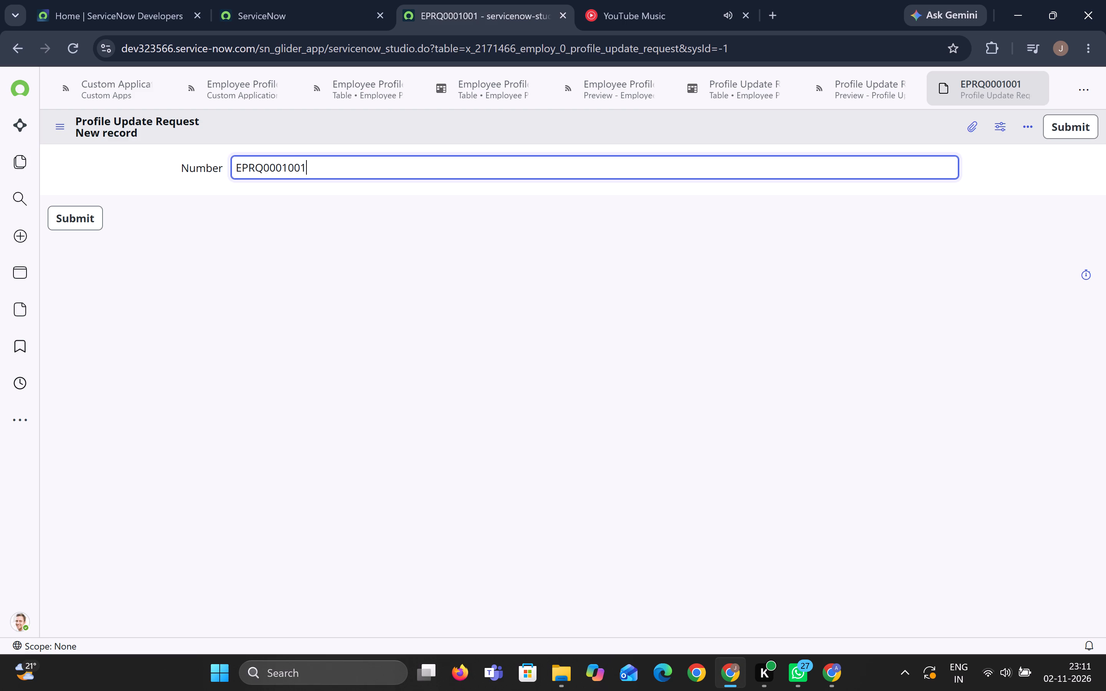
{"action": "left_click", "coordinate": [89, 214]}
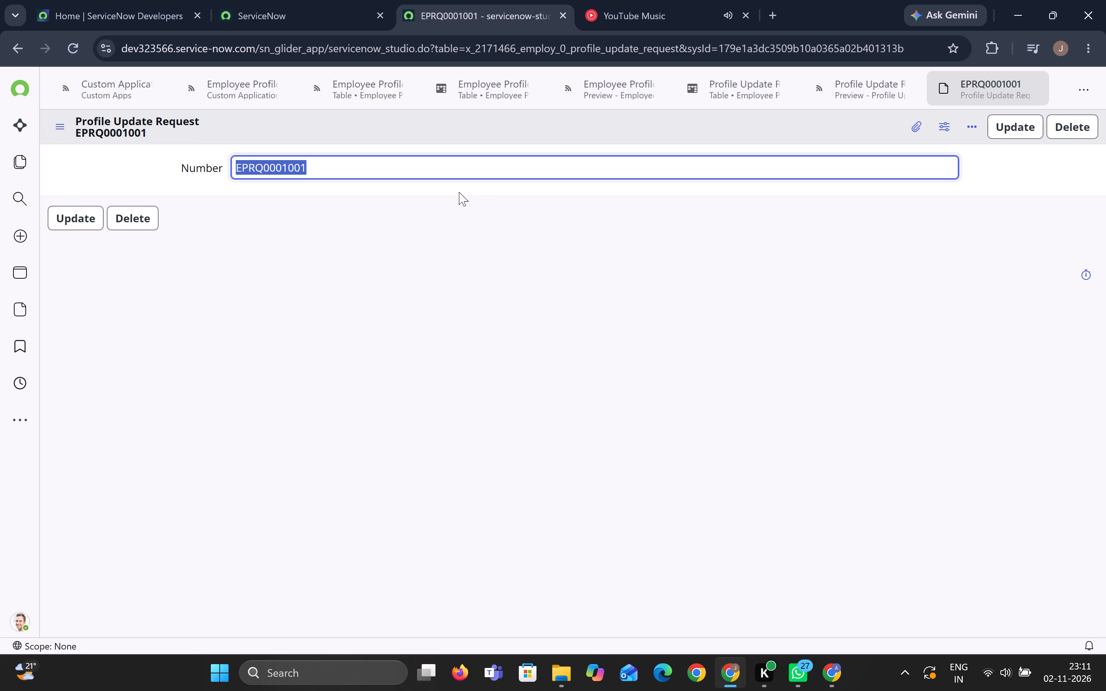
{"action": "left_click", "coordinate": [86, 225]}
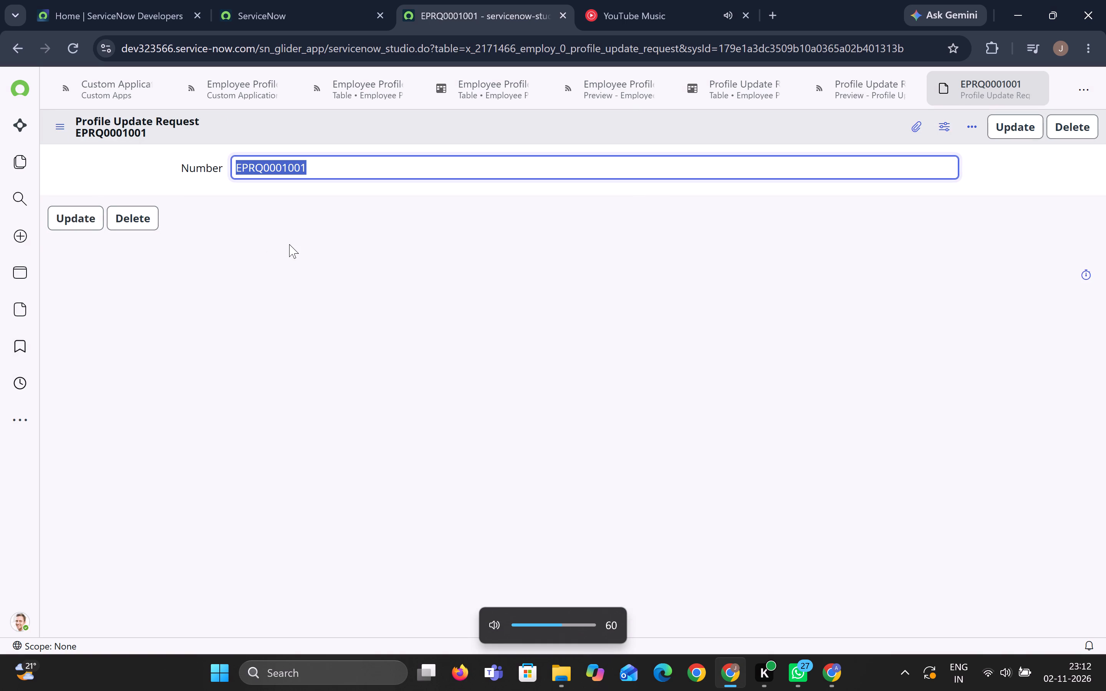
Search YouTube Music for alfaaz, browse the matching songs, and return to ServiceNow Studio.
{"action": "left_click", "coordinate": [675, 0]}
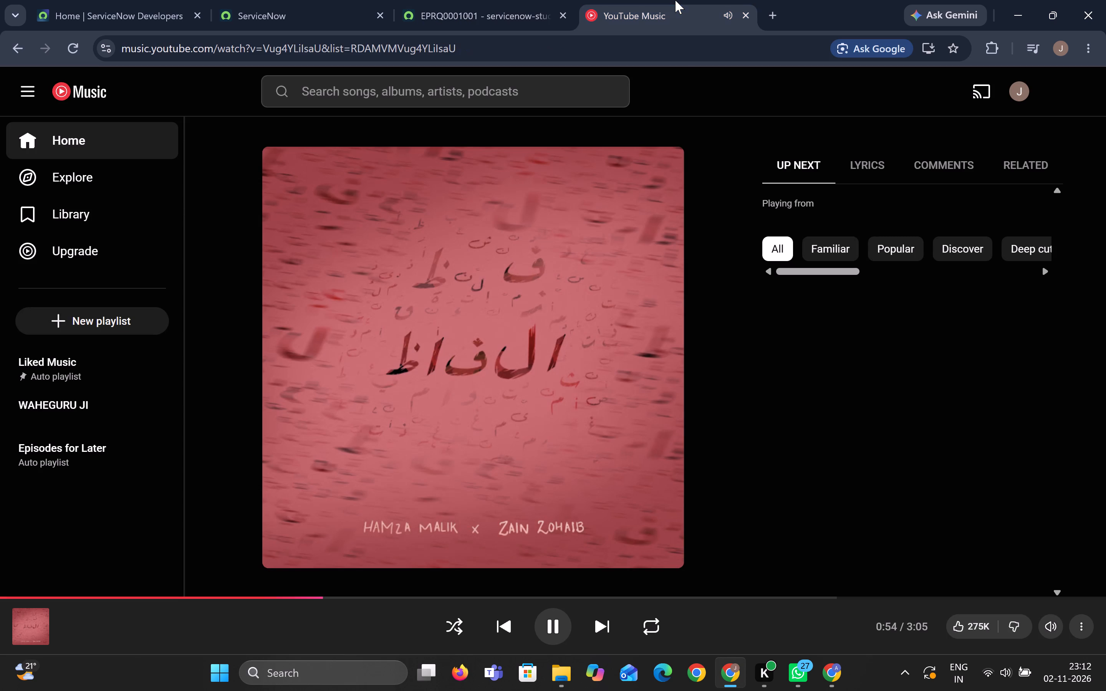
{"action": "left_click", "coordinate": [429, 91]}
{"action": "type", "text": "alfaa"}
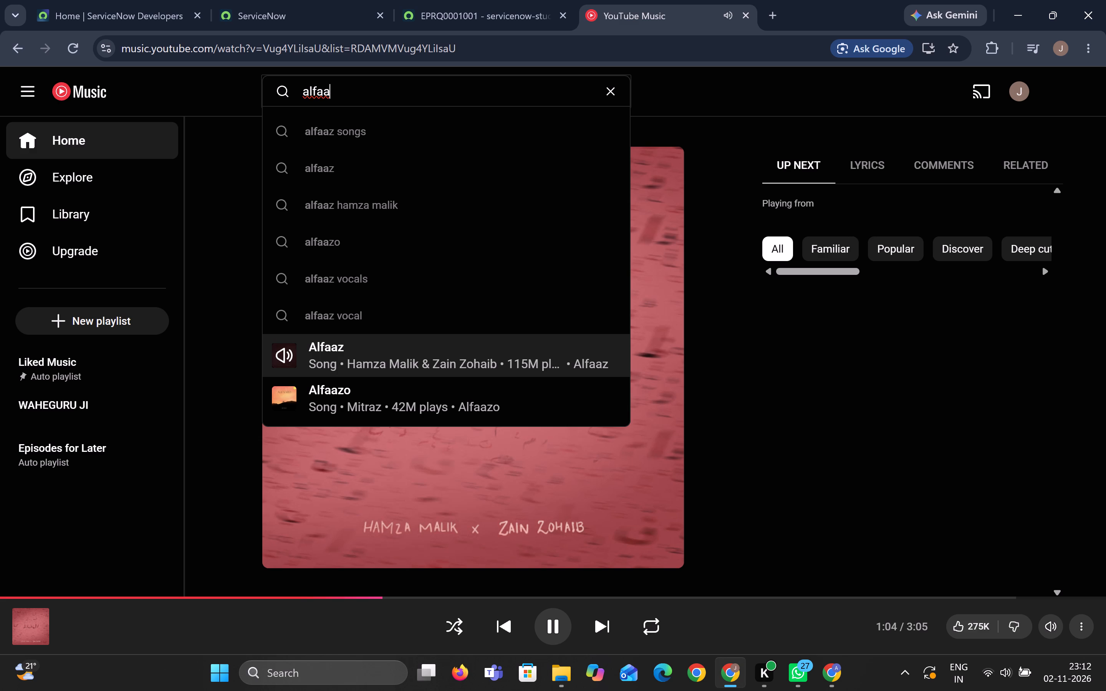
{"action": "left_click", "coordinate": [492, 155]}
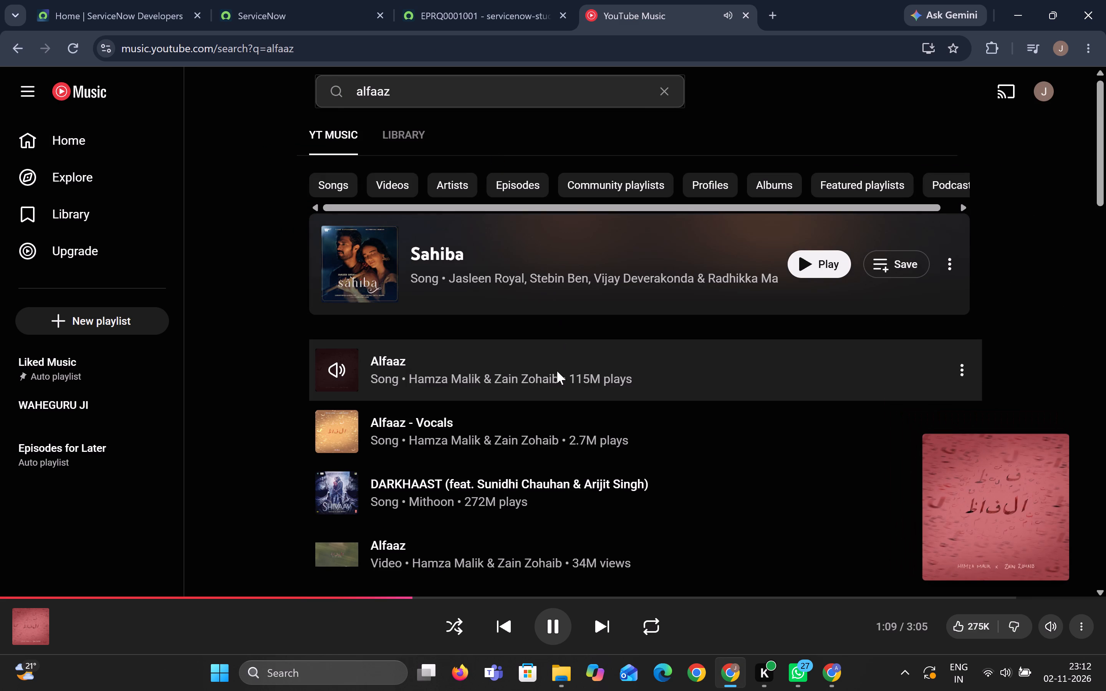
{"action": "scroll", "coordinate": [472, 416], "scroll_direction": "down", "scroll_amount": 1}
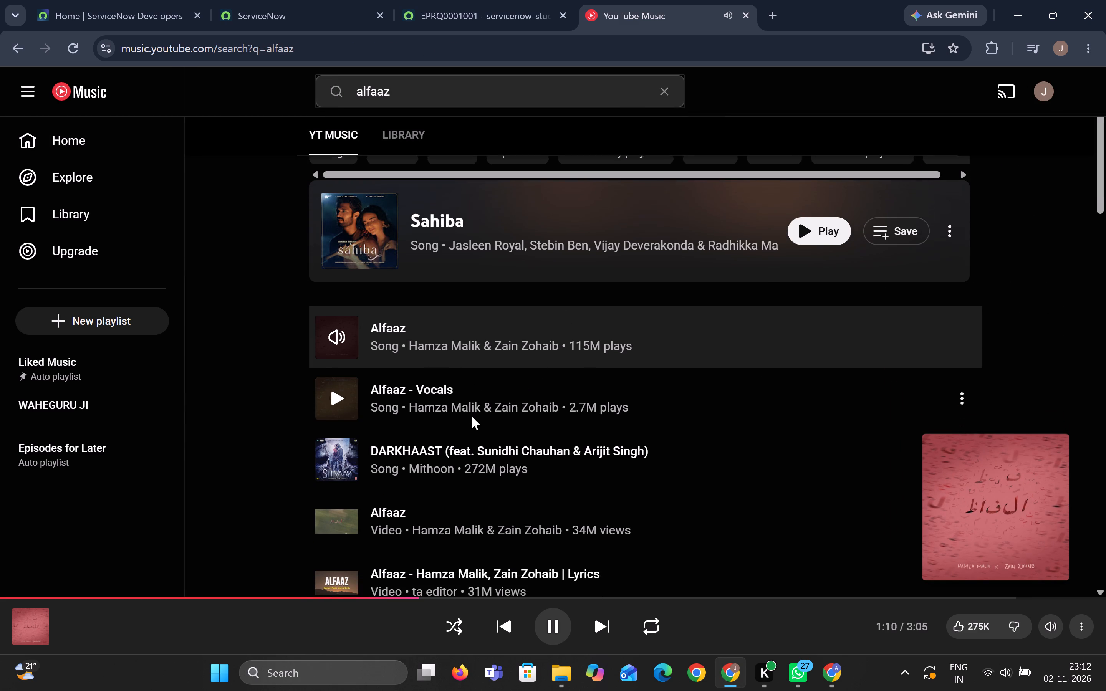
{"action": "scroll", "coordinate": [472, 416], "scroll_direction": "down", "scroll_amount": 1}
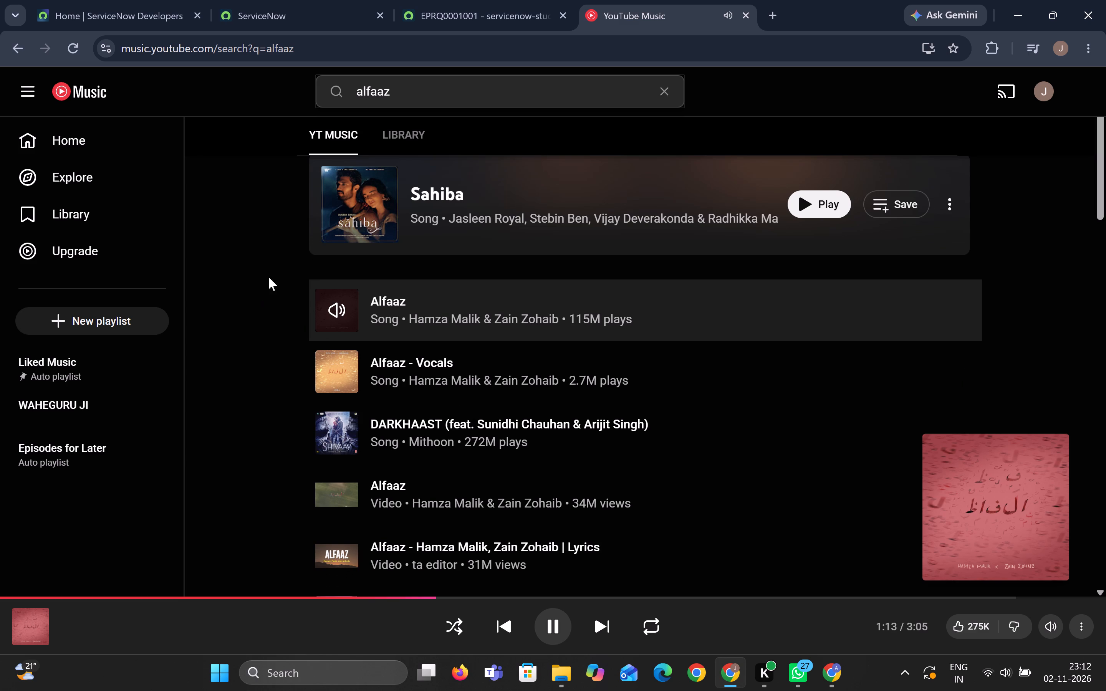
{"action": "left_click", "coordinate": [434, 18]}
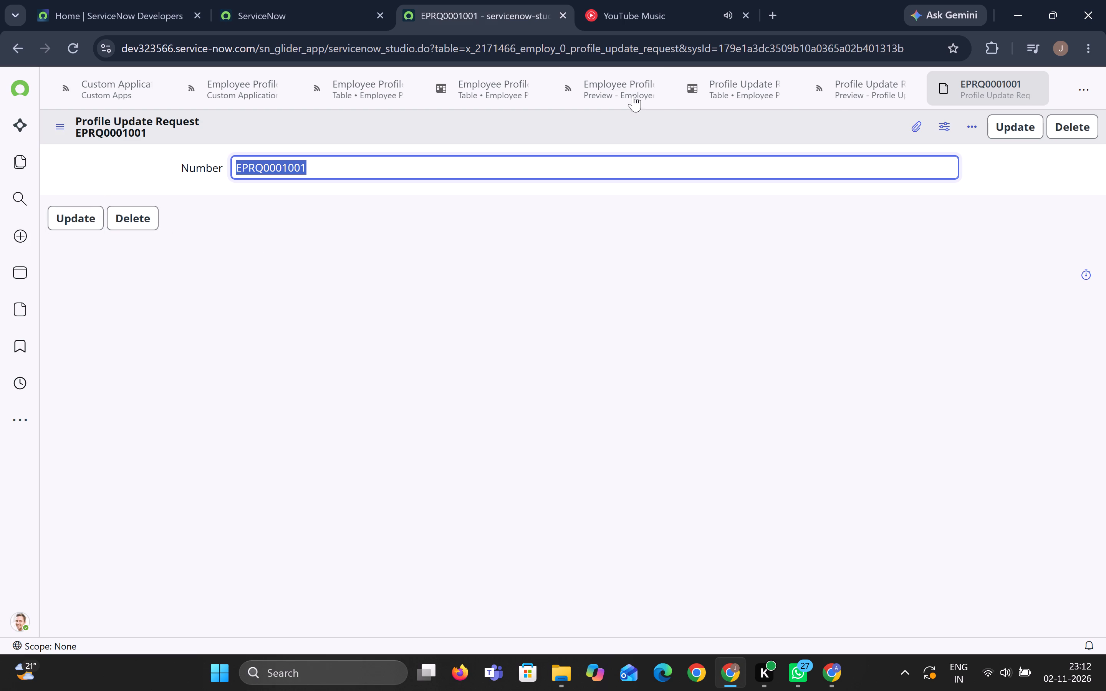
Compare the Profile Update Requests list preview with the submitted record, ending on the Profile Update Request table's fields and its additional options.
{"action": "left_click", "coordinate": [853, 91]}
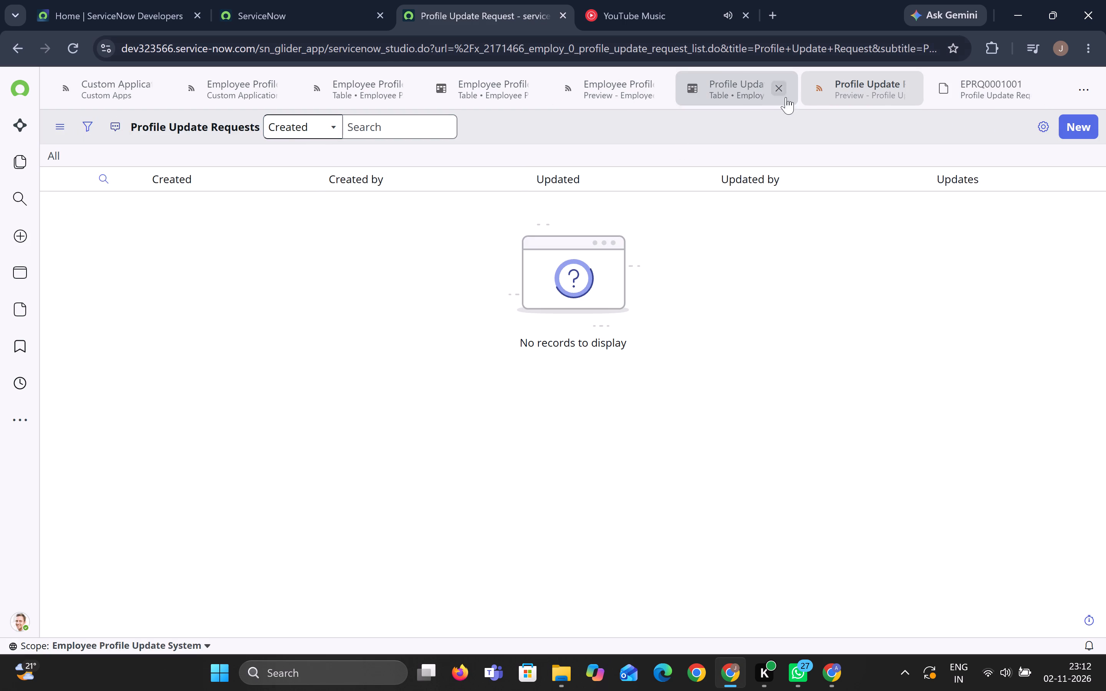
{"action": "left_click", "coordinate": [955, 91]}
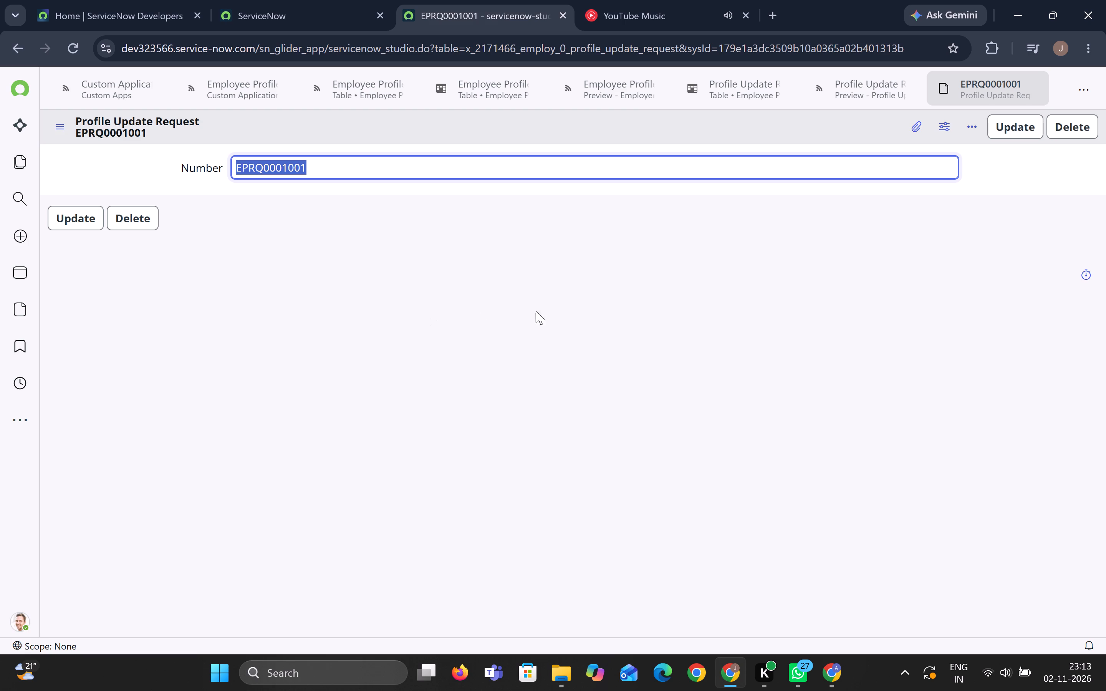
{"action": "left_click", "coordinate": [858, 83]}
{"action": "left_click", "coordinate": [745, 89]}
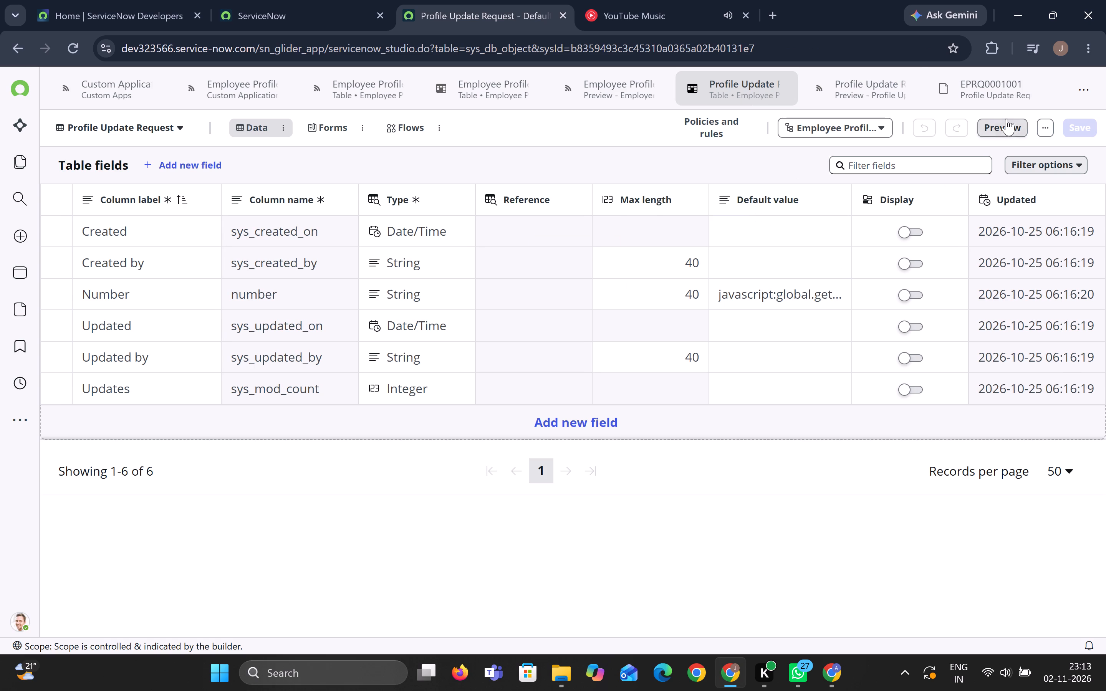
{"action": "left_click", "coordinate": [1042, 125]}
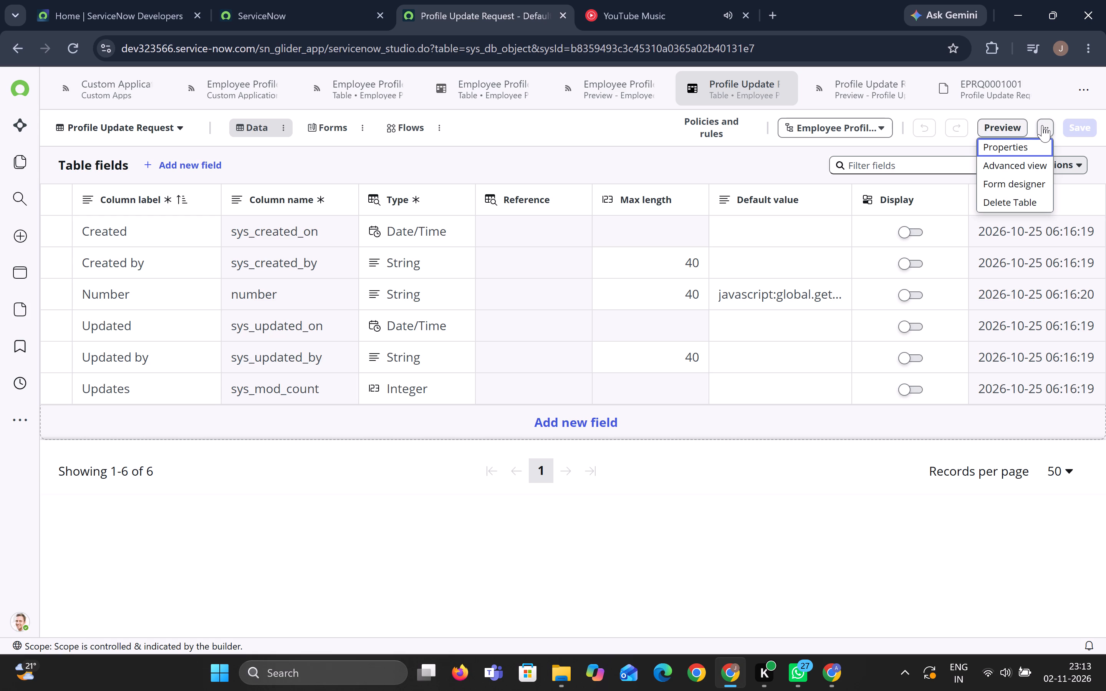
Examine the Profile Update Request table's default form view and the elements available for adding below the Number field.
{"action": "left_click", "coordinate": [338, 131]}
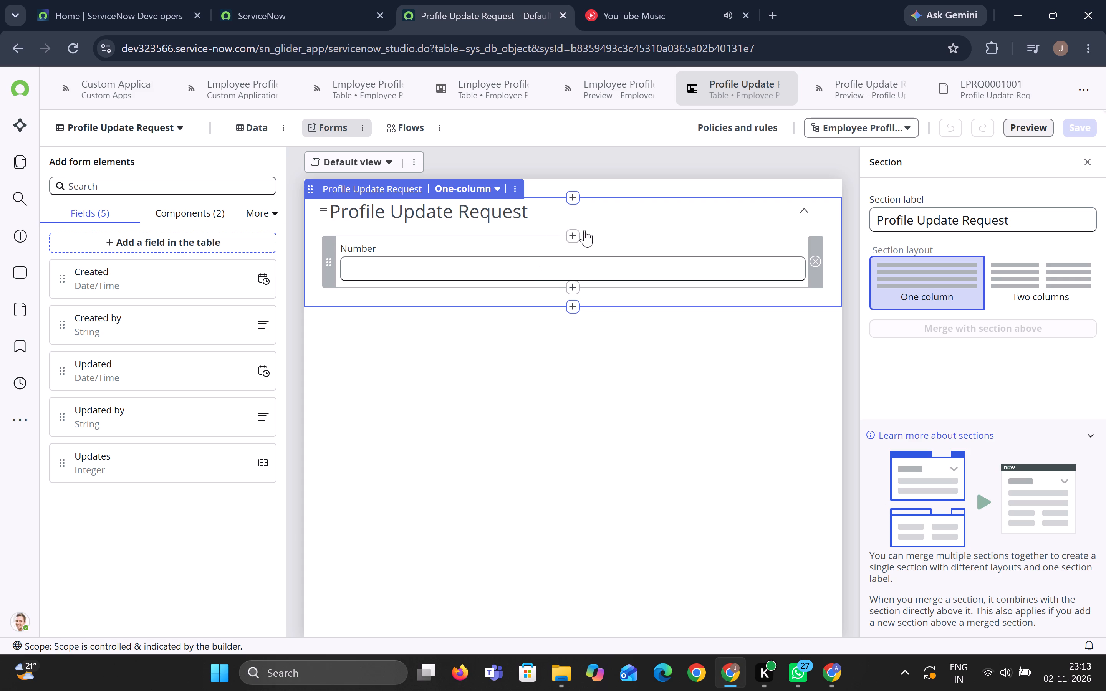
{"action": "left_click", "coordinate": [573, 289]}
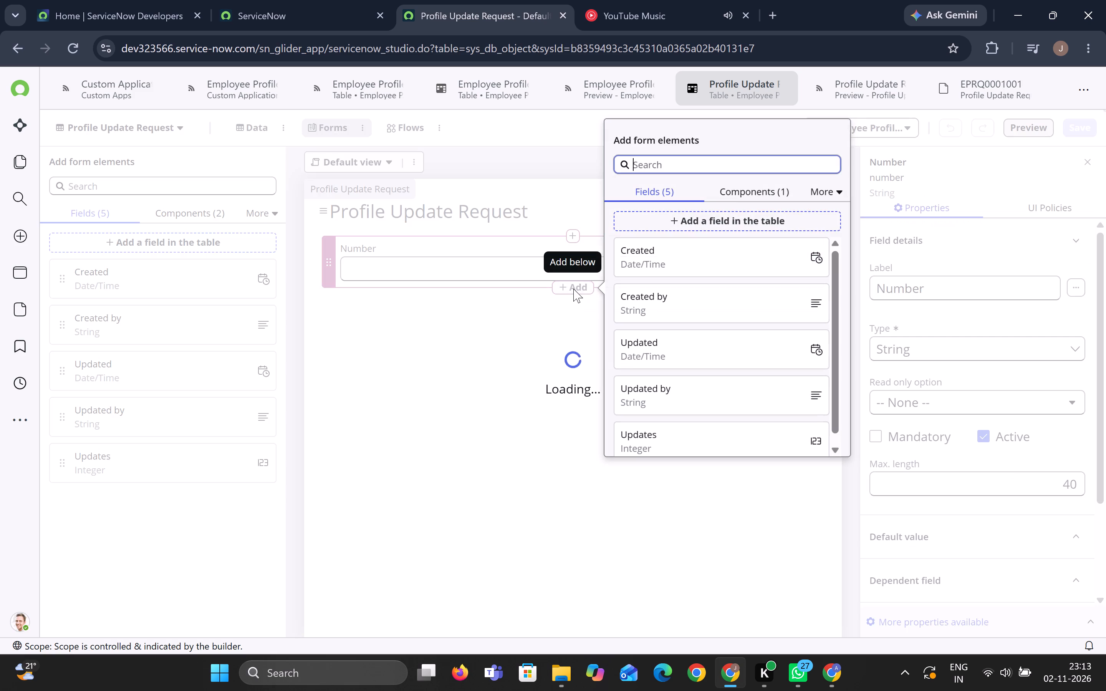
{"action": "scroll", "coordinate": [677, 249], "scroll_direction": "down", "scroll_amount": 2}
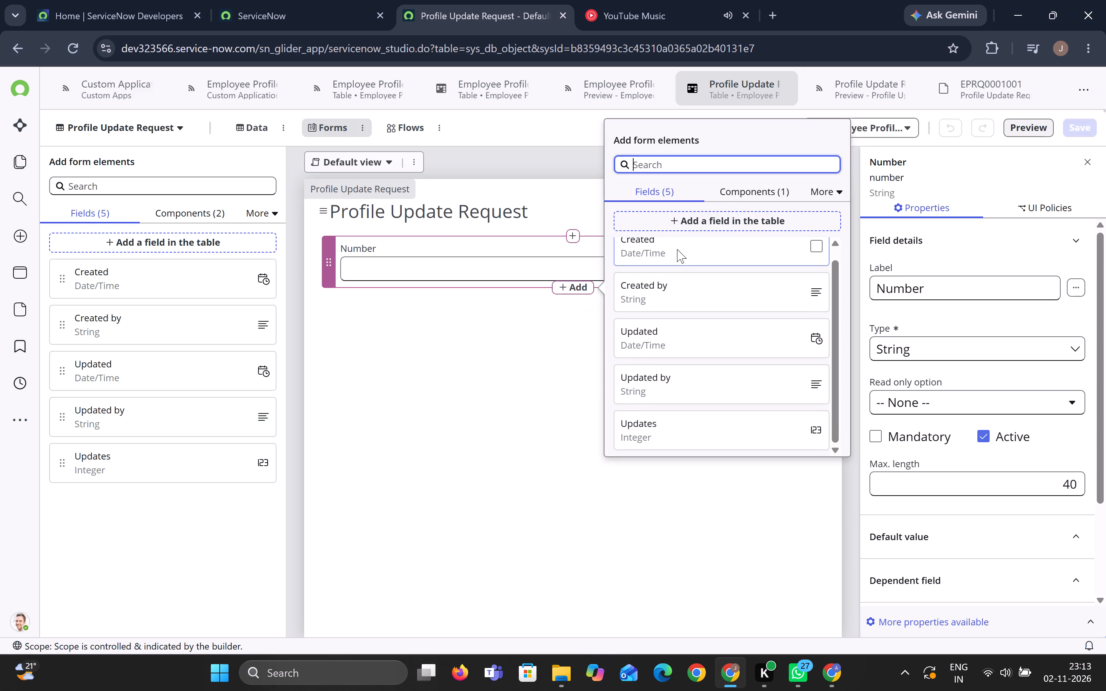
{"action": "scroll", "coordinate": [677, 249], "scroll_direction": "down", "scroll_amount": 1}
{"action": "scroll", "coordinate": [677, 249], "scroll_direction": "up", "scroll_amount": 3}
{"action": "left_click", "coordinate": [334, 527]}
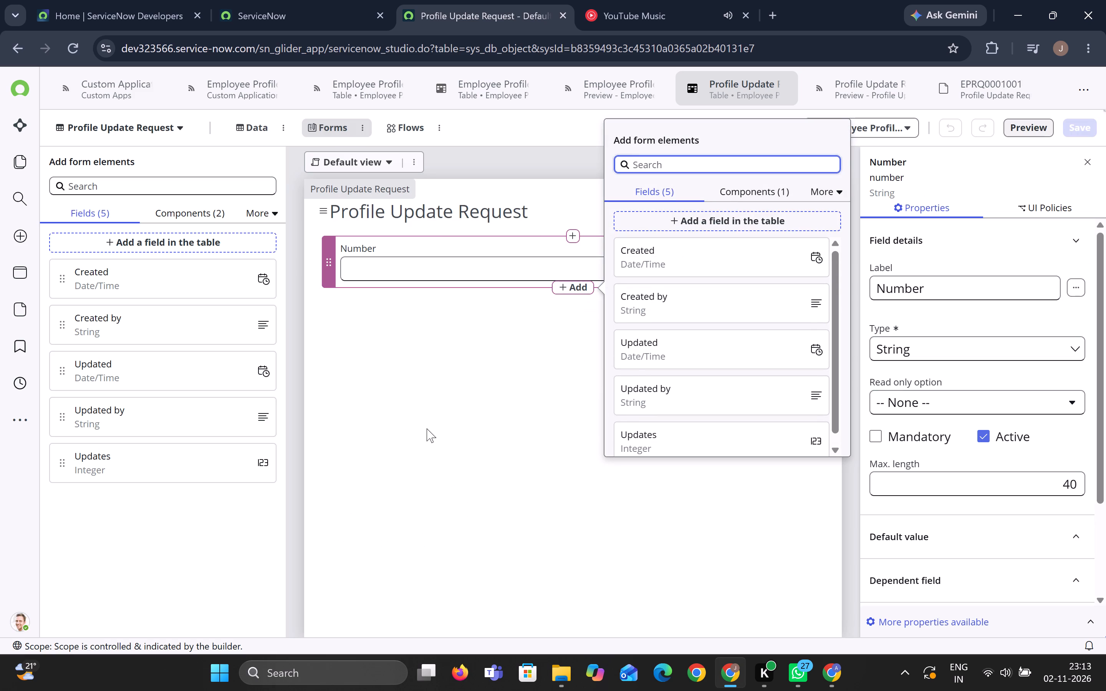
{"action": "left_click", "coordinate": [193, 215]}
{"action": "left_click", "coordinate": [75, 208]}
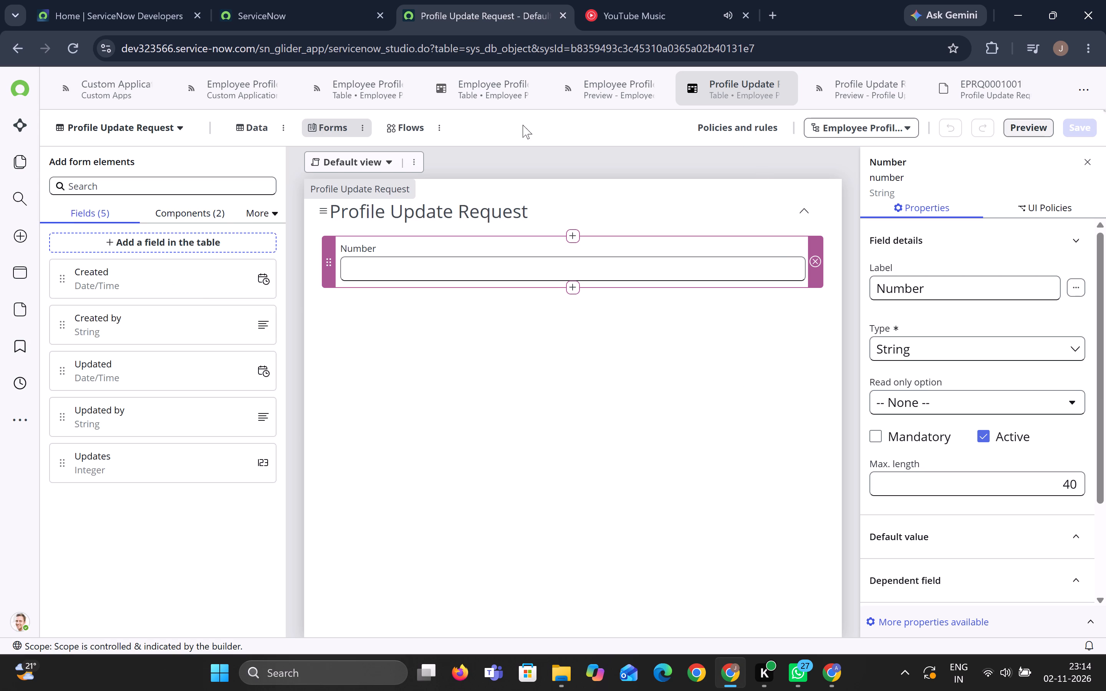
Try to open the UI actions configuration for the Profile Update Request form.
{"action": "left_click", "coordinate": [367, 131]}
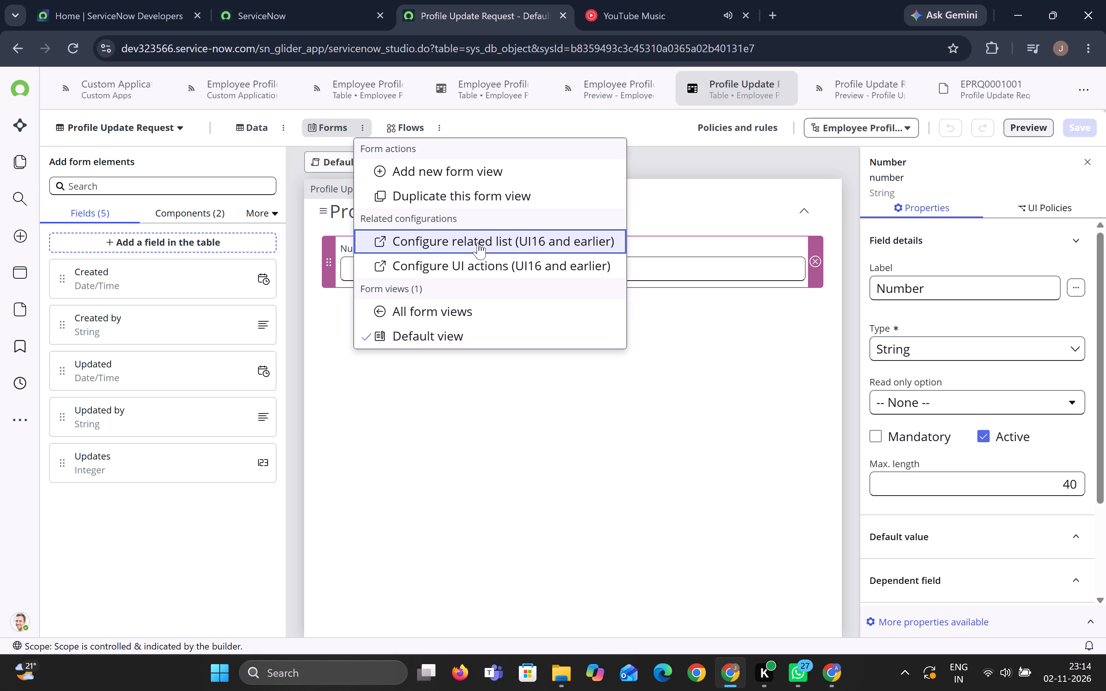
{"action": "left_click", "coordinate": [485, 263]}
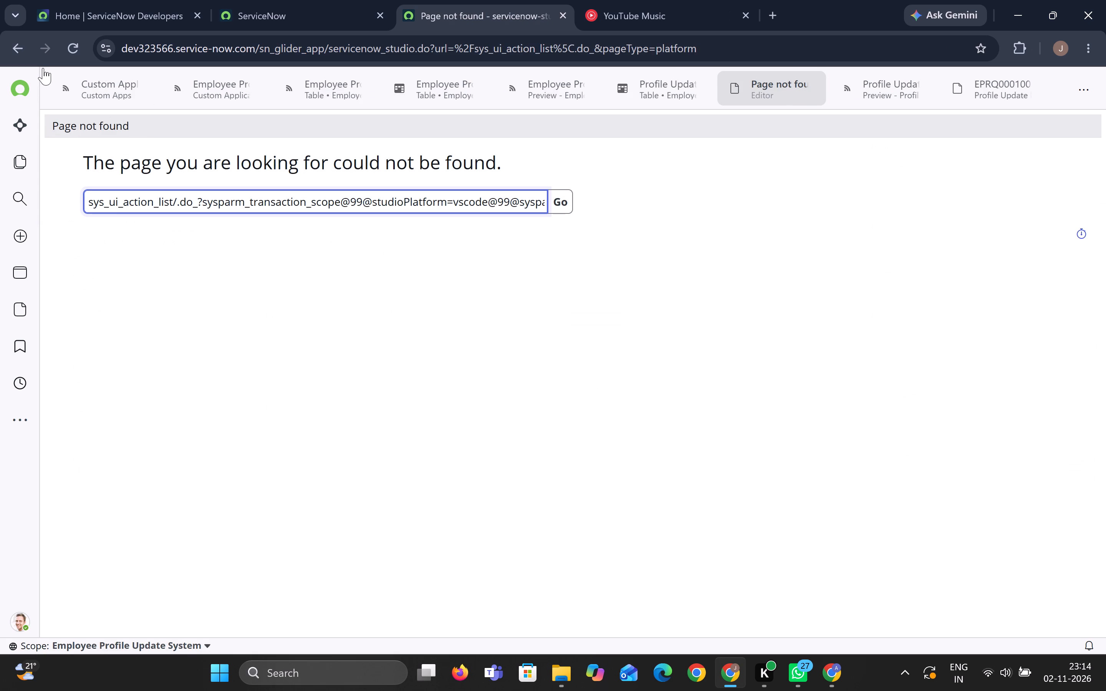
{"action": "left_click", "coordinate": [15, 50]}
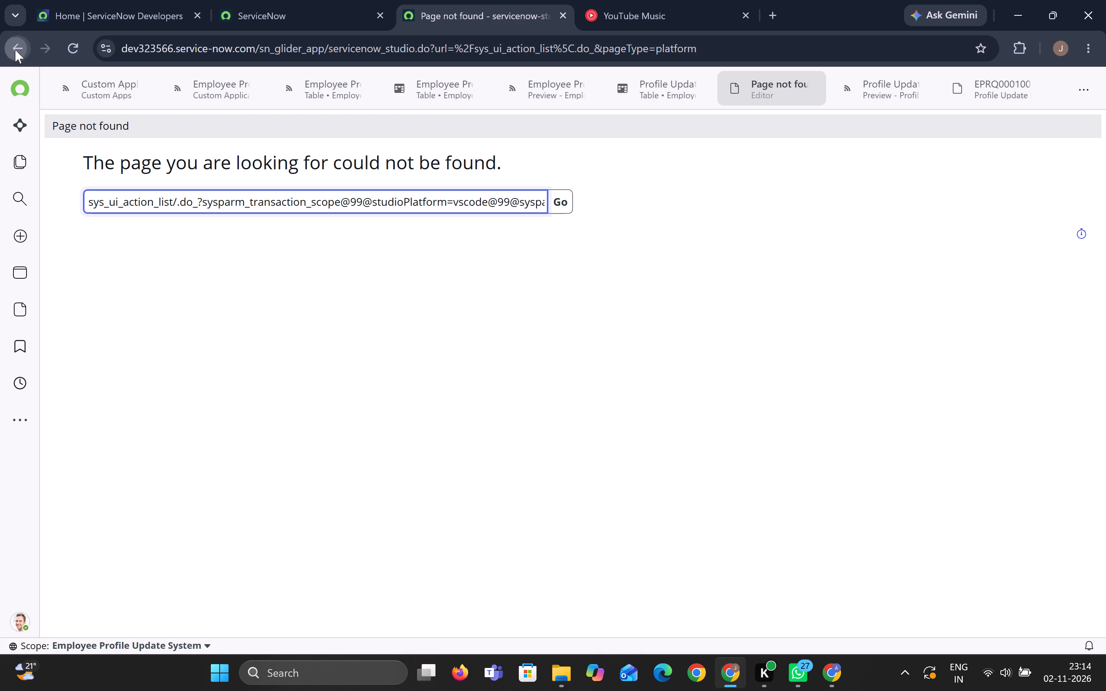
Switch to YouTube Music, play Heeriye (feat. Arijit Singh) from the forgotten favorites, and return to ServiceNow Studio.
{"action": "left_click", "coordinate": [712, 1]}
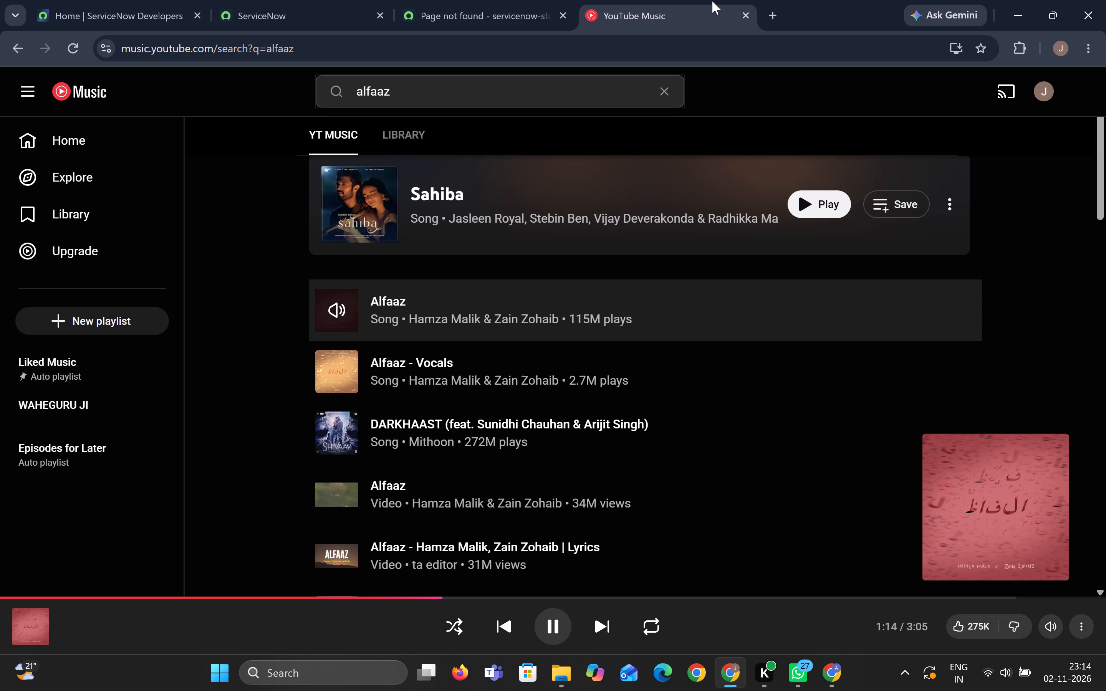
{"action": "left_click", "coordinate": [84, 142]}
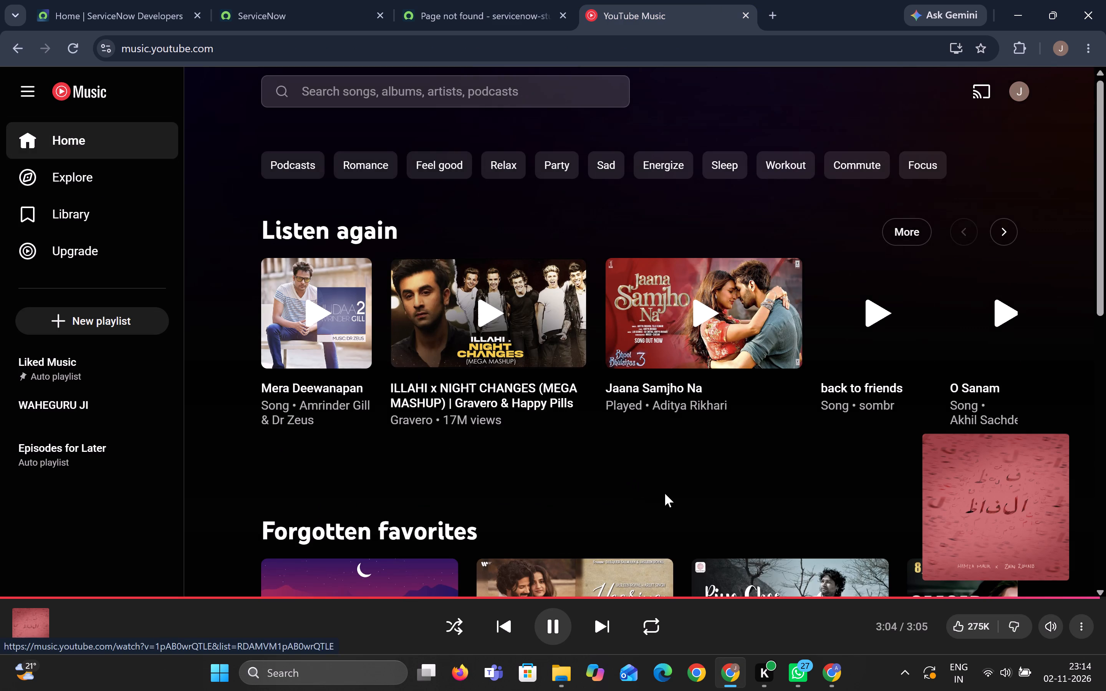
{"action": "scroll", "coordinate": [669, 495], "scroll_direction": "down", "scroll_amount": 5}
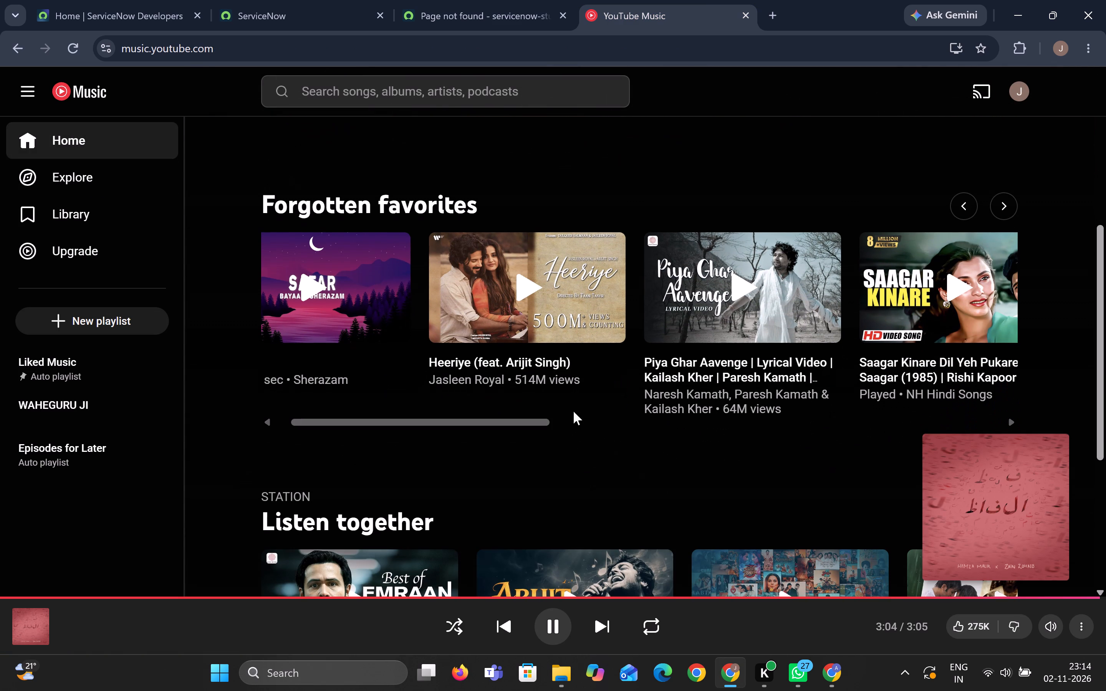
{"action": "left_click", "coordinate": [515, 289]}
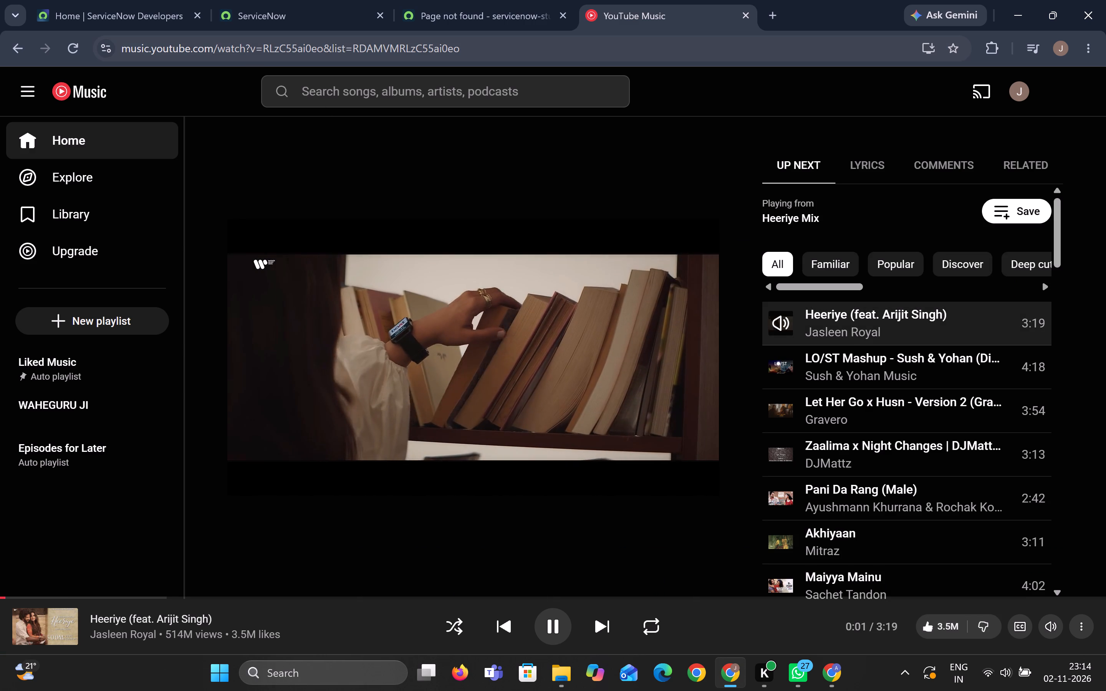
{"action": "left_click", "coordinate": [427, 4]}
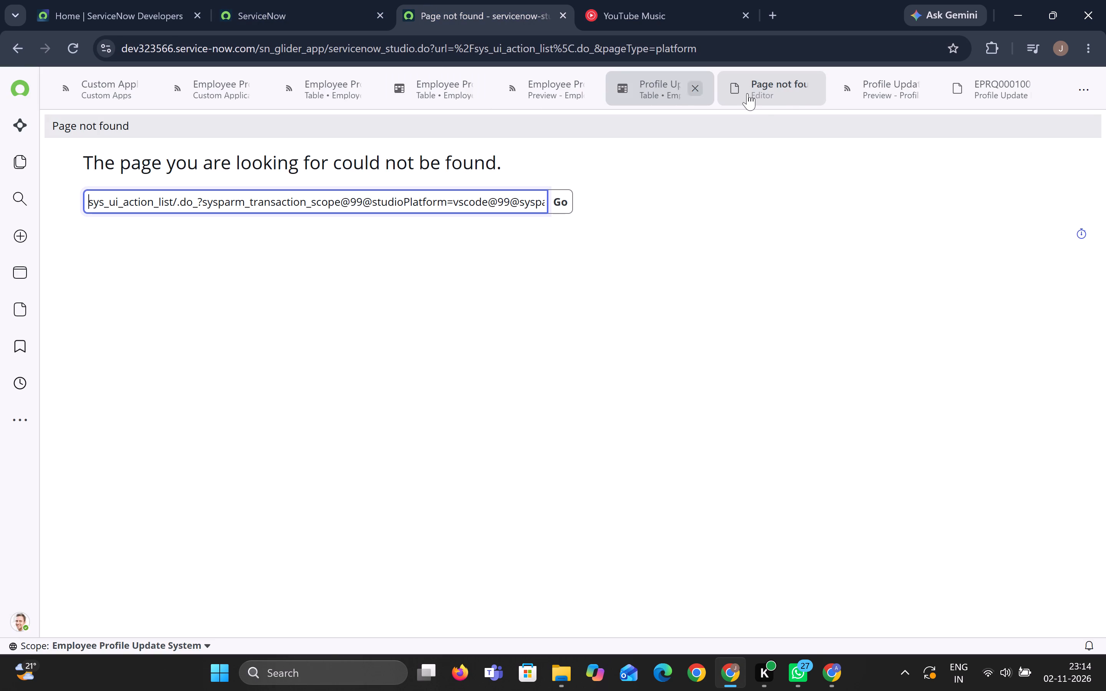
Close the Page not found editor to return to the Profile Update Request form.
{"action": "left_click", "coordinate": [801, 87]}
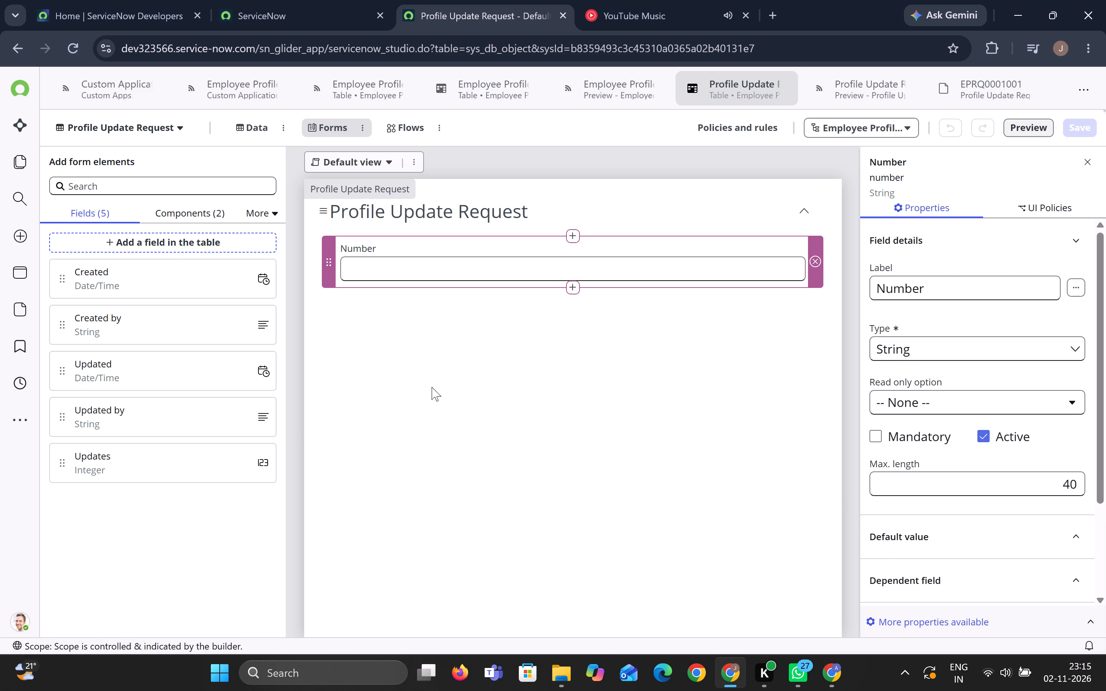
Start a new field in the Profile Update Request table, with its advanced settings expanded and the column label opened for editing.
{"action": "left_click", "coordinate": [142, 248]}
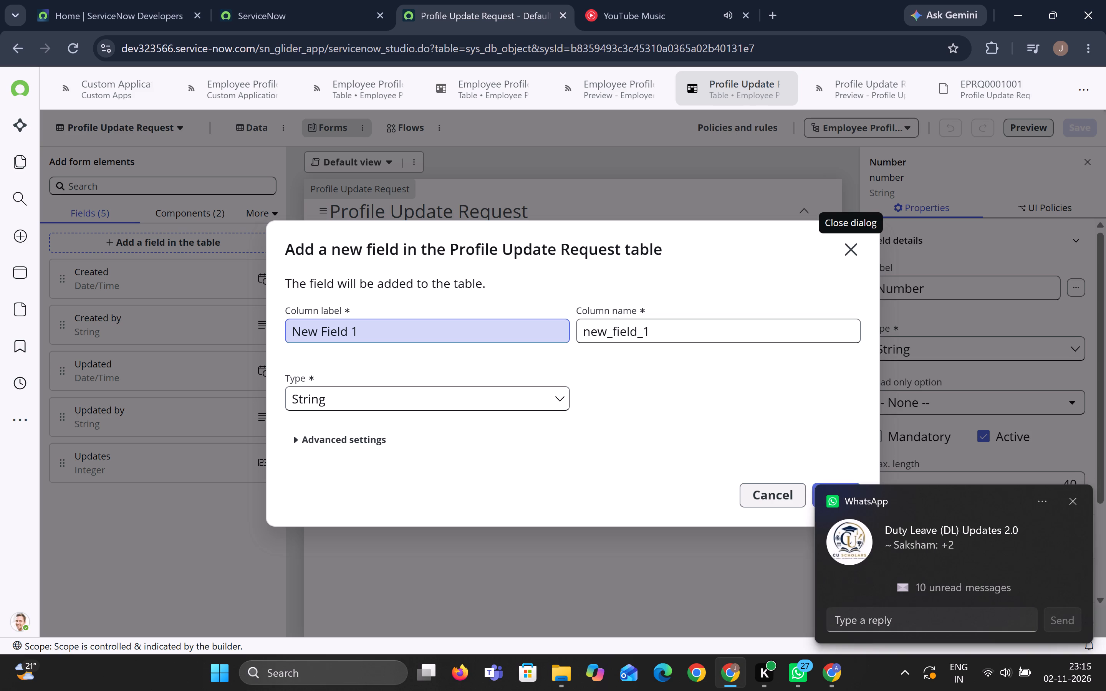
{"action": "left_click", "coordinate": [371, 438]}
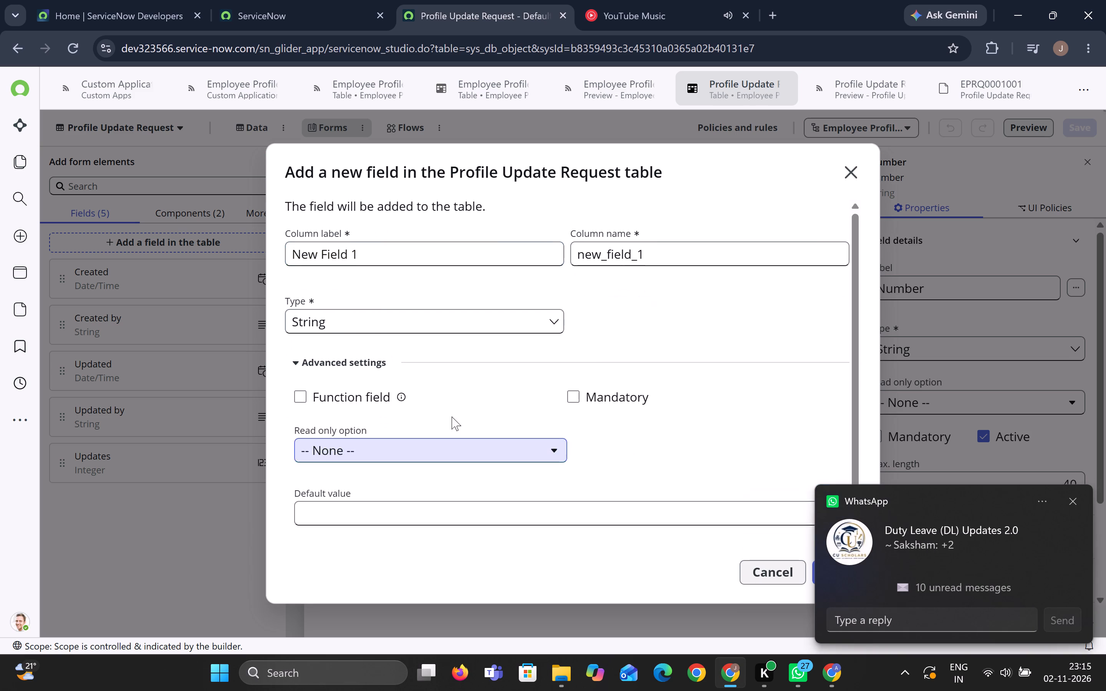
{"action": "scroll", "coordinate": [493, 383], "scroll_direction": "up", "scroll_amount": 2}
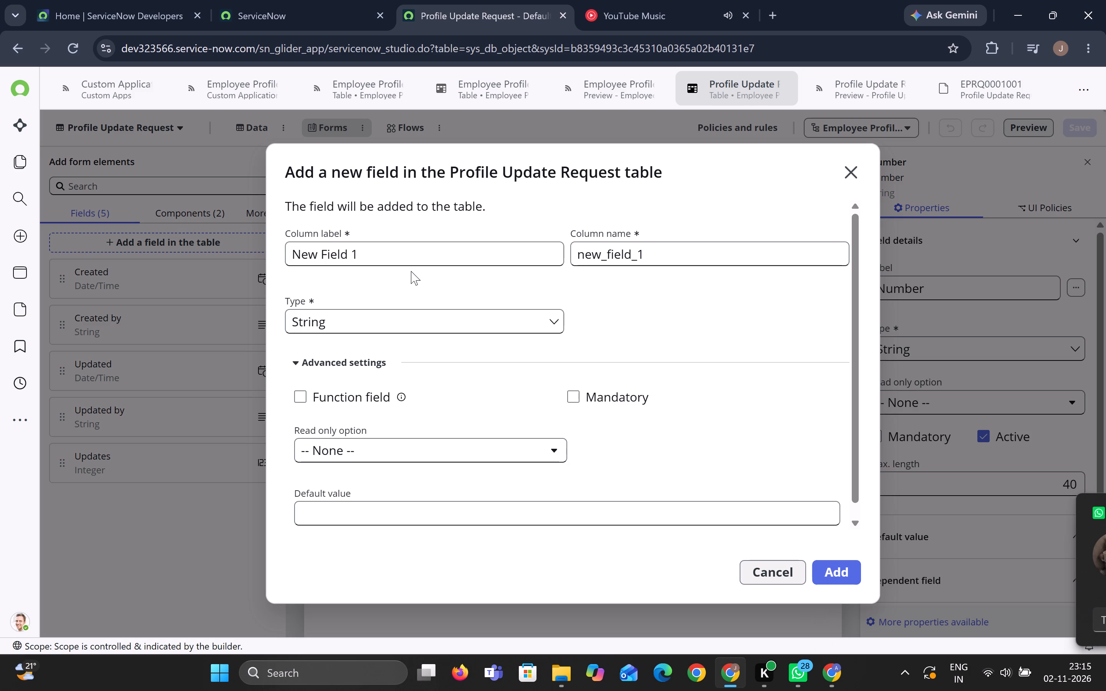
{"action": "left_click", "coordinate": [369, 256]}
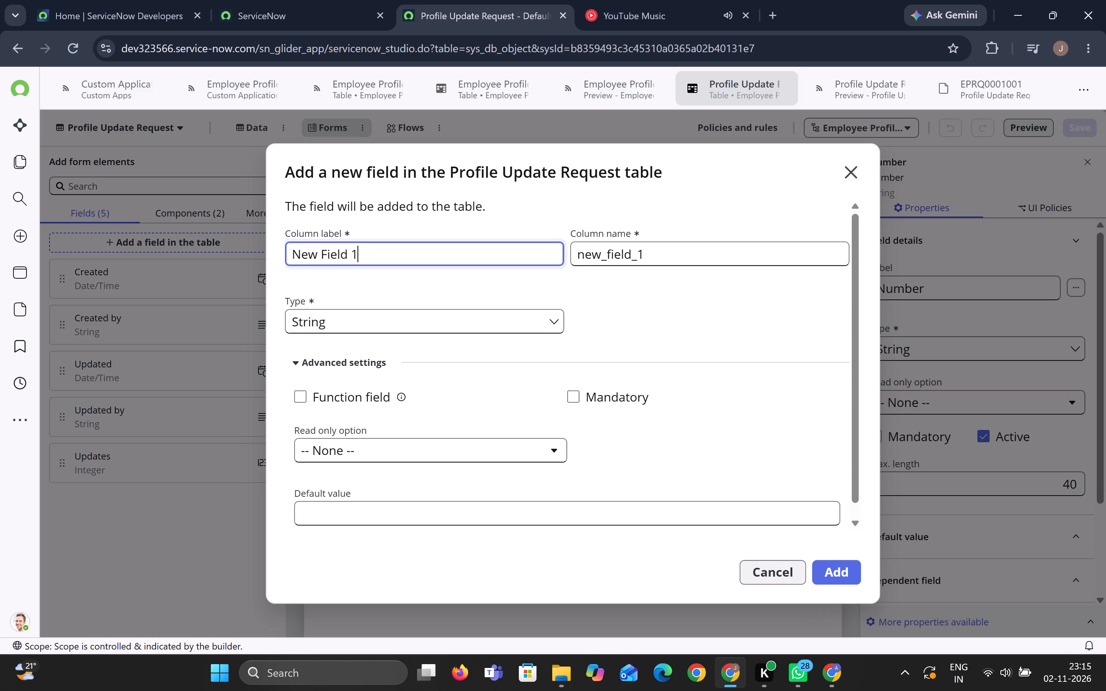
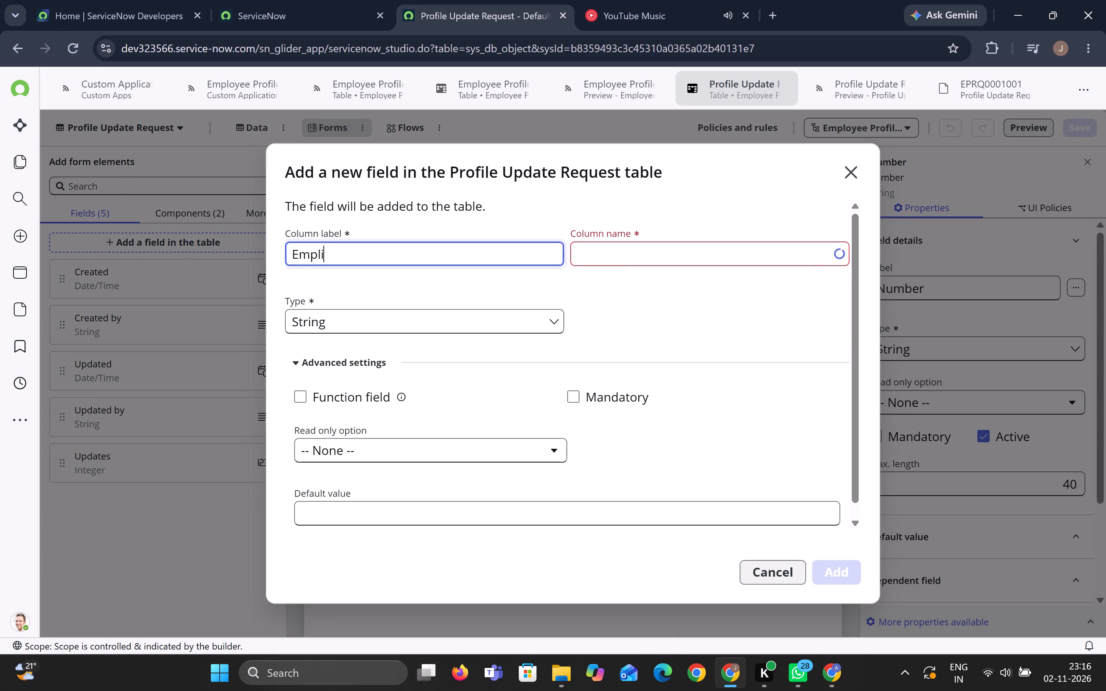
Label the new column Employee and set its type to Reference, pointing to the Employee Profile table.
{"action": "key", "text": "BackSpace"}
{"action": "type", "text": "oyee"}
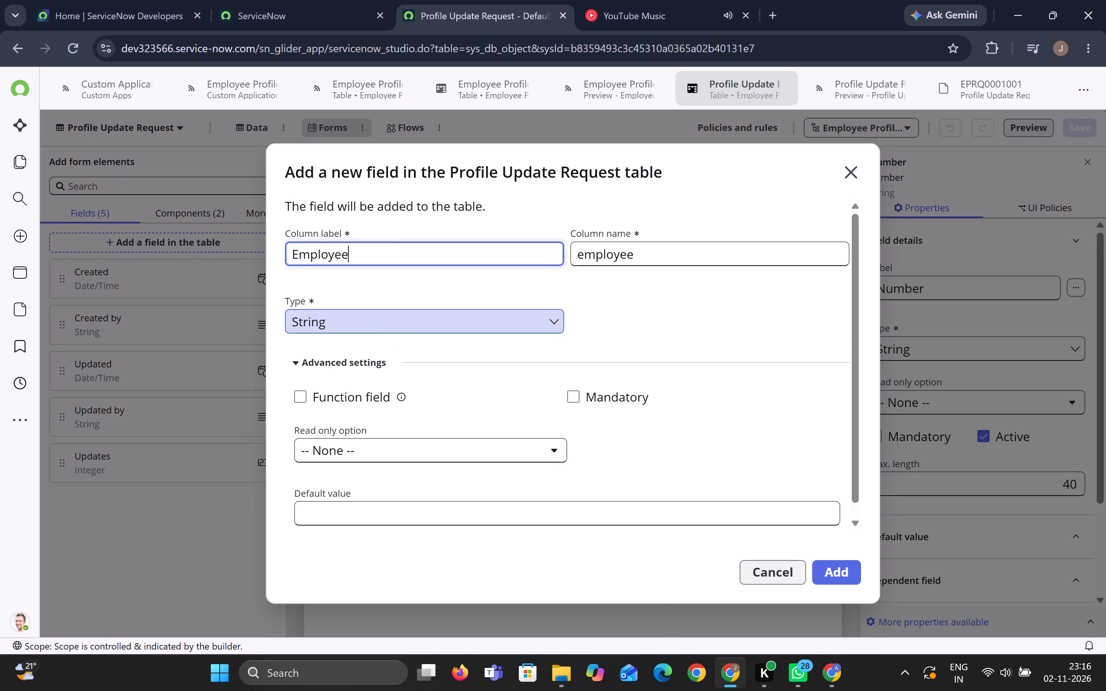
{"action": "left_click", "coordinate": [388, 328]}
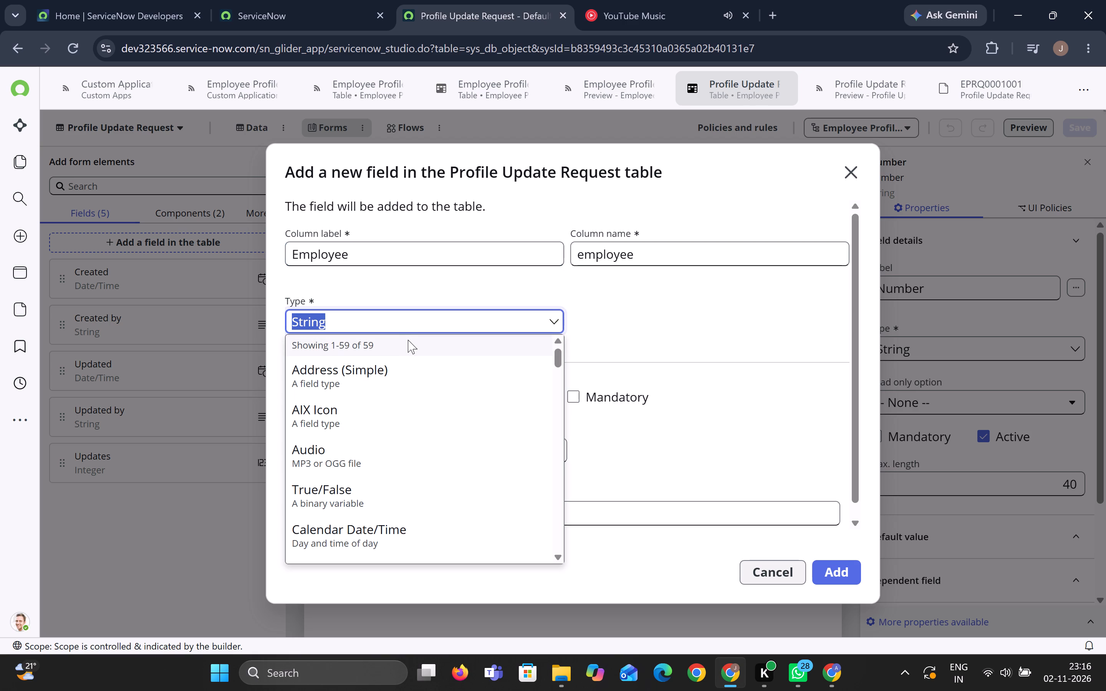
{"action": "type", "text": "refer"}
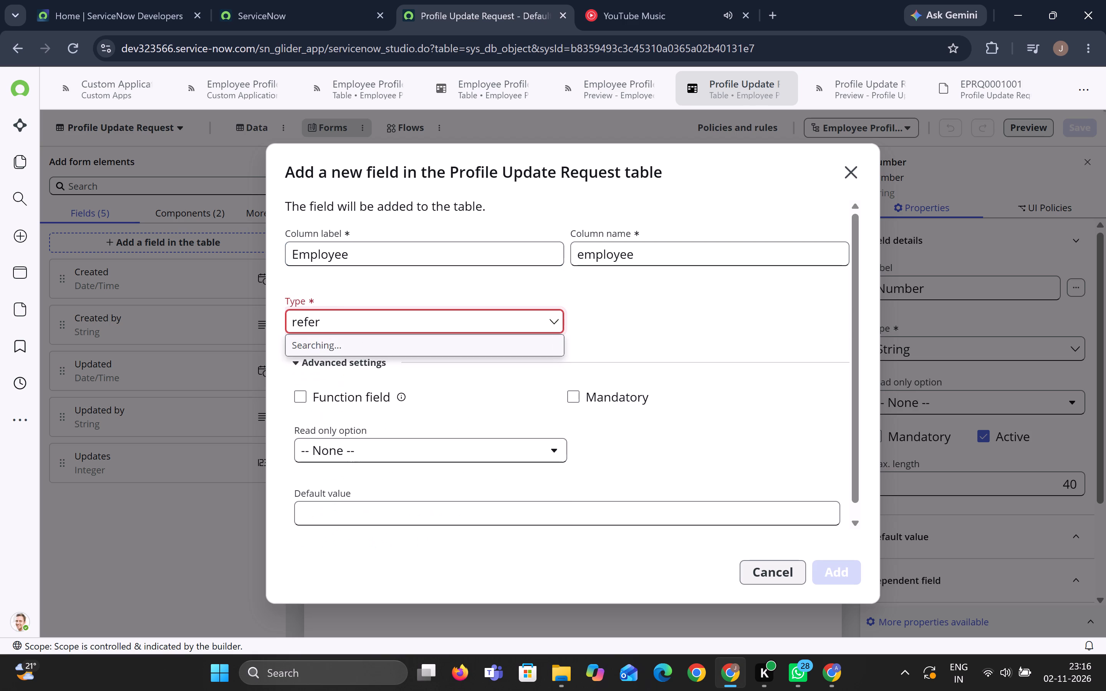
{"action": "left_click", "coordinate": [415, 374]}
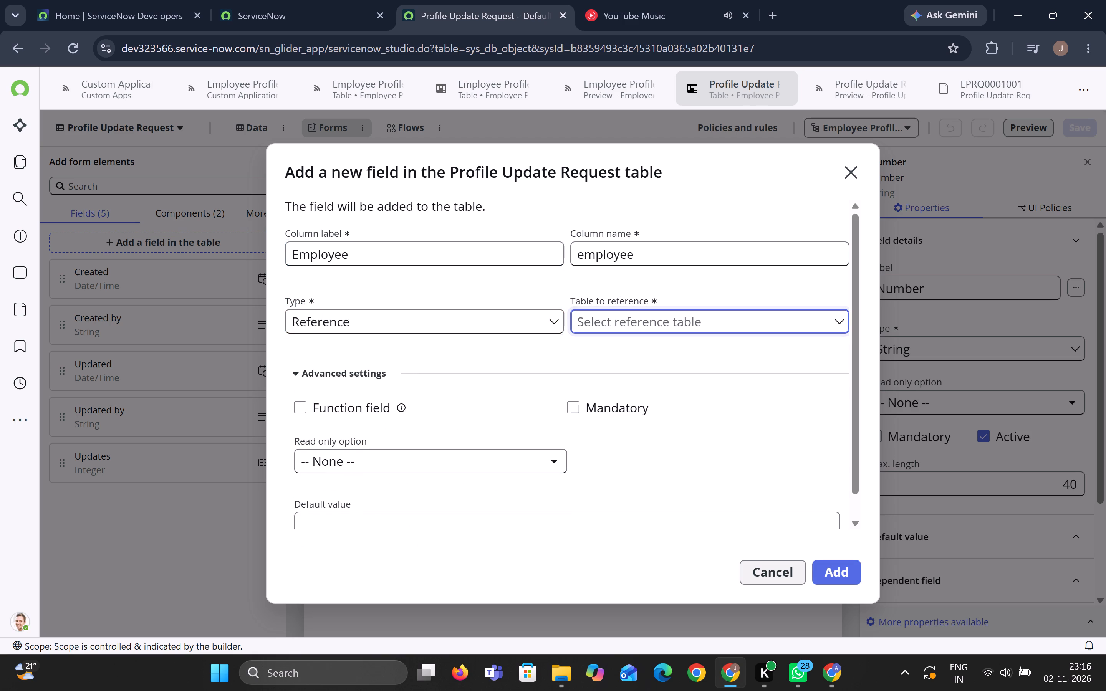
{"action": "left_click", "coordinate": [643, 323]}
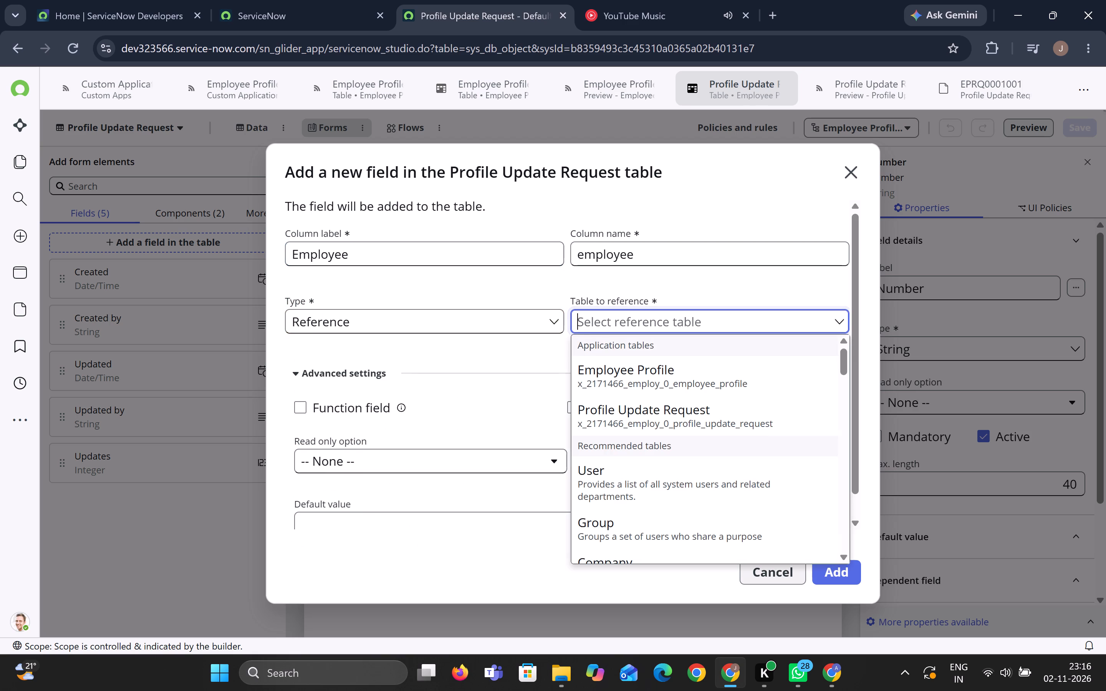
{"action": "left_click", "coordinate": [647, 380]}
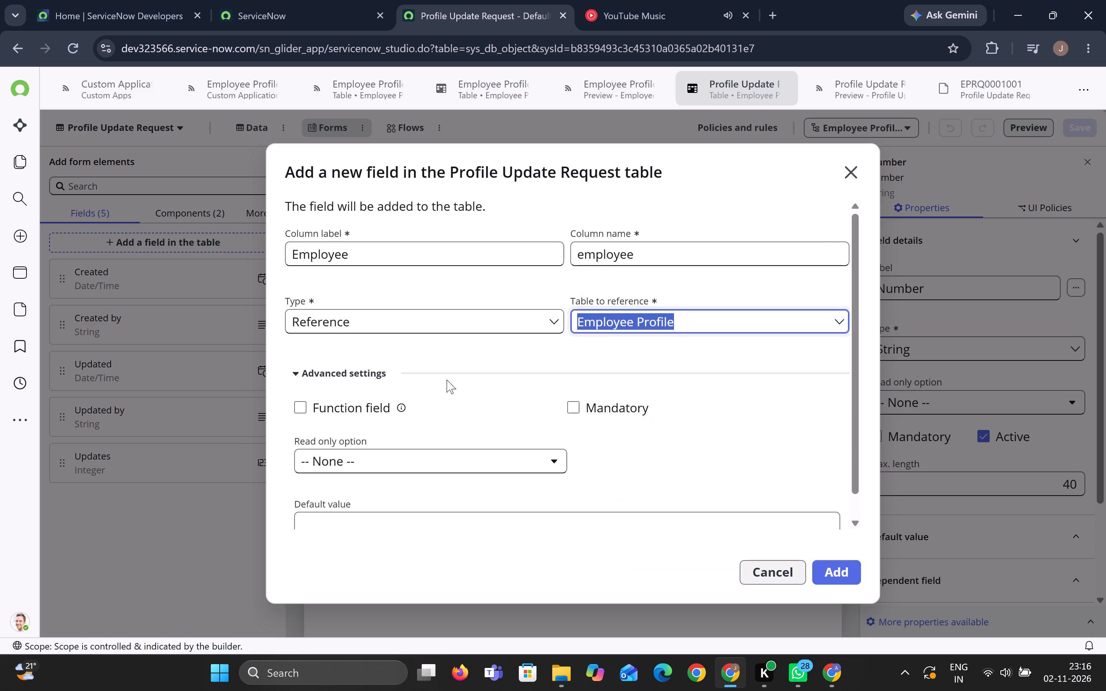
Make the new Employee field mandatory, leaving it as a non-function field.
{"action": "scroll", "coordinate": [445, 381], "scroll_direction": "down", "scroll_amount": 2}
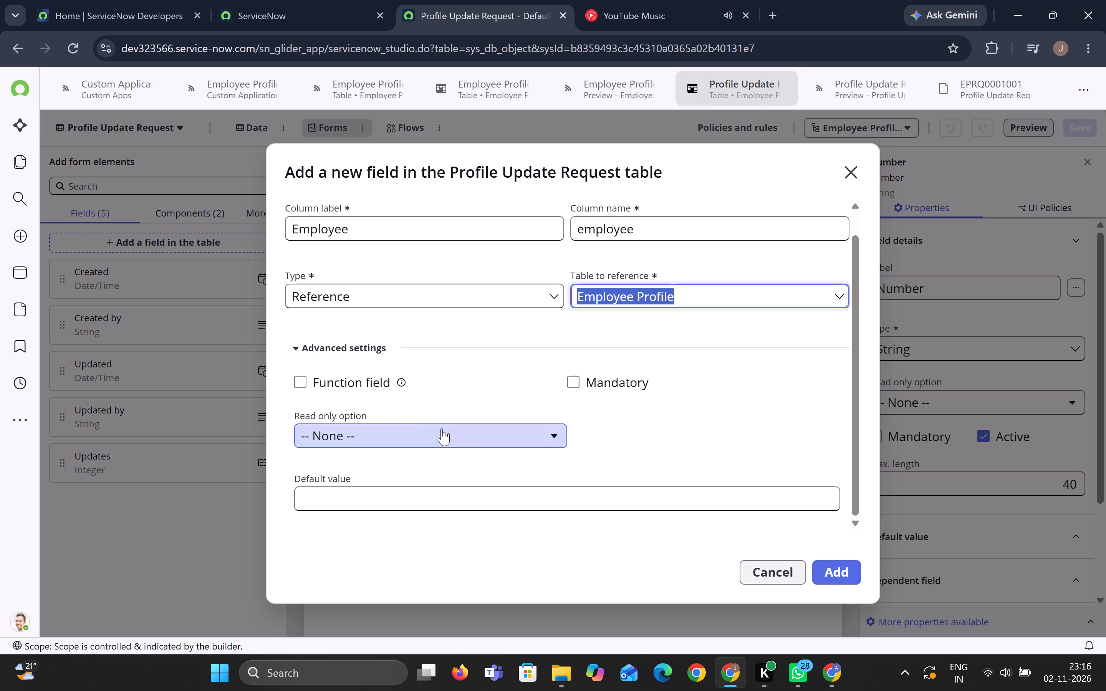
{"action": "left_click", "coordinate": [308, 381]}
{"action": "left_click", "coordinate": [308, 381]}
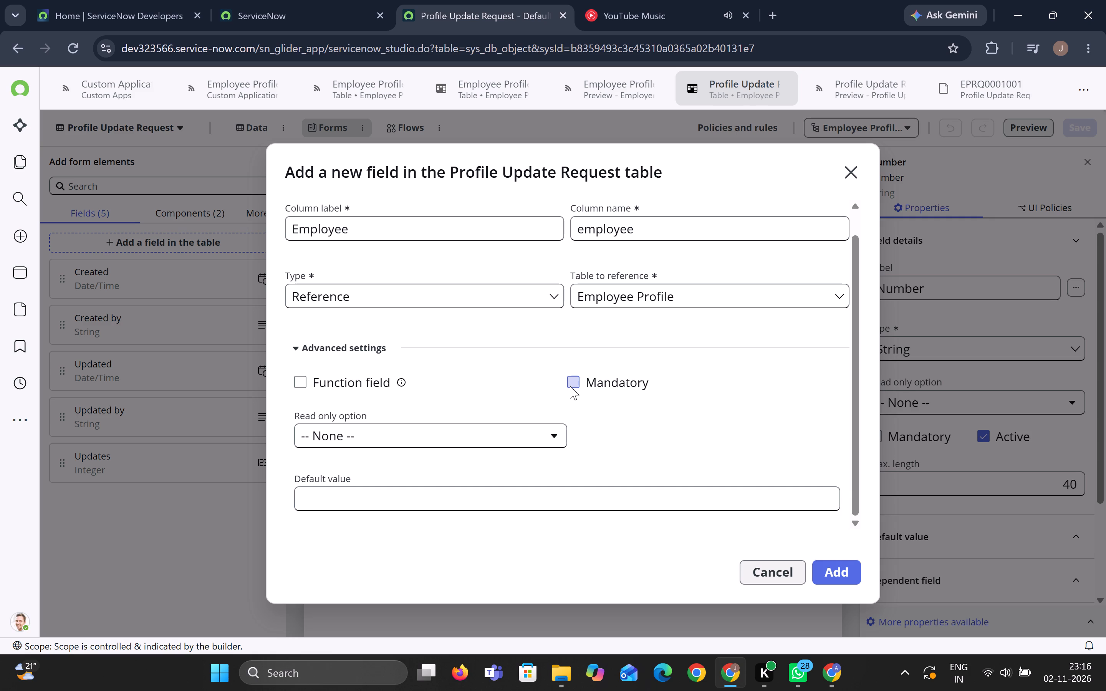
{"action": "left_click", "coordinate": [570, 386]}
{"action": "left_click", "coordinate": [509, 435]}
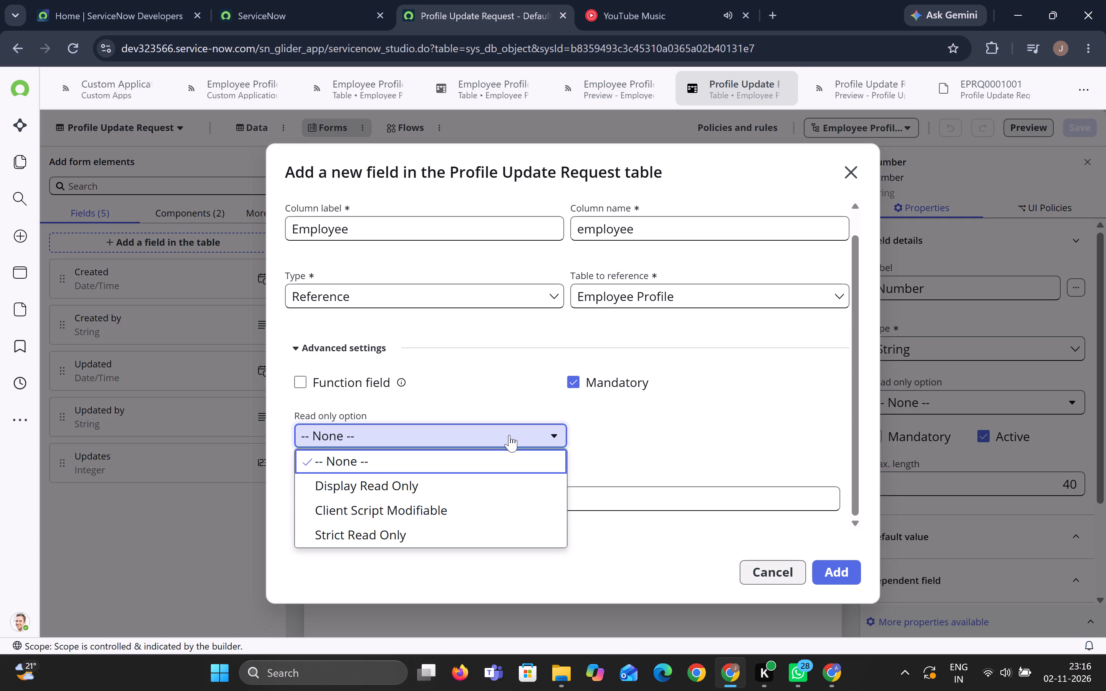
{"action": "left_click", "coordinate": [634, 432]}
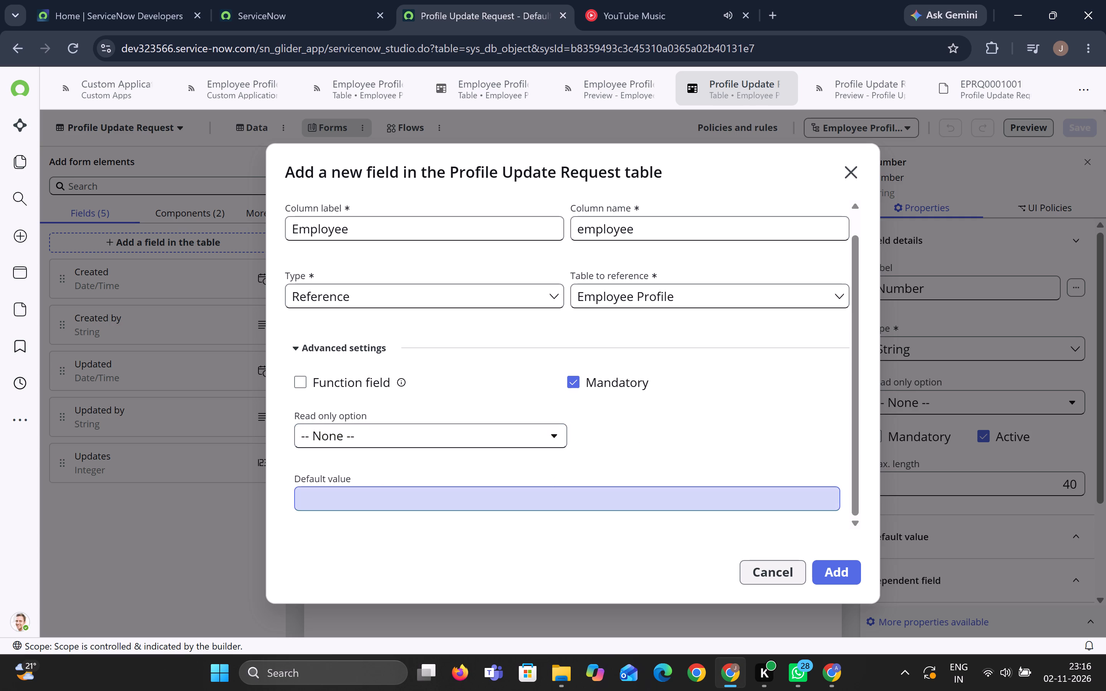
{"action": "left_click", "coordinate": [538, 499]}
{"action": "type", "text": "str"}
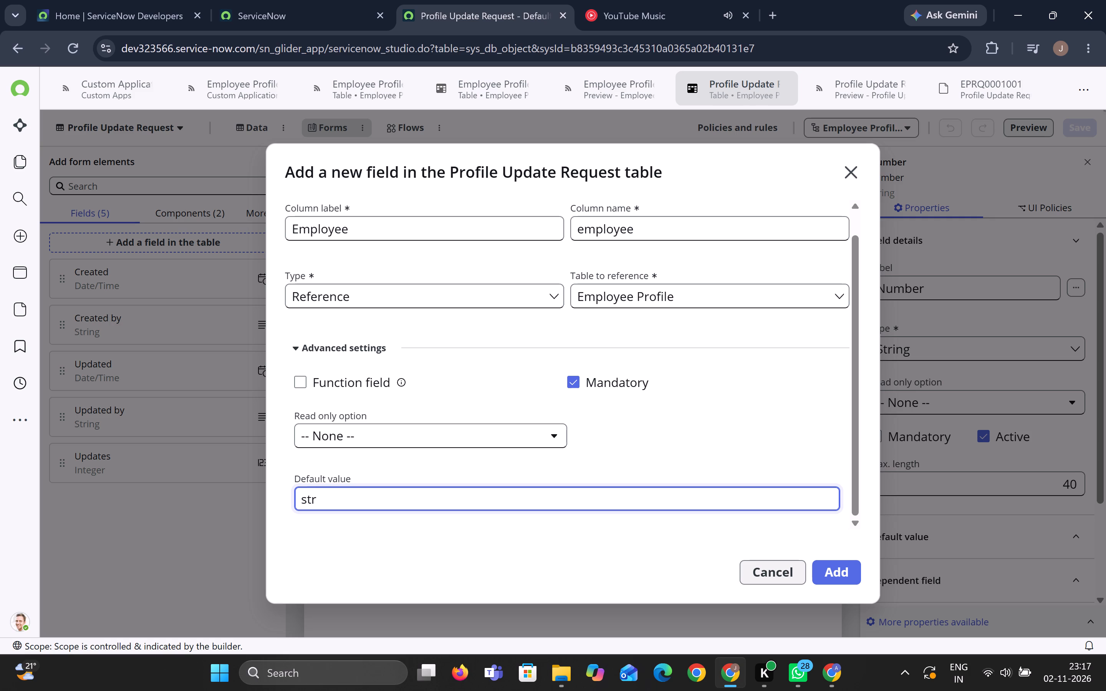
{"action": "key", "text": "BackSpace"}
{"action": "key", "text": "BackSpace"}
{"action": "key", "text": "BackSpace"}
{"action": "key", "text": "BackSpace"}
Add the configured Employee field to the Profile Update Request table and finish without adding another one.
{"action": "left_click", "coordinate": [834, 572]}
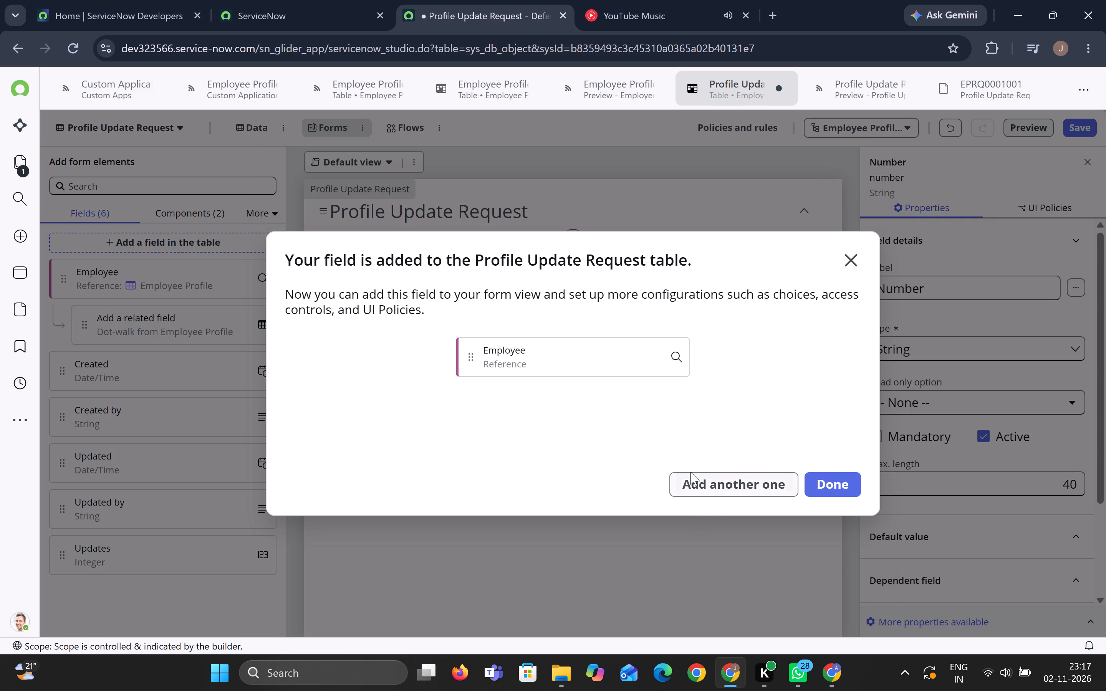
{"action": "left_click", "coordinate": [841, 487]}
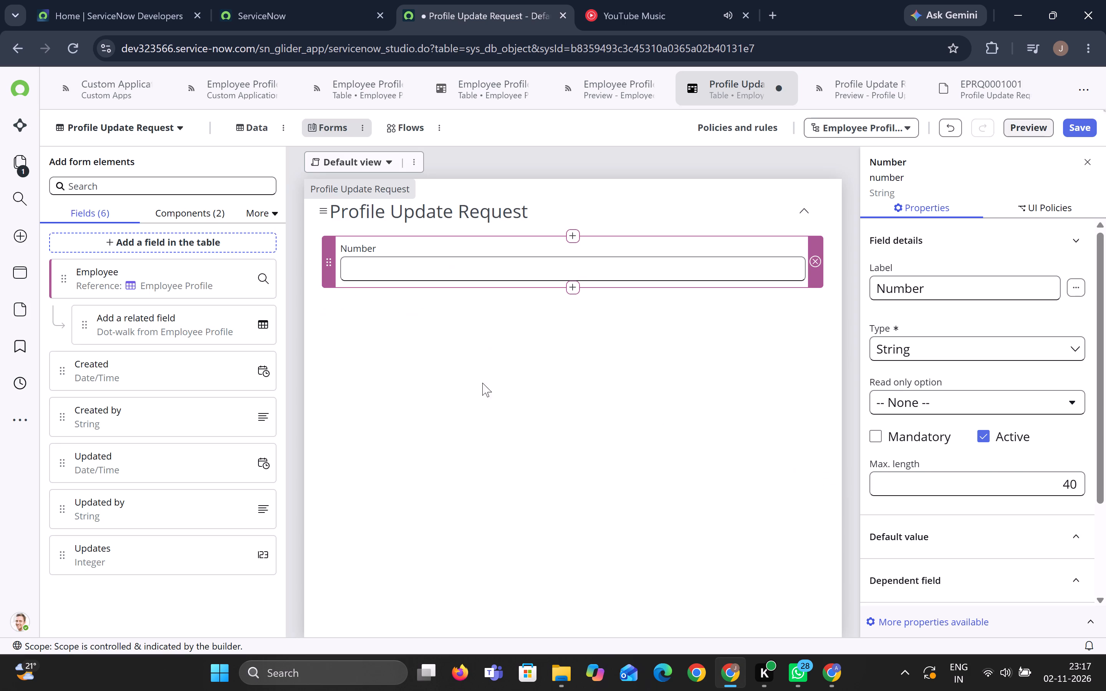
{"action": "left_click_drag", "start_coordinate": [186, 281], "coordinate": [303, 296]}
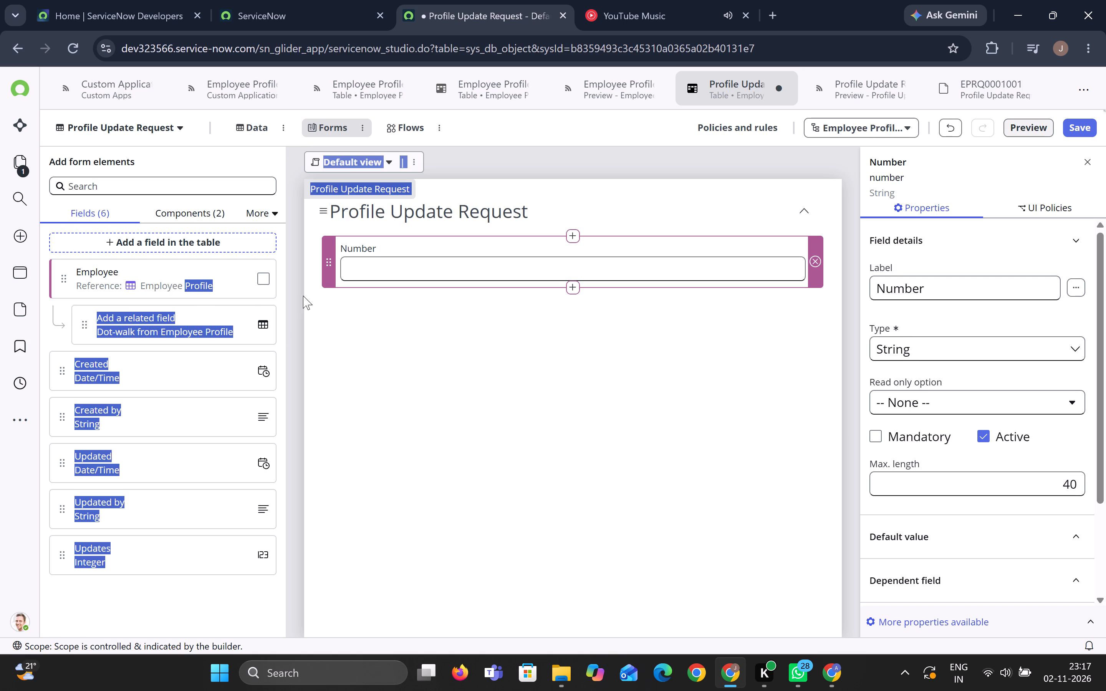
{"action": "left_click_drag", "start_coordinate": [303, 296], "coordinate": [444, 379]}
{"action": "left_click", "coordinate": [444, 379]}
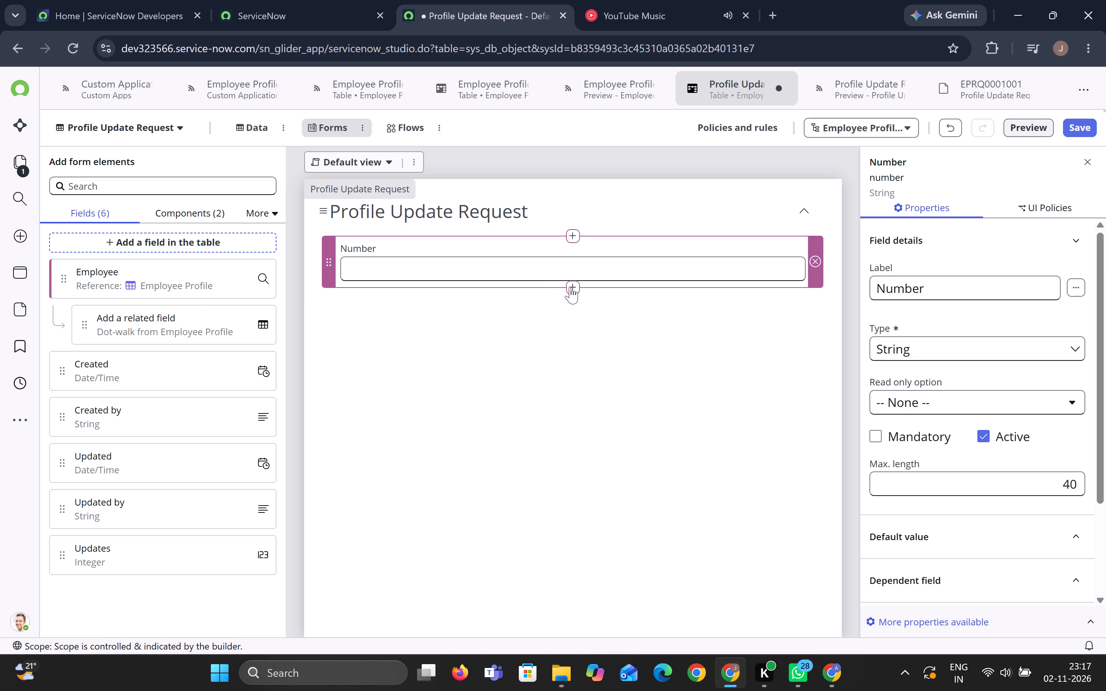
Insert the Employee field below the Number field in the default view of the Profile Update Request form.
{"action": "left_click", "coordinate": [572, 288]}
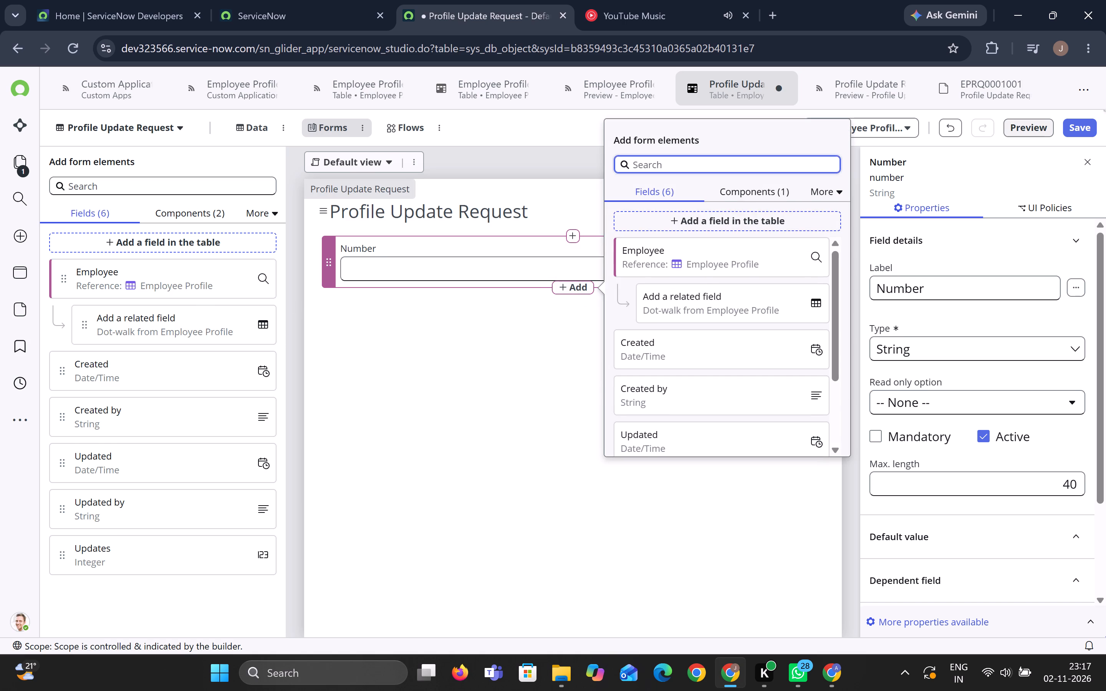
{"action": "left_click", "coordinate": [814, 260]}
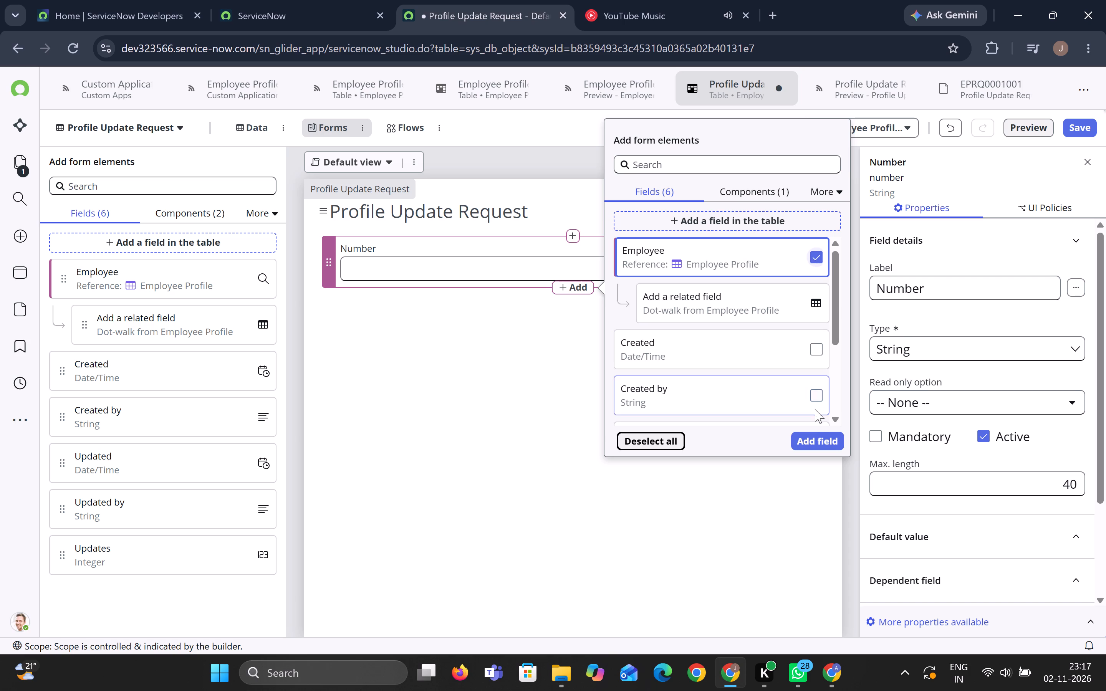
{"action": "left_click", "coordinate": [816, 303]}
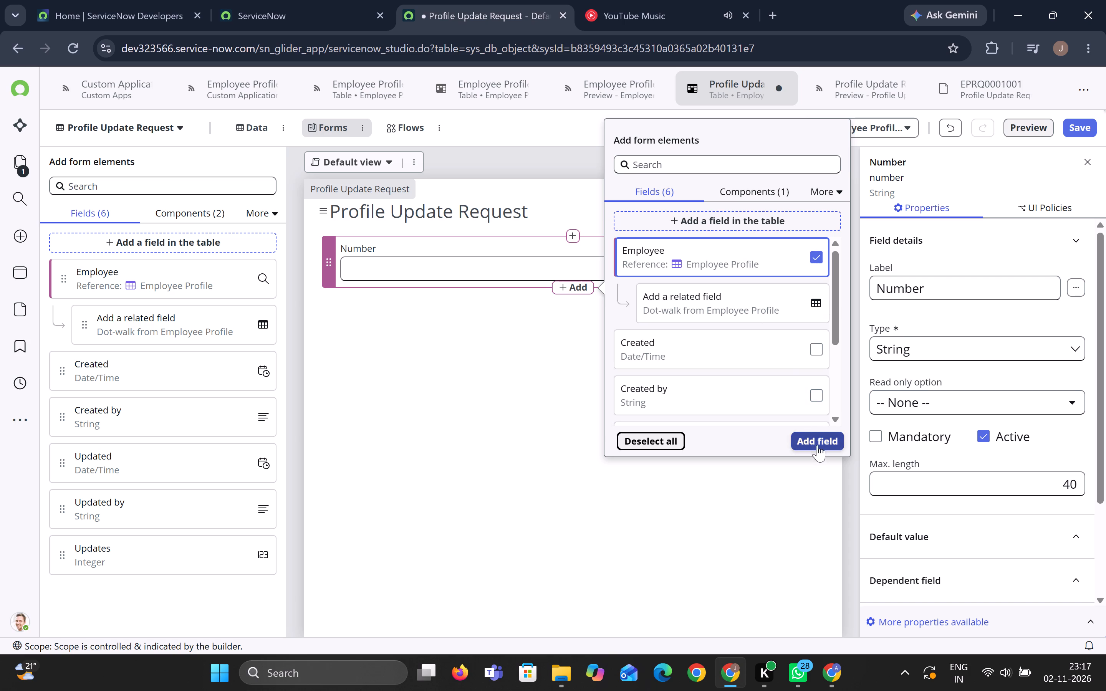
{"action": "left_click", "coordinate": [817, 444]}
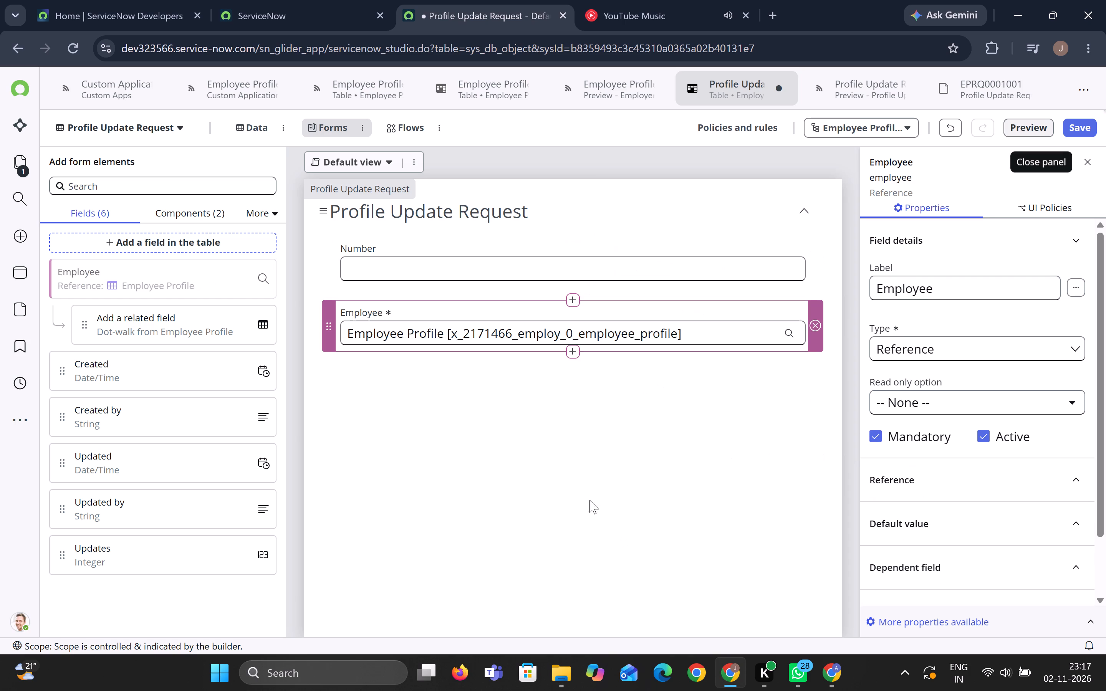
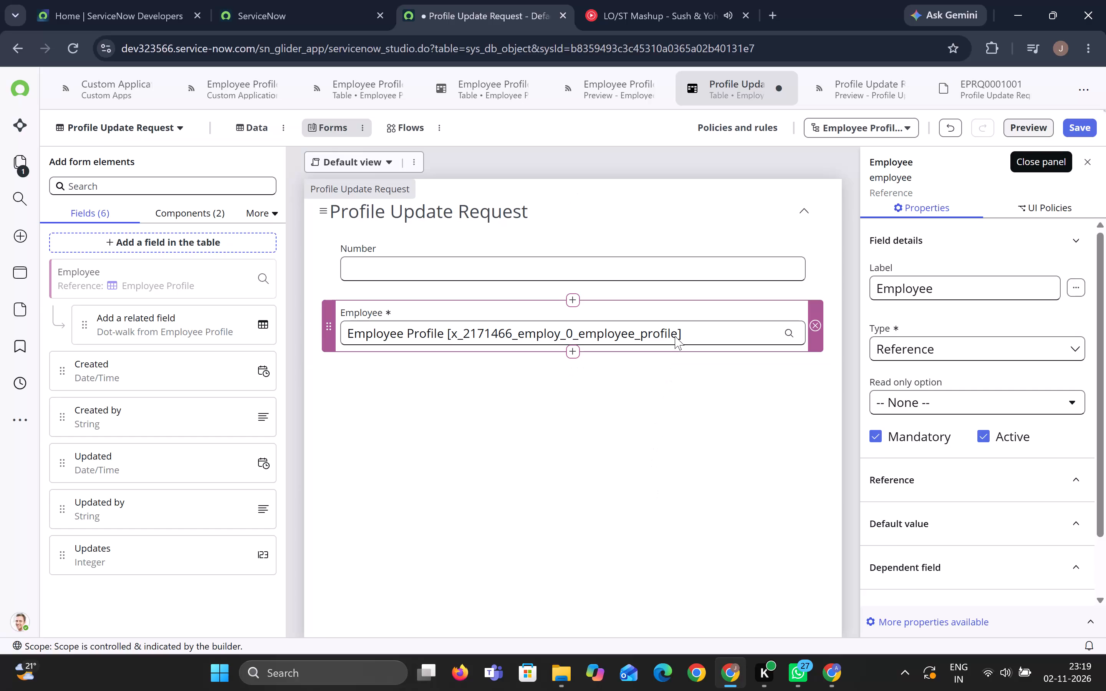
Switch to YouTube Music, search for "muskurana bhi" and play the song Humsafar.
{"action": "left_click", "coordinate": [662, 3]}
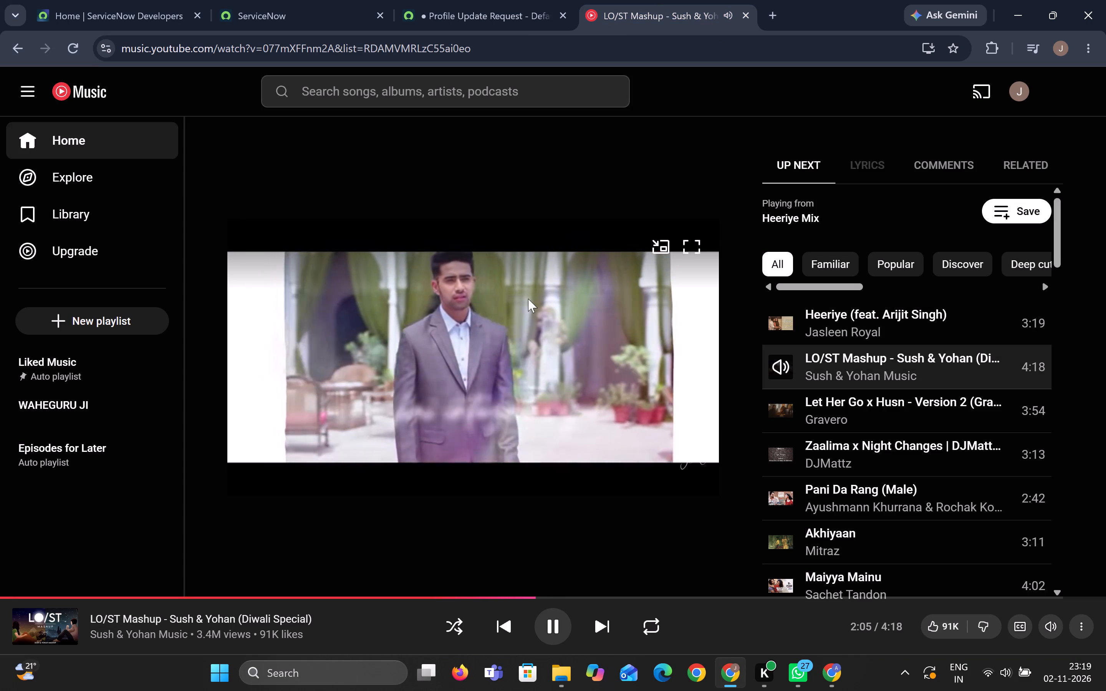
{"action": "left_click", "coordinate": [368, 88]}
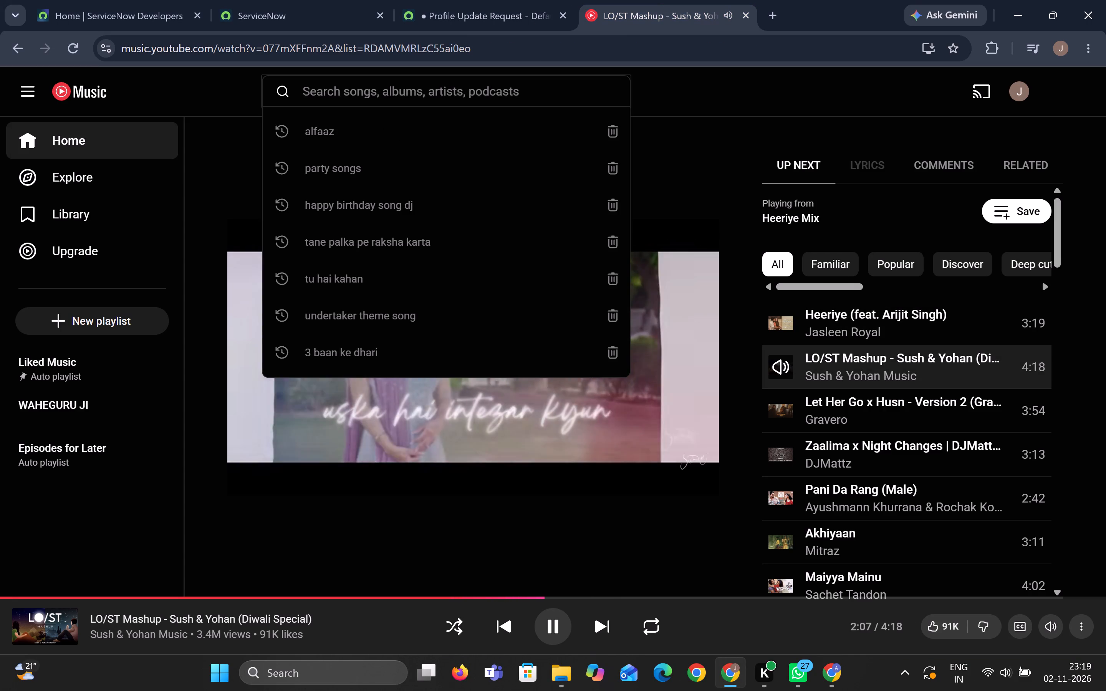
{"action": "type", "text": "muskurana bhi"}
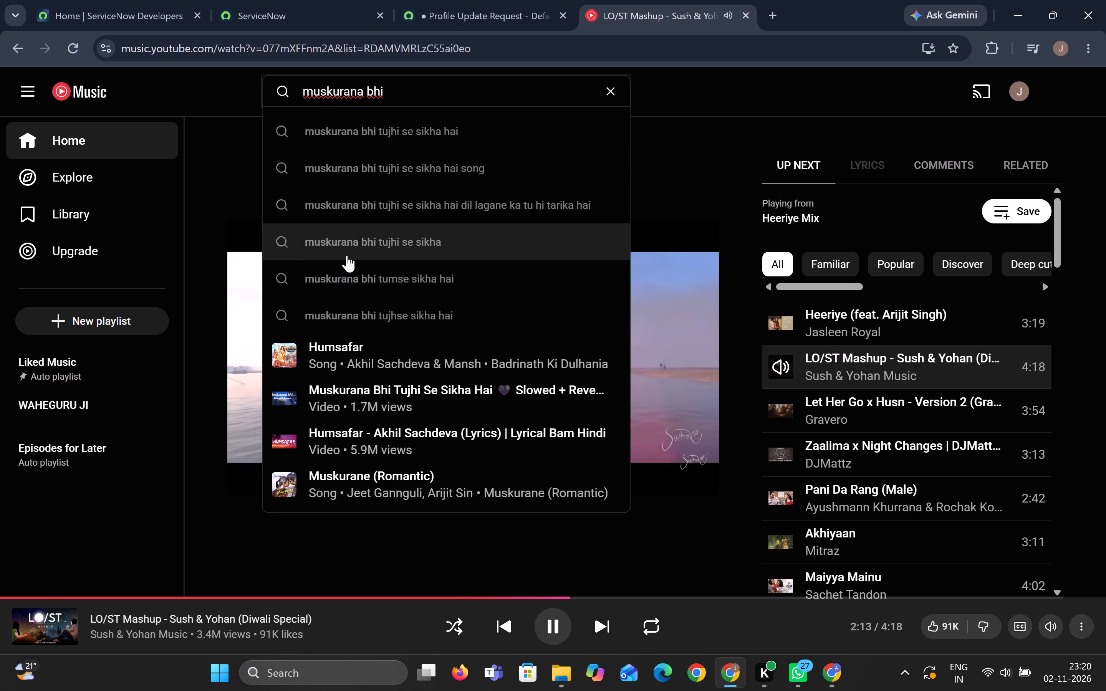
{"action": "left_click", "coordinate": [286, 352]}
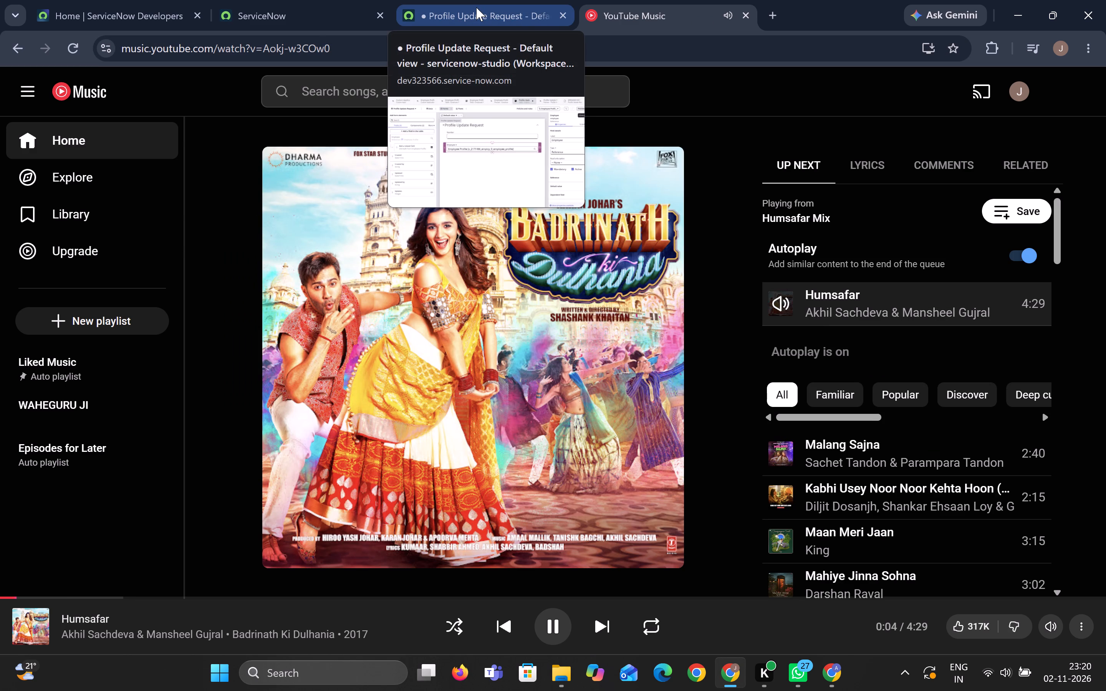
Return to ServiceNow Studio and review the Profile Update Request table's field list in the data view.
{"action": "left_click", "coordinate": [476, 7]}
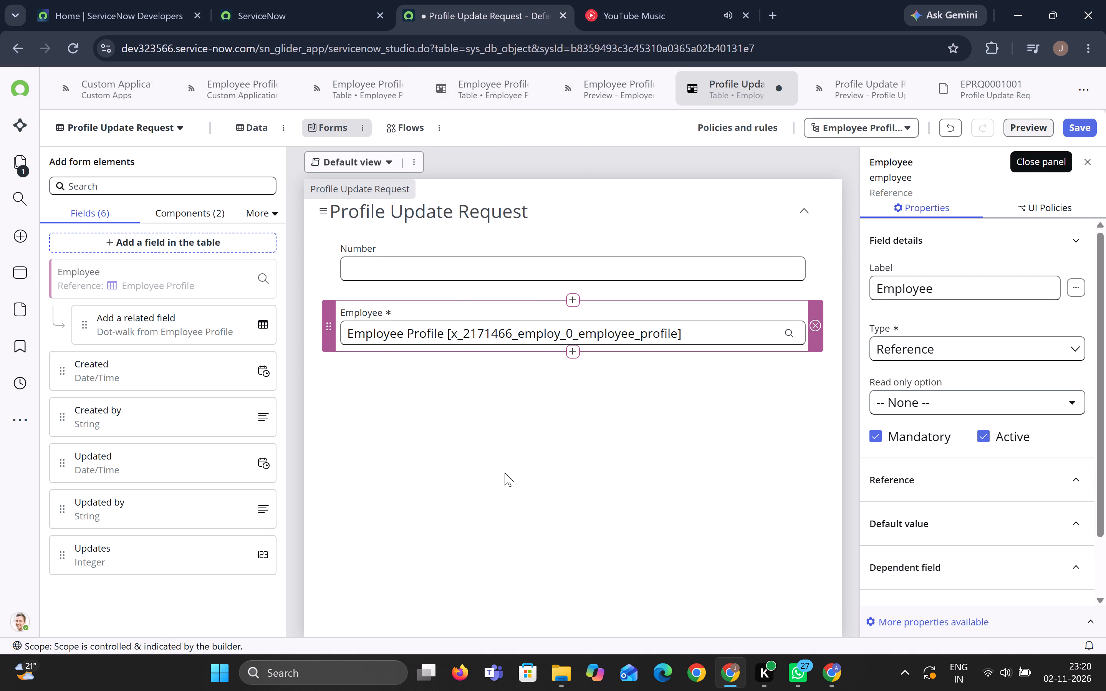
{"action": "left_click", "coordinate": [243, 129]}
{"action": "scroll", "coordinate": [403, 322], "scroll_direction": "down", "scroll_amount": 2}
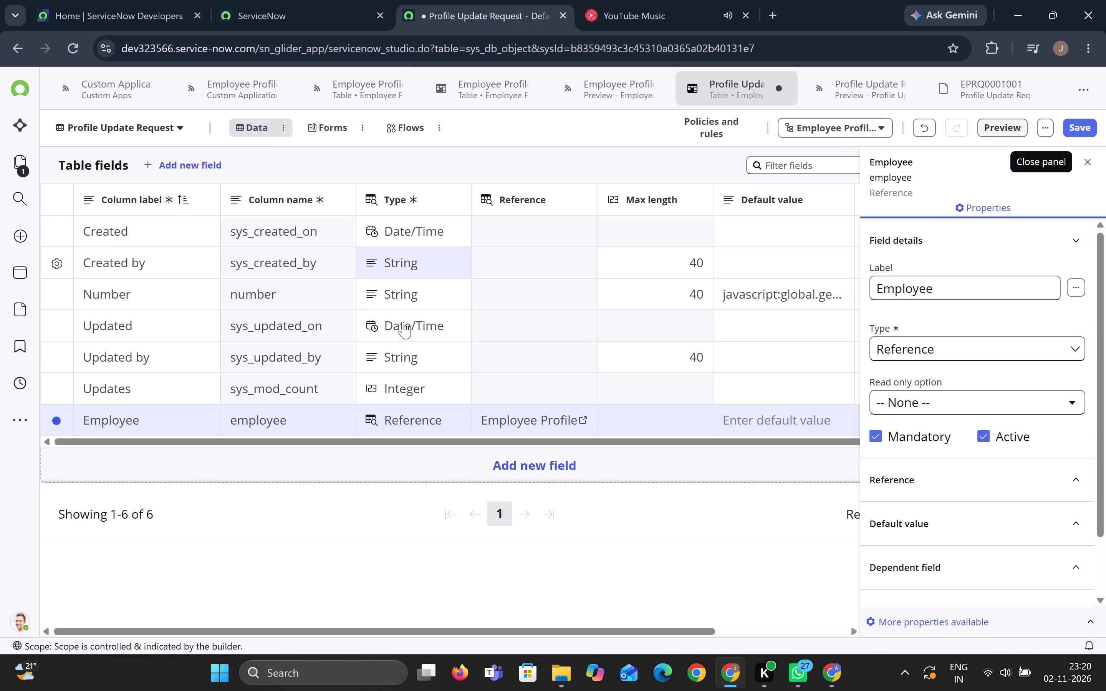
{"action": "scroll", "coordinate": [403, 322], "scroll_direction": "up", "scroll_amount": 1}
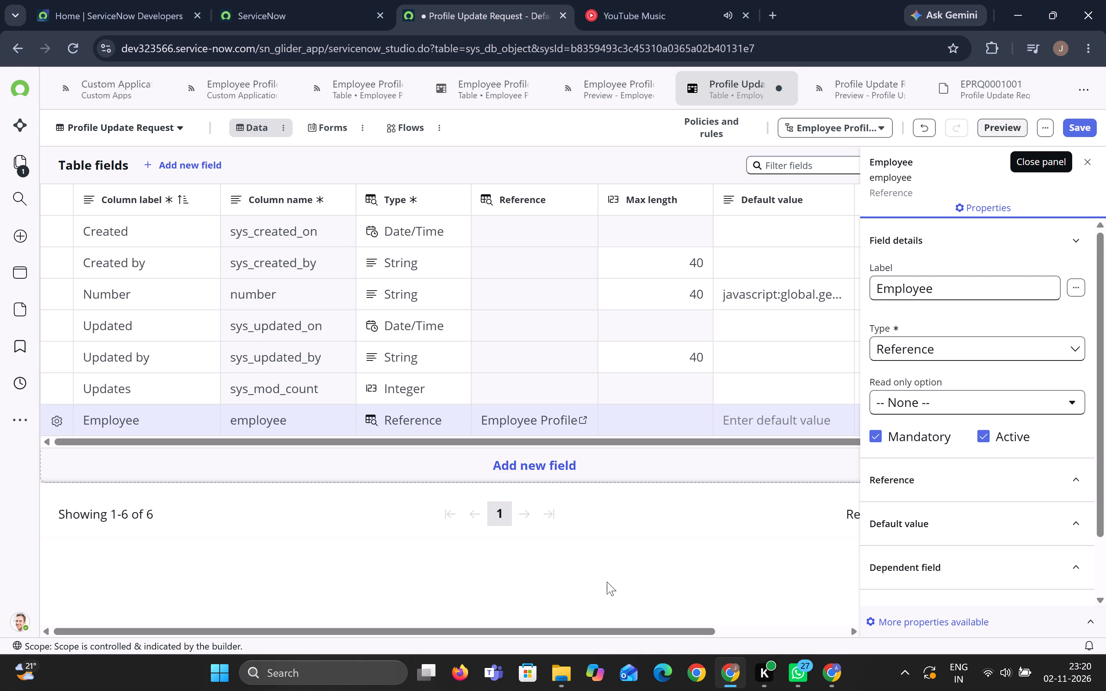
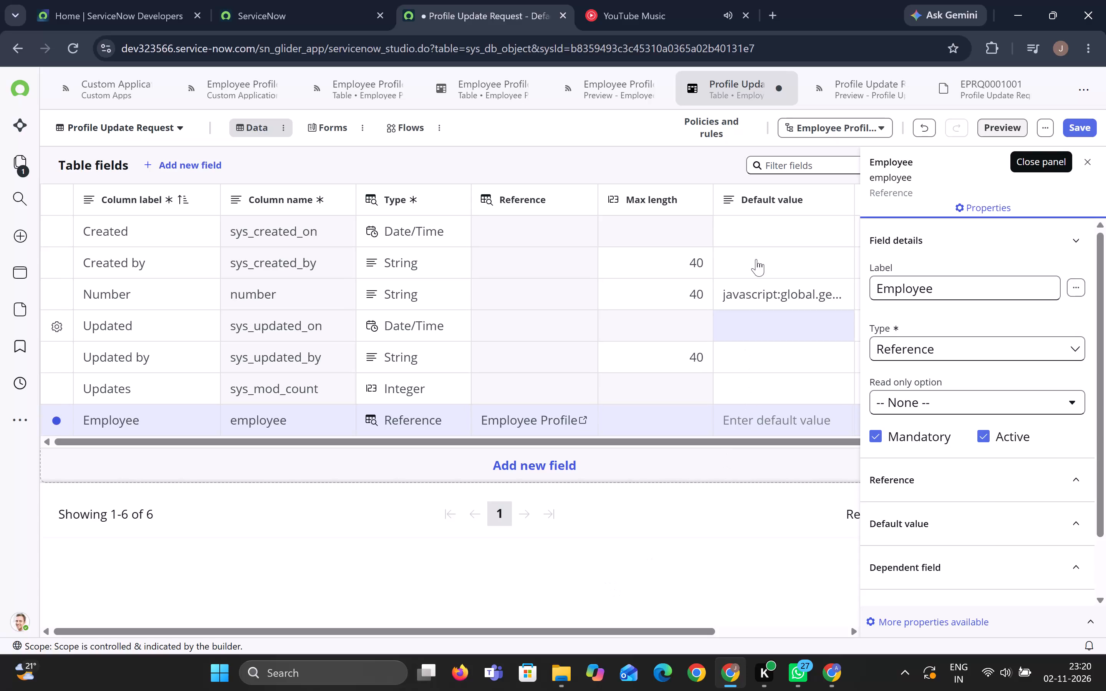
Close the EPRQ0001001 record and the preview lists of the Profile Update Request and Employee Profile tables.
{"action": "left_click", "coordinate": [887, 86]}
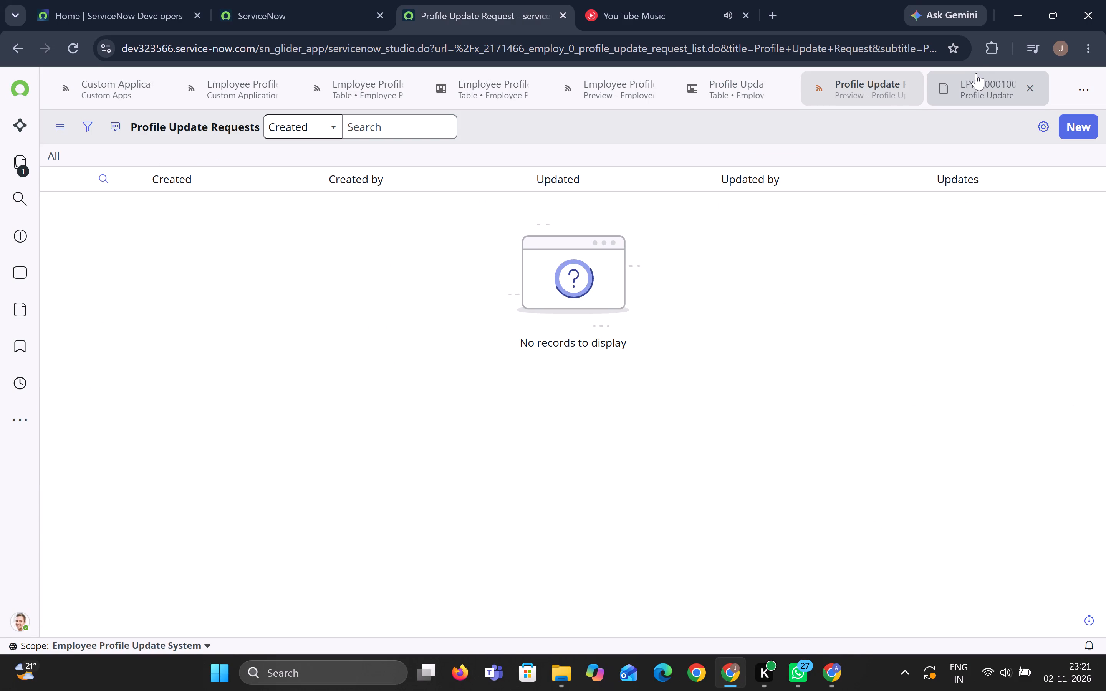
{"action": "left_click", "coordinate": [980, 83]}
{"action": "left_click", "coordinate": [1034, 89]}
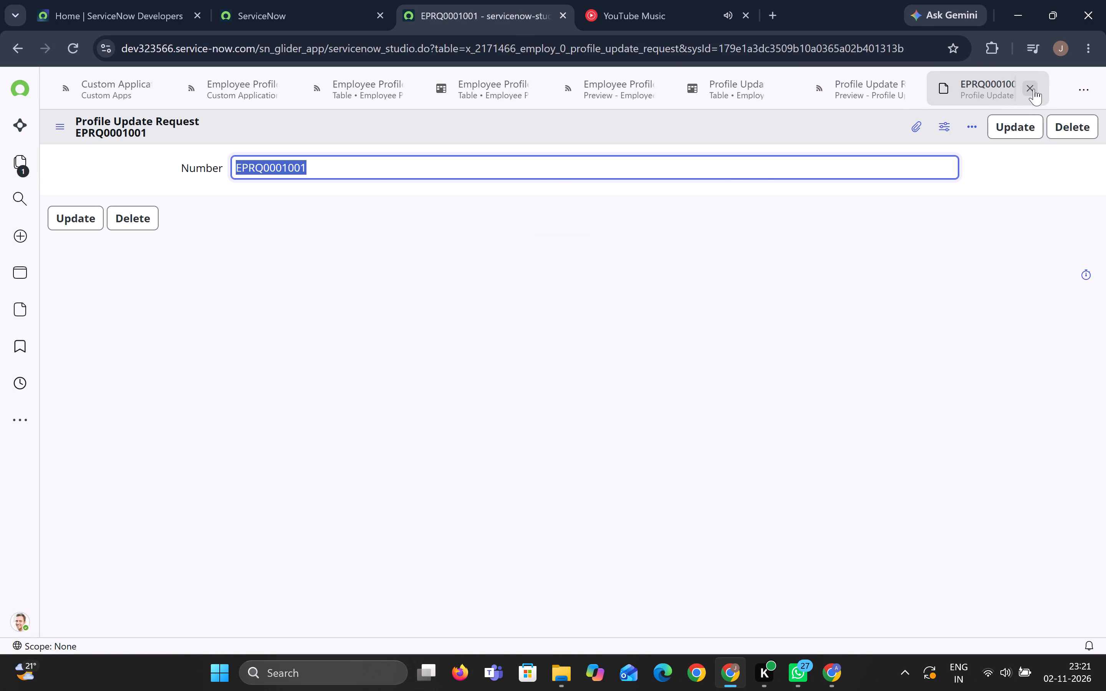
{"action": "left_click", "coordinate": [998, 96]}
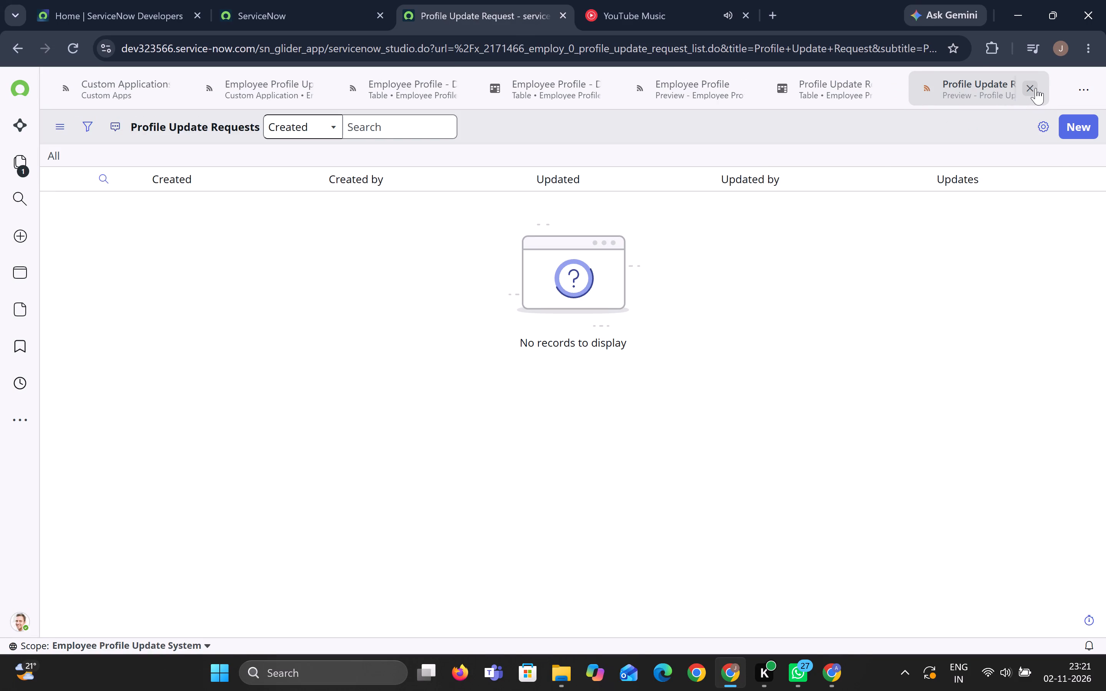
{"action": "left_click", "coordinate": [1036, 88]}
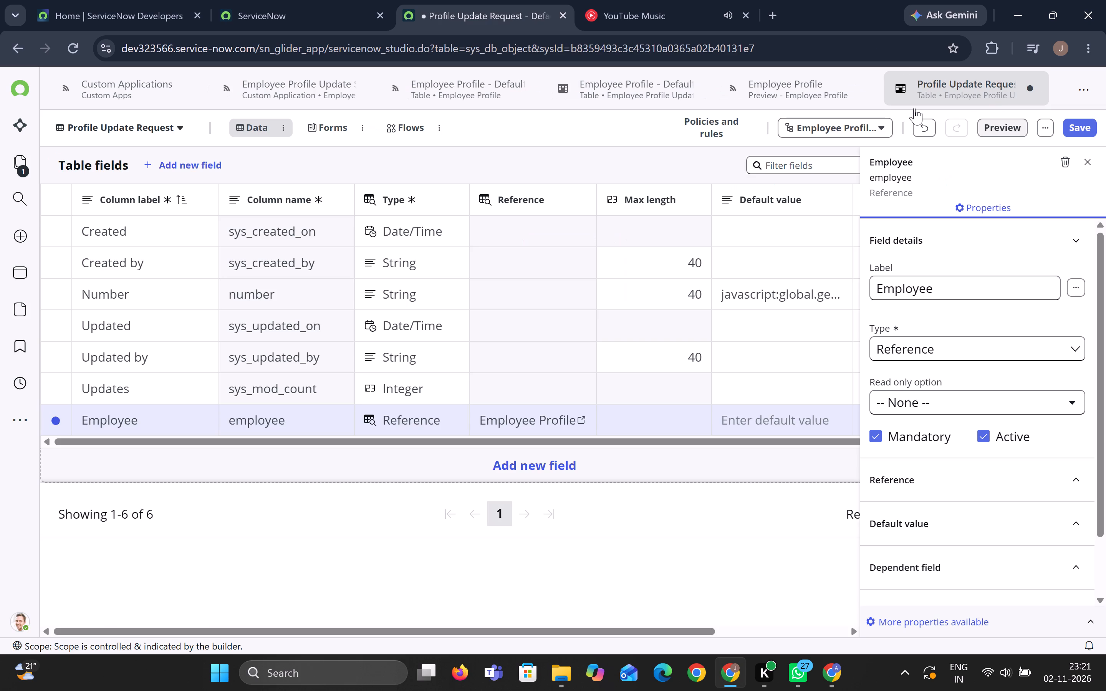
{"action": "scroll", "coordinate": [708, 293], "scroll_direction": "down", "scroll_amount": 3}
{"action": "left_click", "coordinate": [805, 76]}
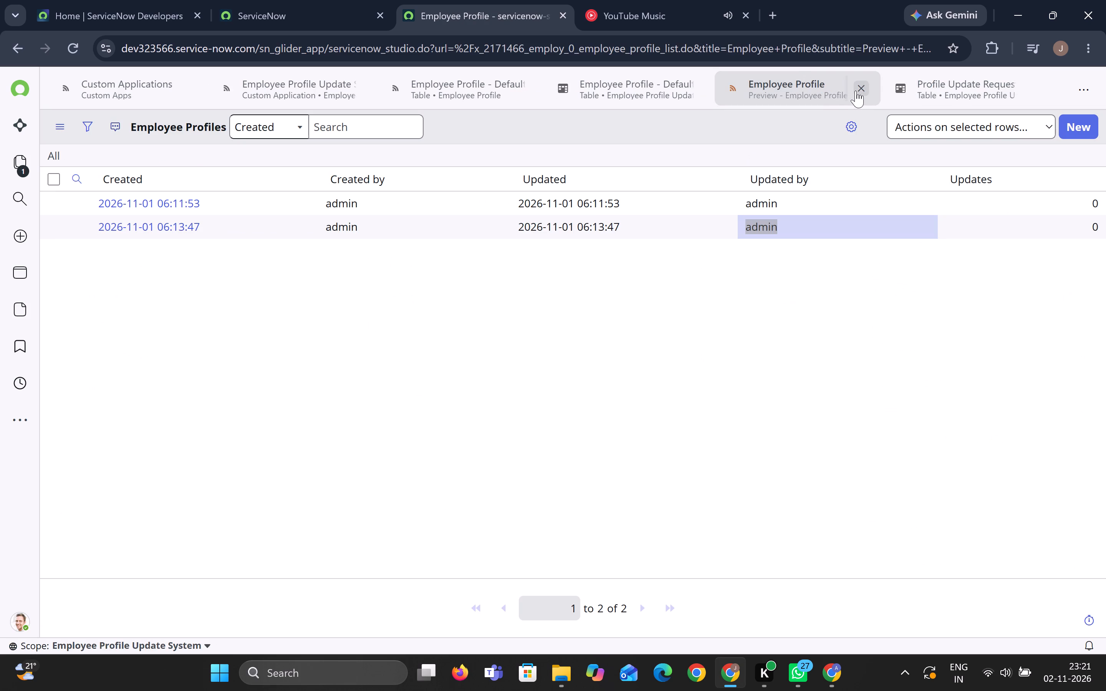
{"action": "left_click", "coordinate": [863, 91]}
Examine the Employee Profile table's field list and look through the other open Studio pages.
{"action": "left_click", "coordinate": [731, 87]}
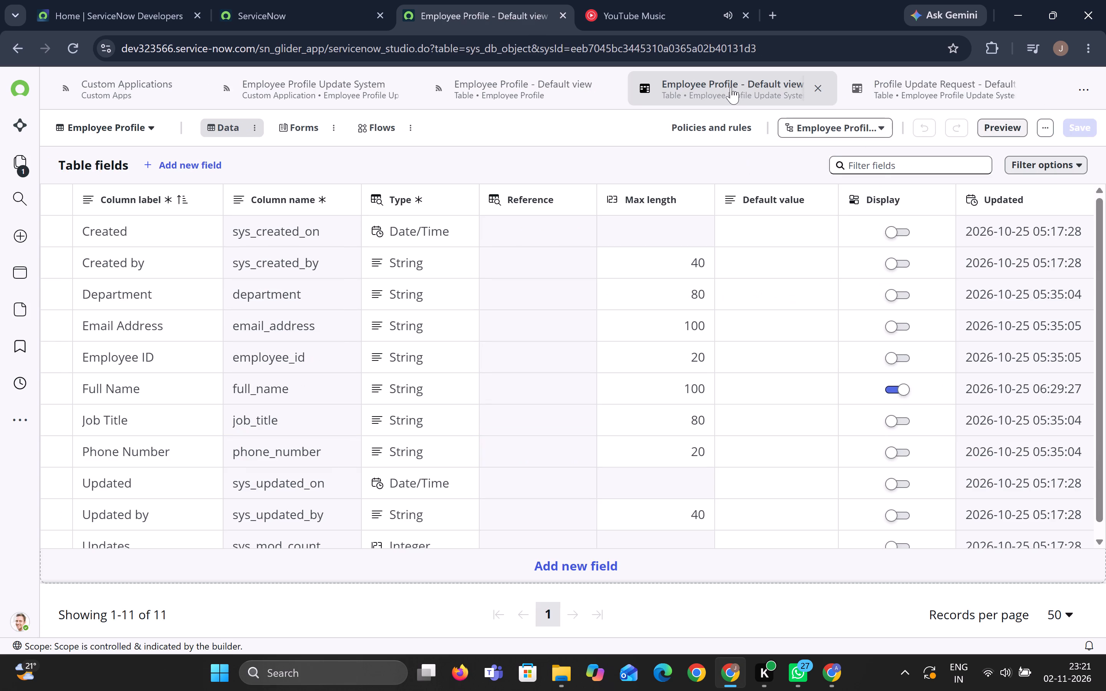
{"action": "scroll", "coordinate": [679, 309], "scroll_direction": "down", "scroll_amount": 3}
{"action": "scroll", "coordinate": [679, 309], "scroll_direction": "up", "scroll_amount": 2}
{"action": "left_click", "coordinate": [546, 95]}
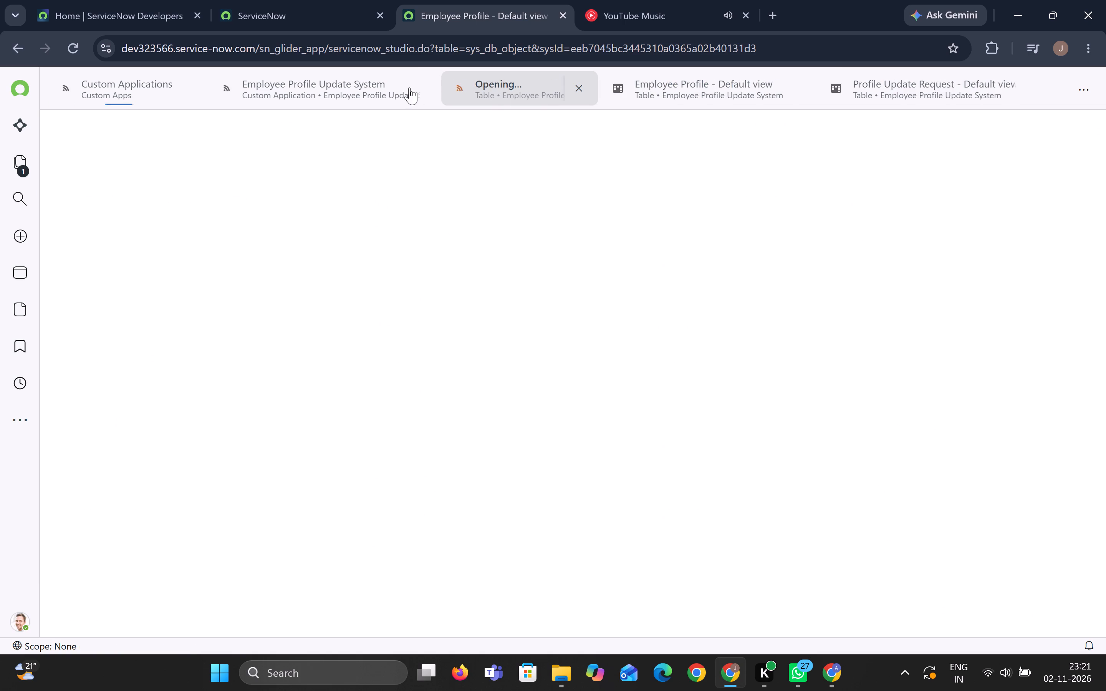
{"action": "left_click", "coordinate": [350, 91]}
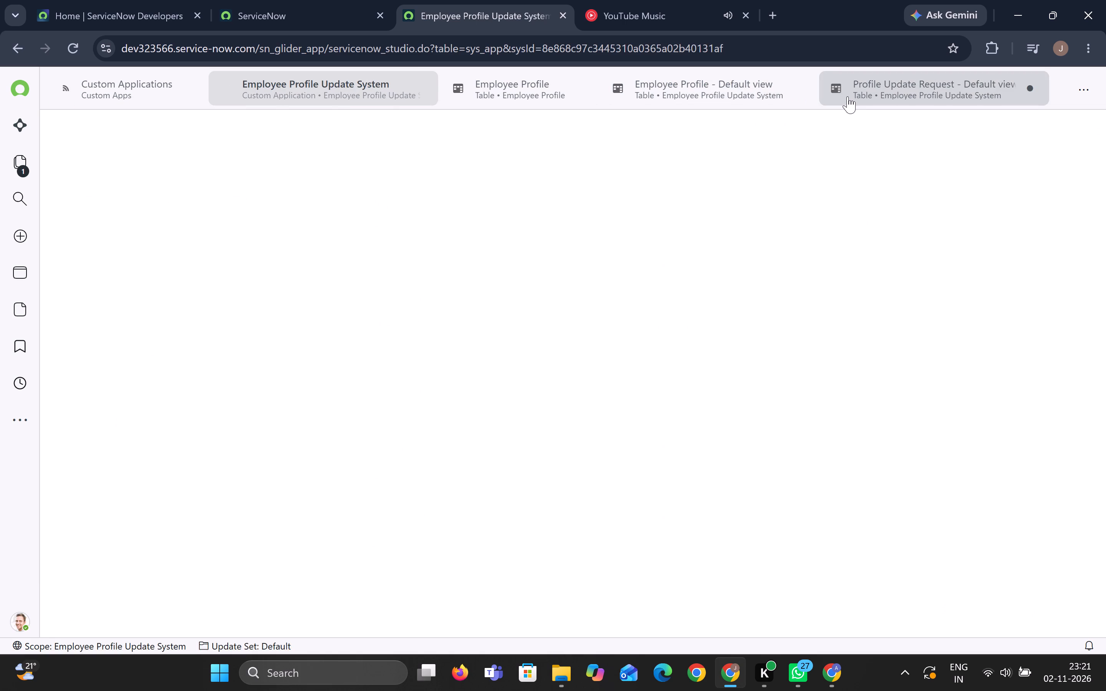
Add a new field labelled "Field to Update" to the Profile Update Request table.
{"action": "left_click", "coordinate": [848, 95]}
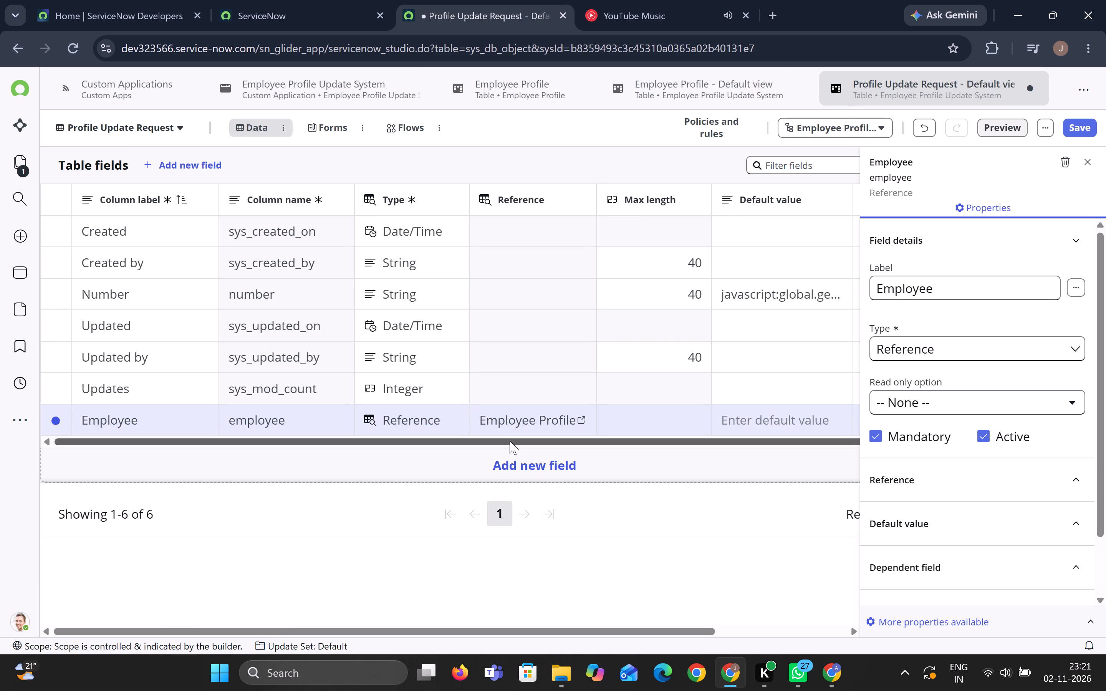
{"action": "left_click", "coordinate": [527, 466]}
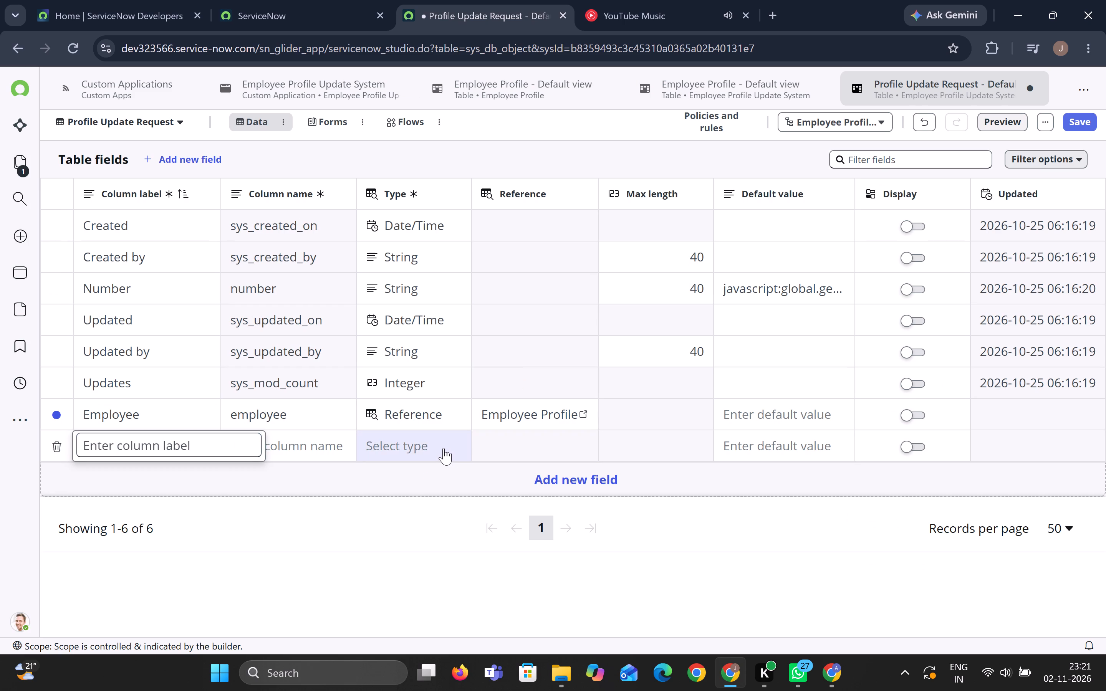
{"action": "left_click", "coordinate": [190, 450]}
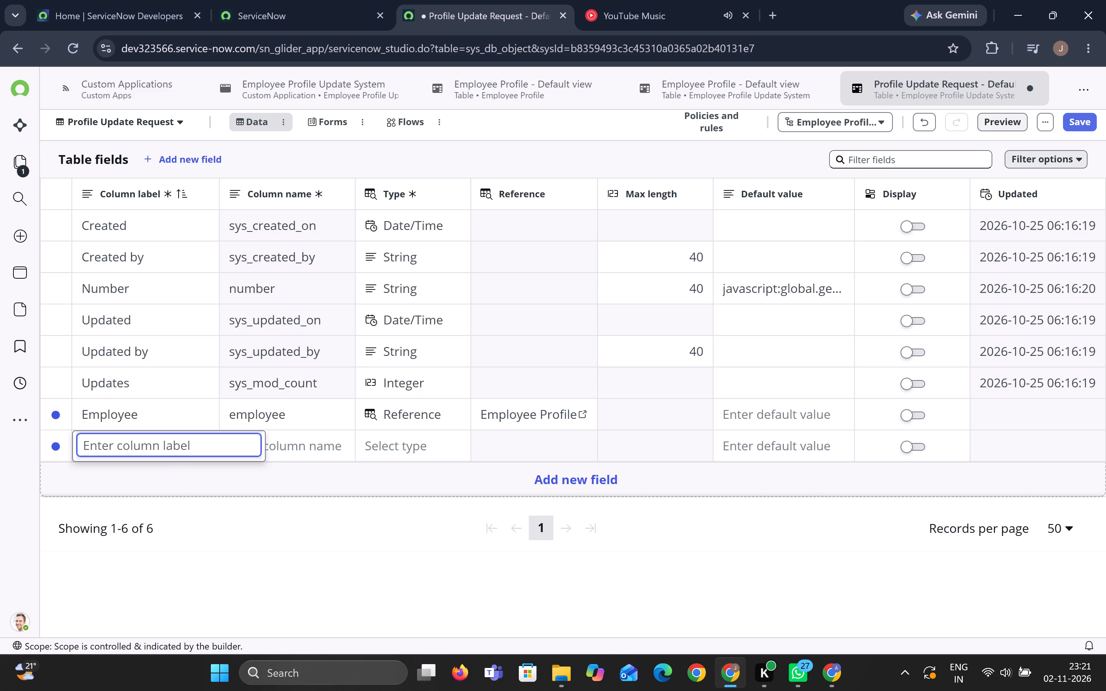
{"action": "type", "text": "Field t"}
{"action": "key", "text": "o"}
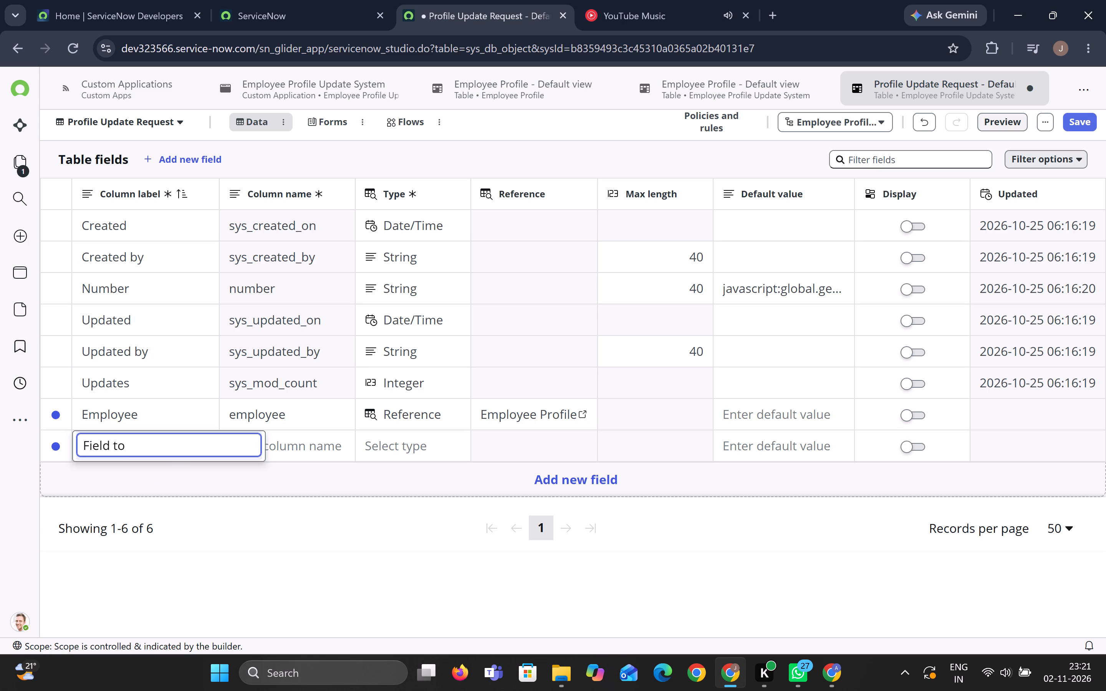
{"action": "key", "text": "space"}
{"action": "type", "text": "Uo"}
{"action": "key", "text": "BackSpace"}
{"action": "type", "text": "pdat"}
{"action": "key", "text": "e"}
{"action": "key", "text": "Return"}
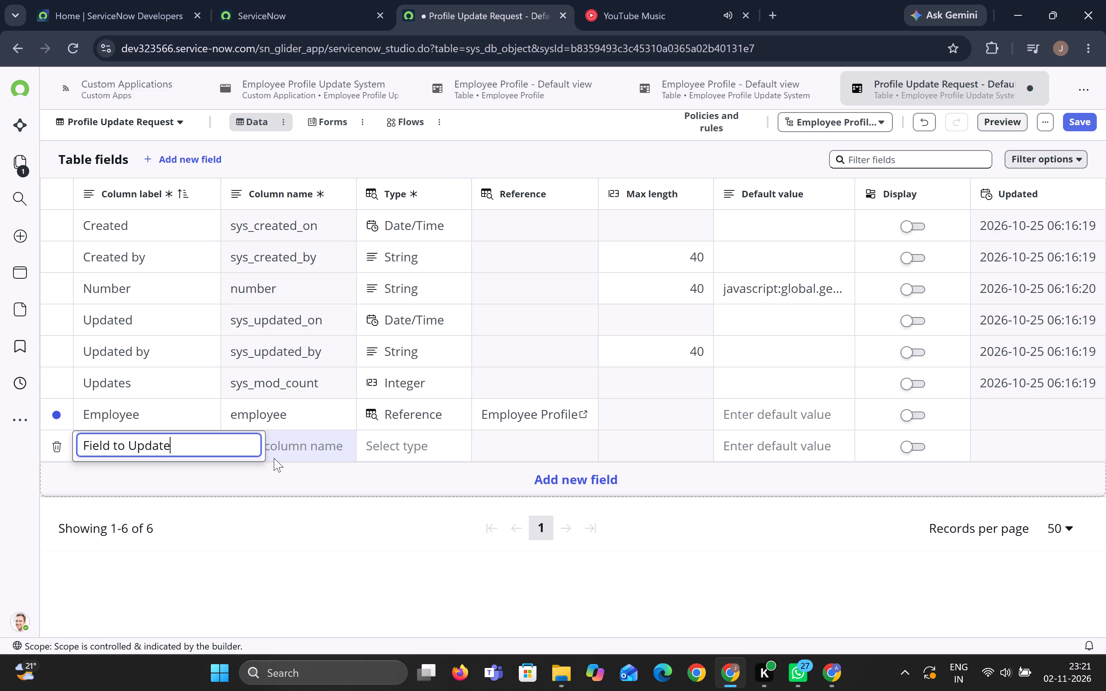
{"action": "key", "text": "Return"}
{"action": "key", "text": "Escape"}
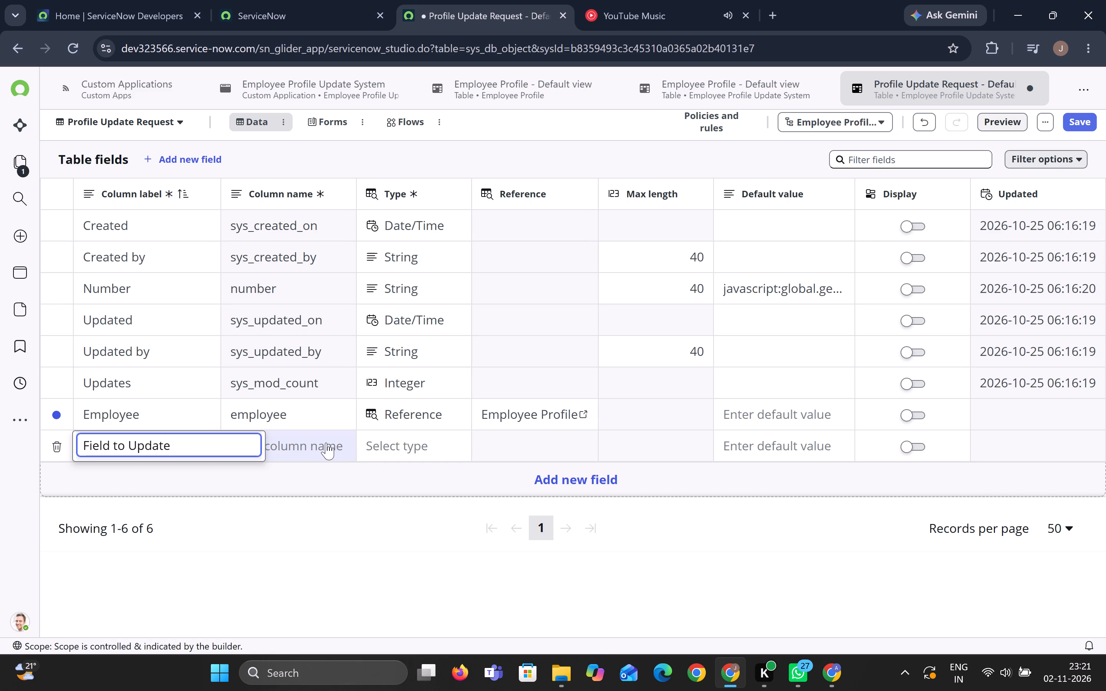
{"action": "left_click", "coordinate": [326, 443]}
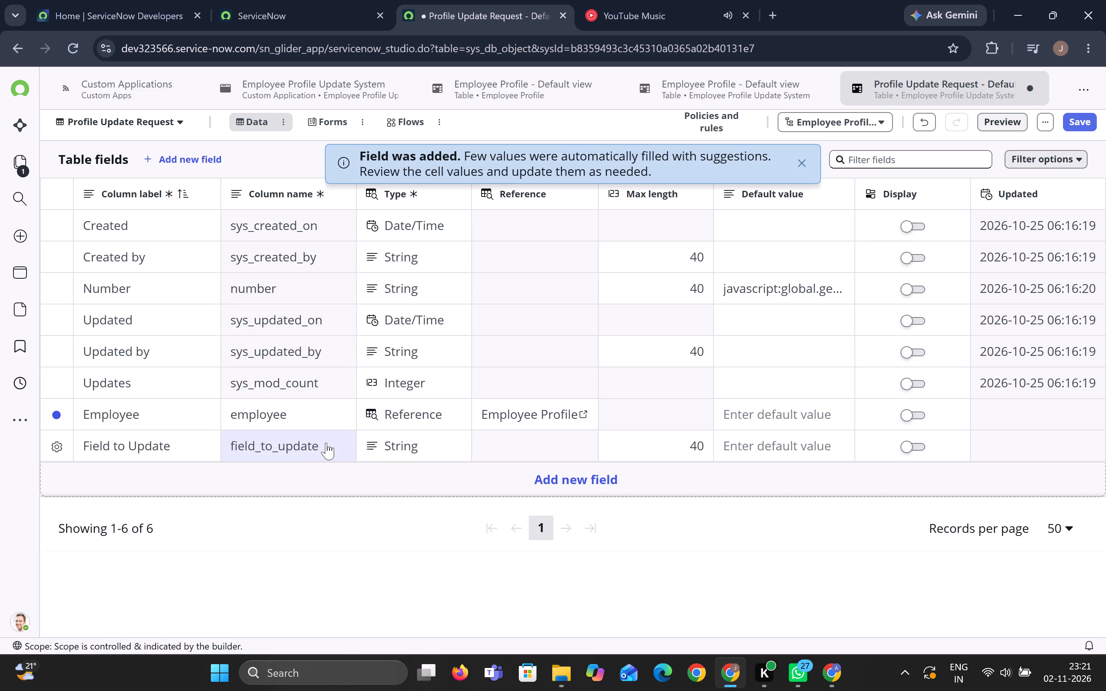
Set the type of the Field to Update field to Choice.
{"action": "left_click", "coordinate": [411, 447]}
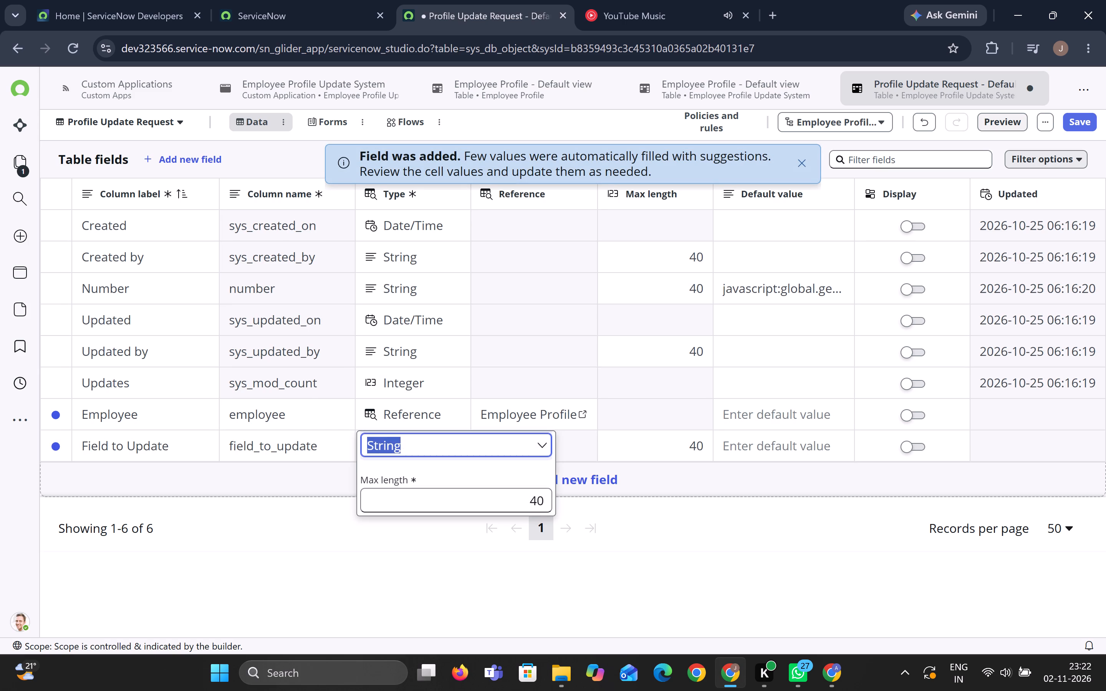
{"action": "type", "text": "cho"}
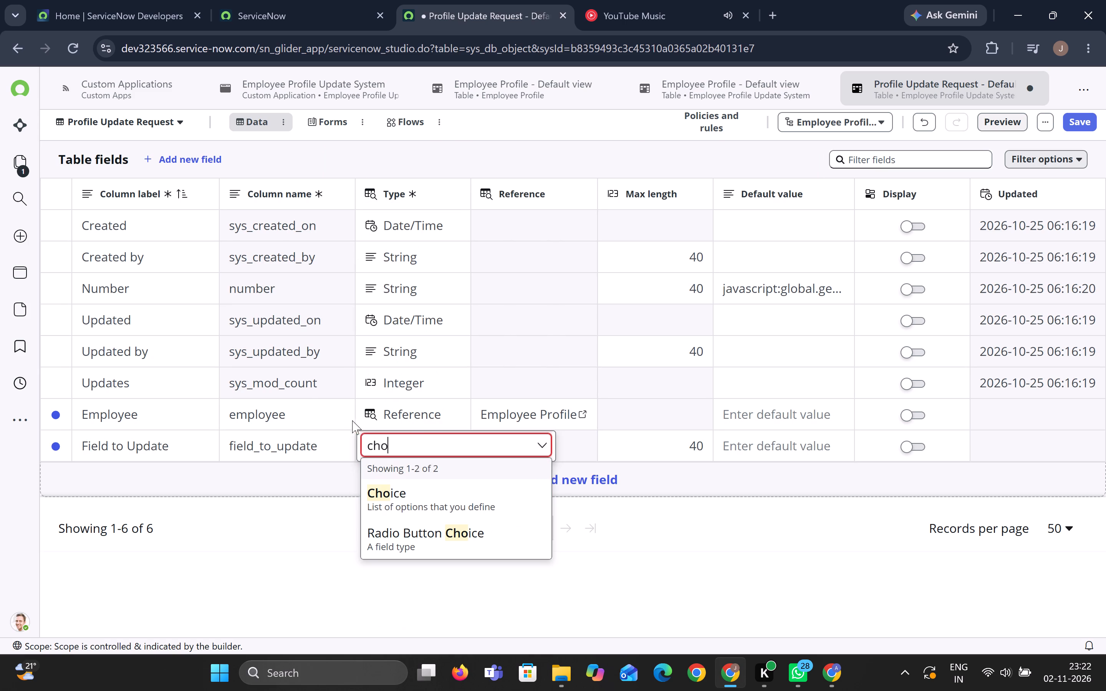
{"action": "left_click", "coordinate": [462, 504]}
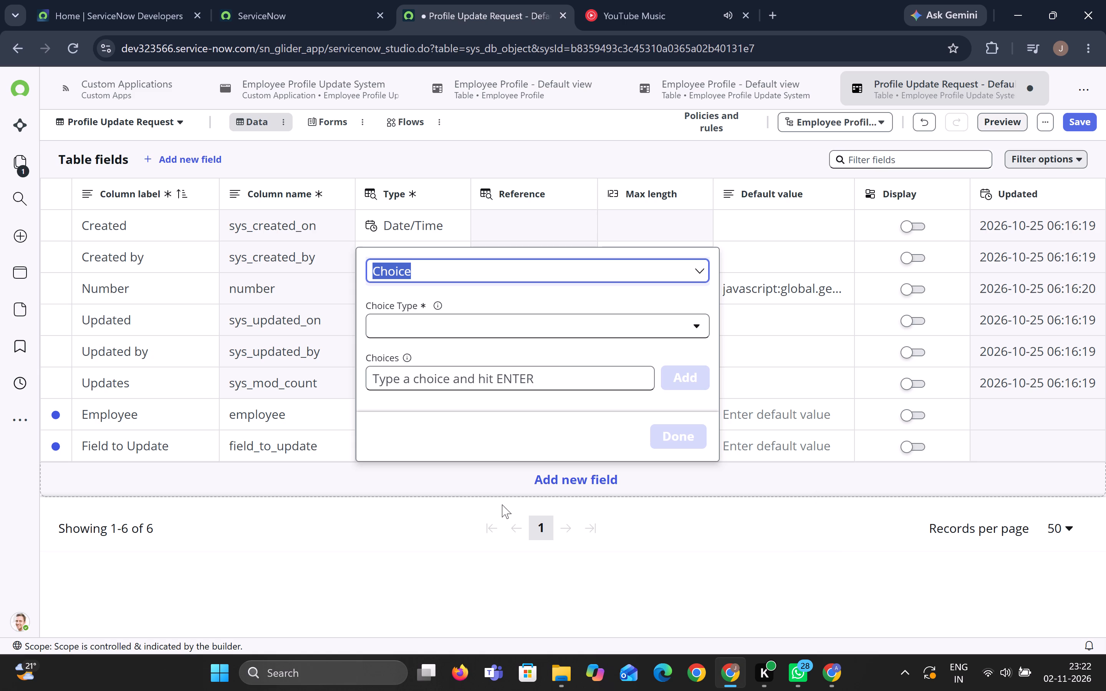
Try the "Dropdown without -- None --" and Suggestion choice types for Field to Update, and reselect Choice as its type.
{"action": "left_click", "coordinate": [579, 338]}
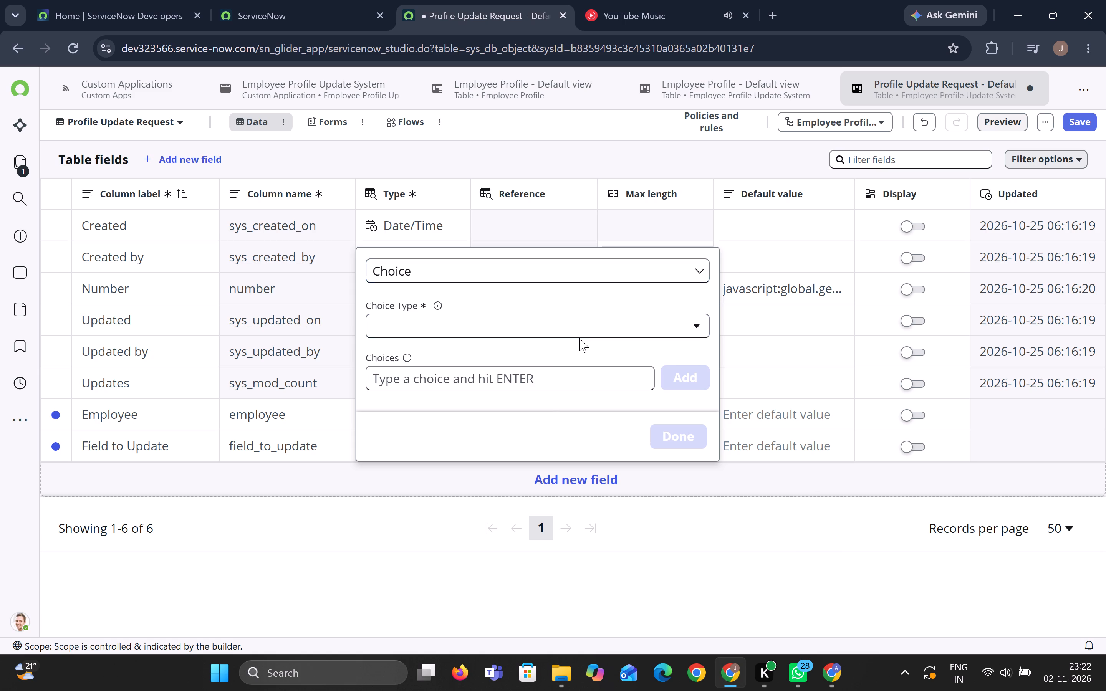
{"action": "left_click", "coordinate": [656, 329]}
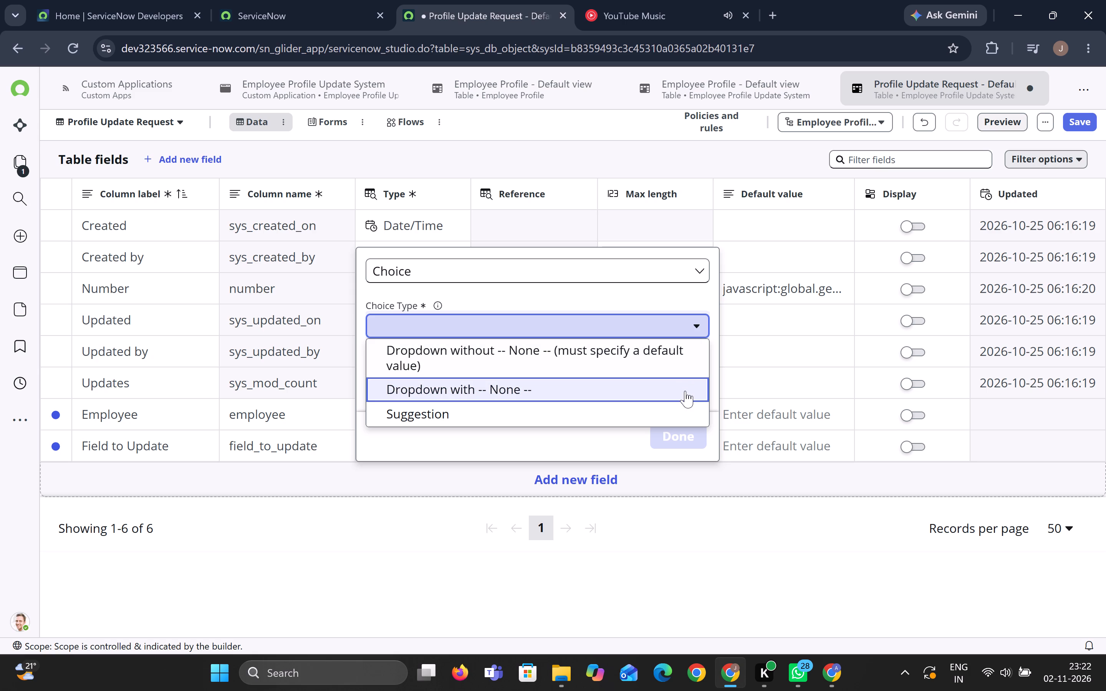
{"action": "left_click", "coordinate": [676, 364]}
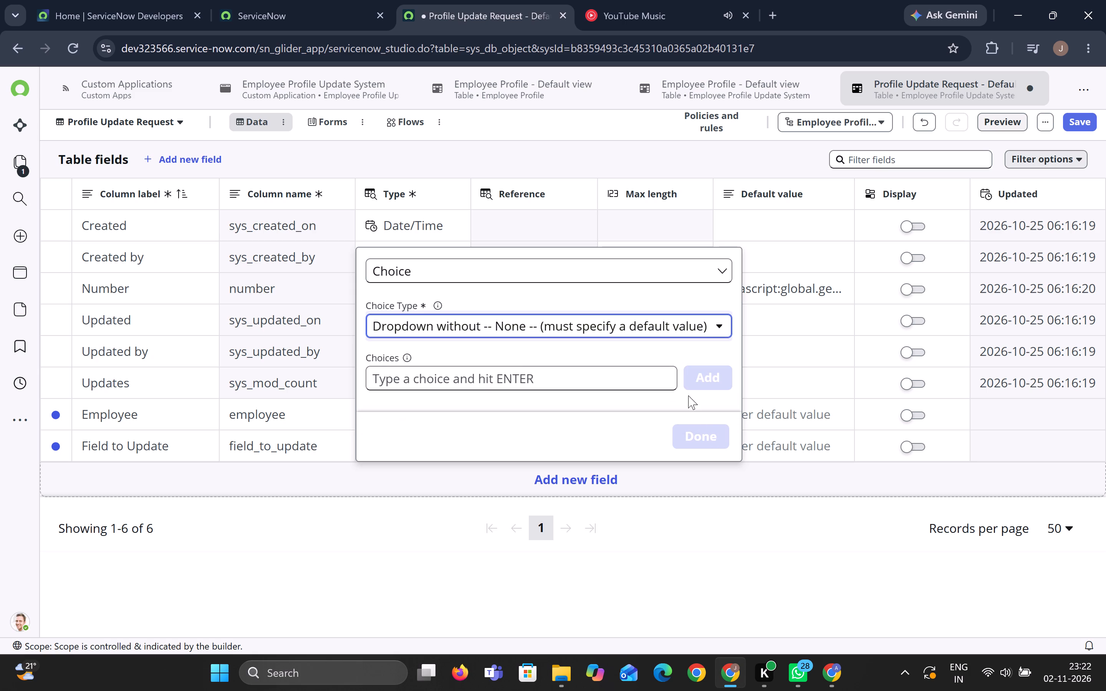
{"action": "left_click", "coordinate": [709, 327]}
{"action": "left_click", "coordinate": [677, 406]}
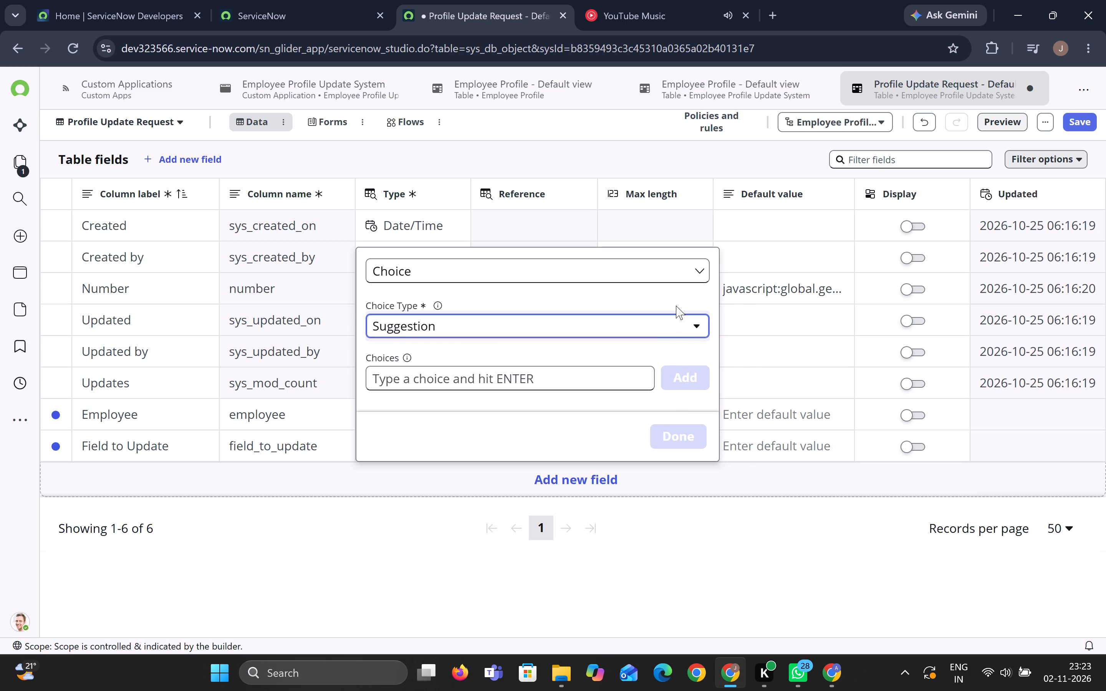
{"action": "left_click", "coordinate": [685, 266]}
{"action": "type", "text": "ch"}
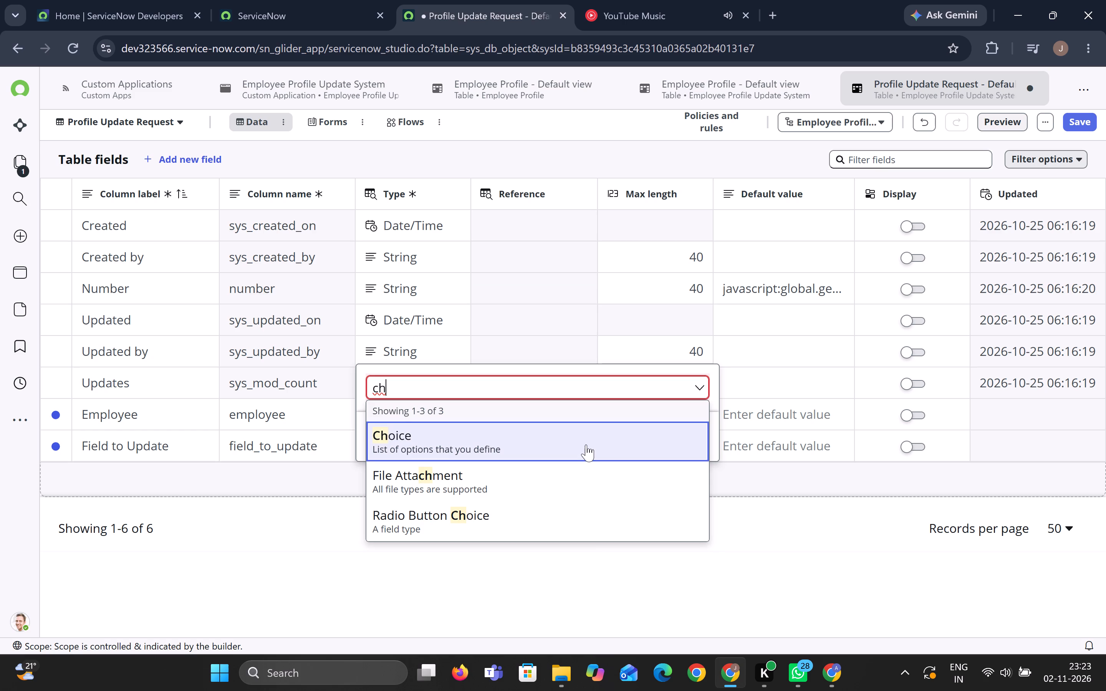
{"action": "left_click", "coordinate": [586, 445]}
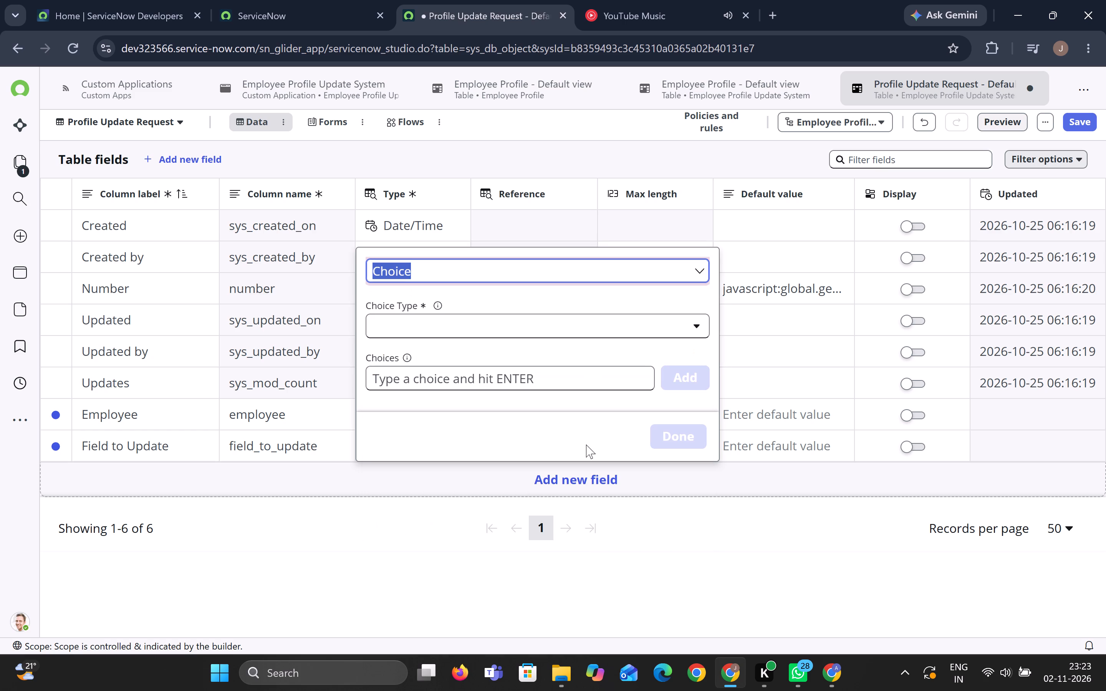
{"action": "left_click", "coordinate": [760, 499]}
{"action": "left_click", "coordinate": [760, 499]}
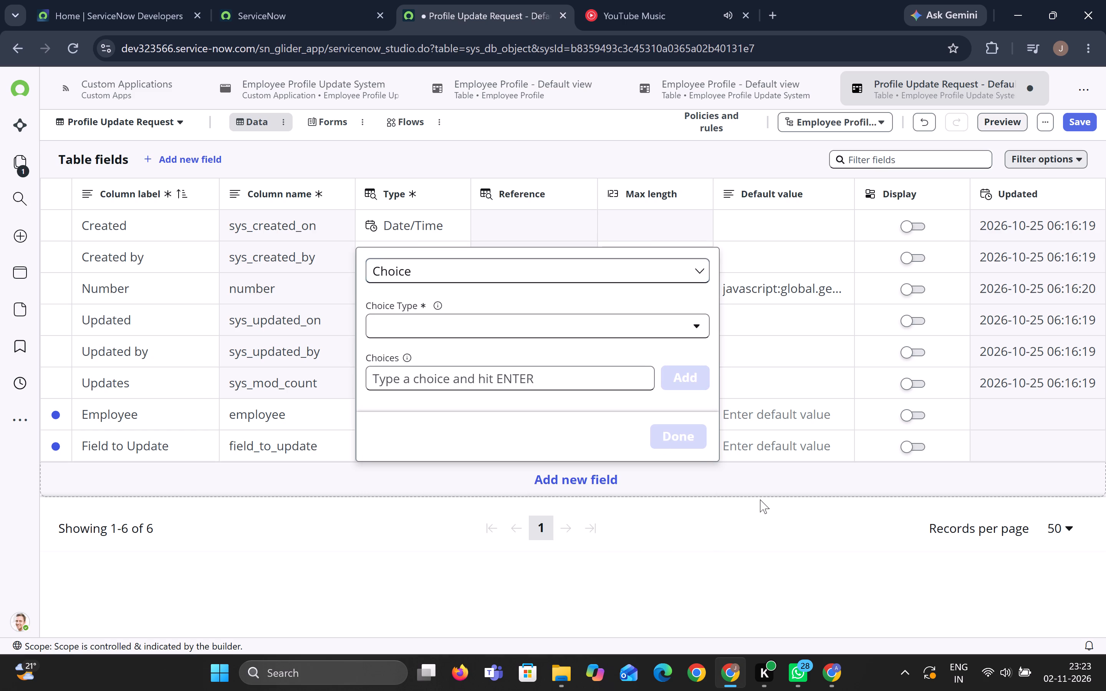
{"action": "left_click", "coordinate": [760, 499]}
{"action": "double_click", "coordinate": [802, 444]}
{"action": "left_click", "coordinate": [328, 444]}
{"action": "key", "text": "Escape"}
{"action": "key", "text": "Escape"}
Add a single choice "j" to the Field to Update field and finish its type setup.
{"action": "left_click", "coordinate": [550, 381]}
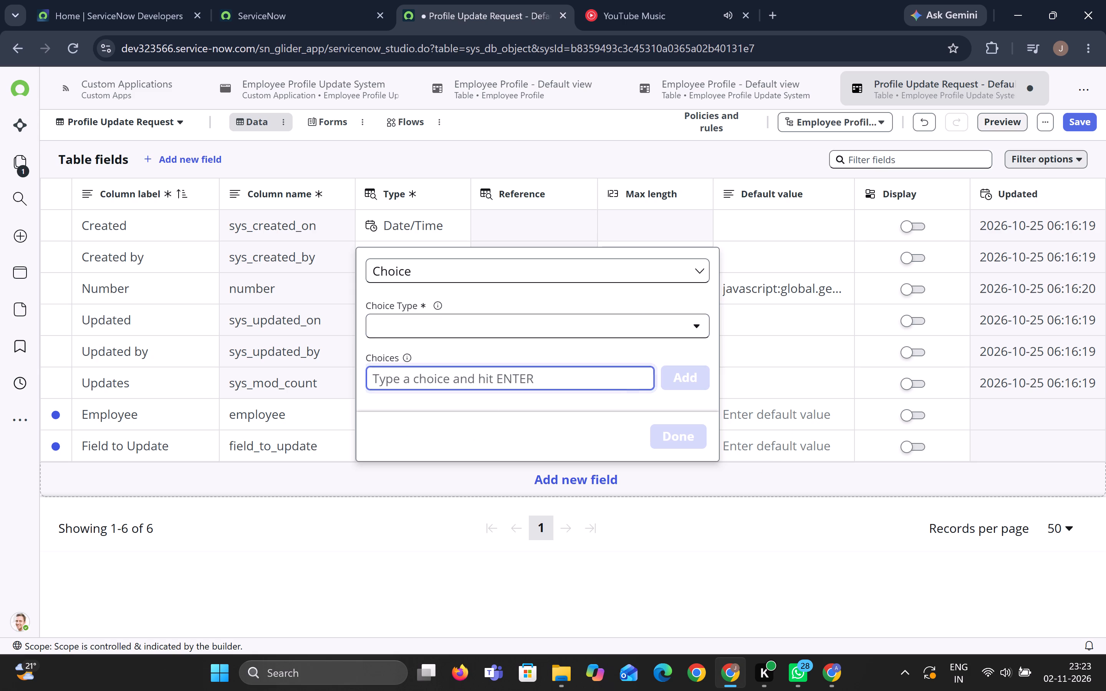
{"action": "key", "text": "Return"}
{"action": "key", "text": "j"}
{"action": "key", "text": "Return"}
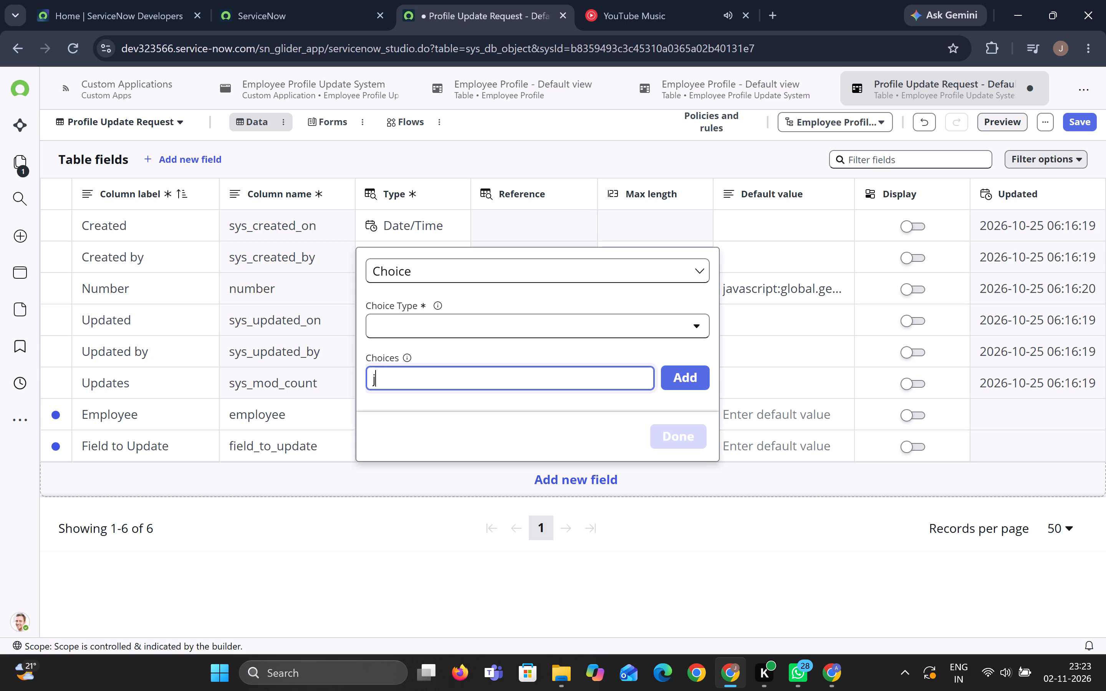
{"action": "left_click", "coordinate": [680, 379]}
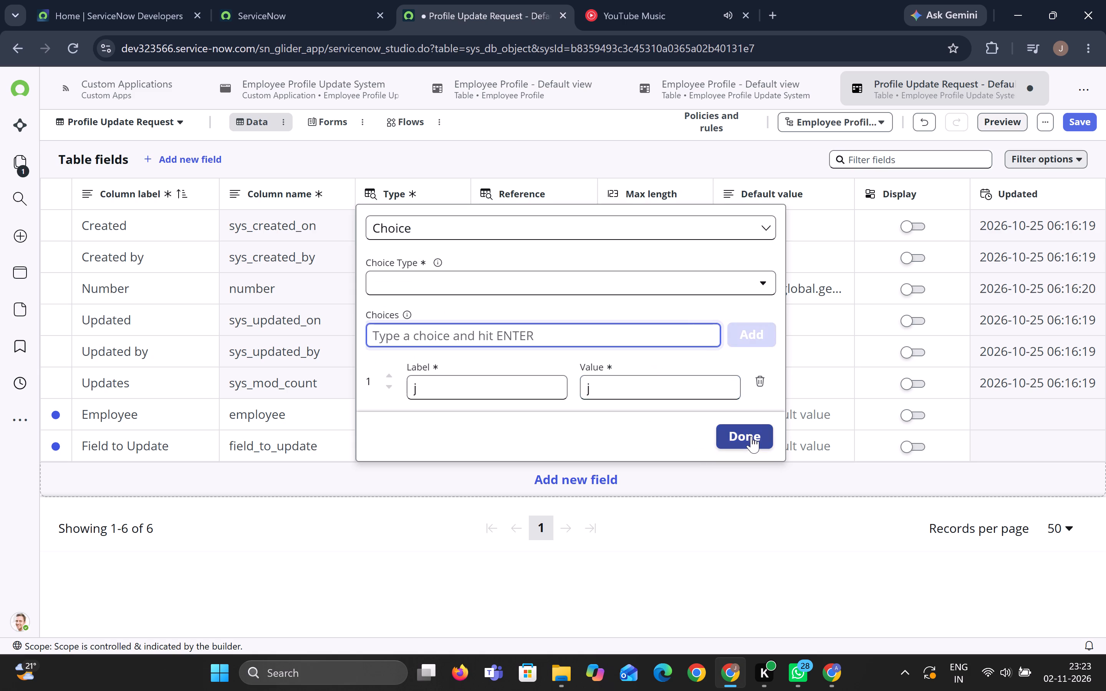
{"action": "left_click", "coordinate": [751, 436]}
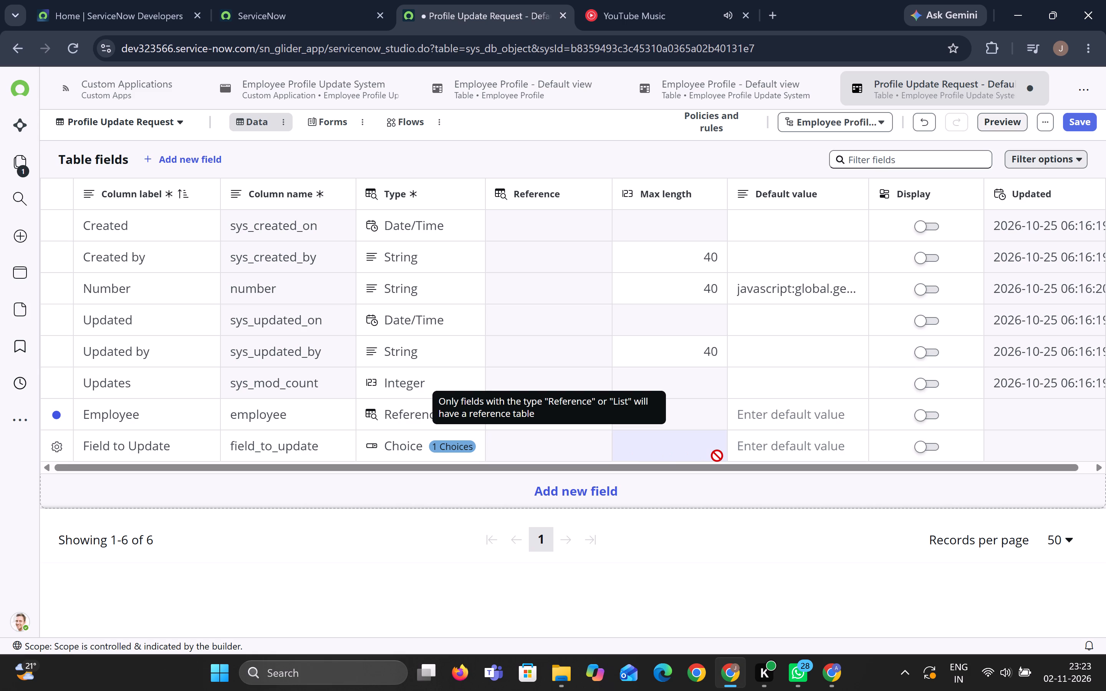
Make the Field to Update field mandatory in its properties.
{"action": "scroll", "coordinate": [907, 441], "scroll_direction": "left", "scroll_amount": 5}
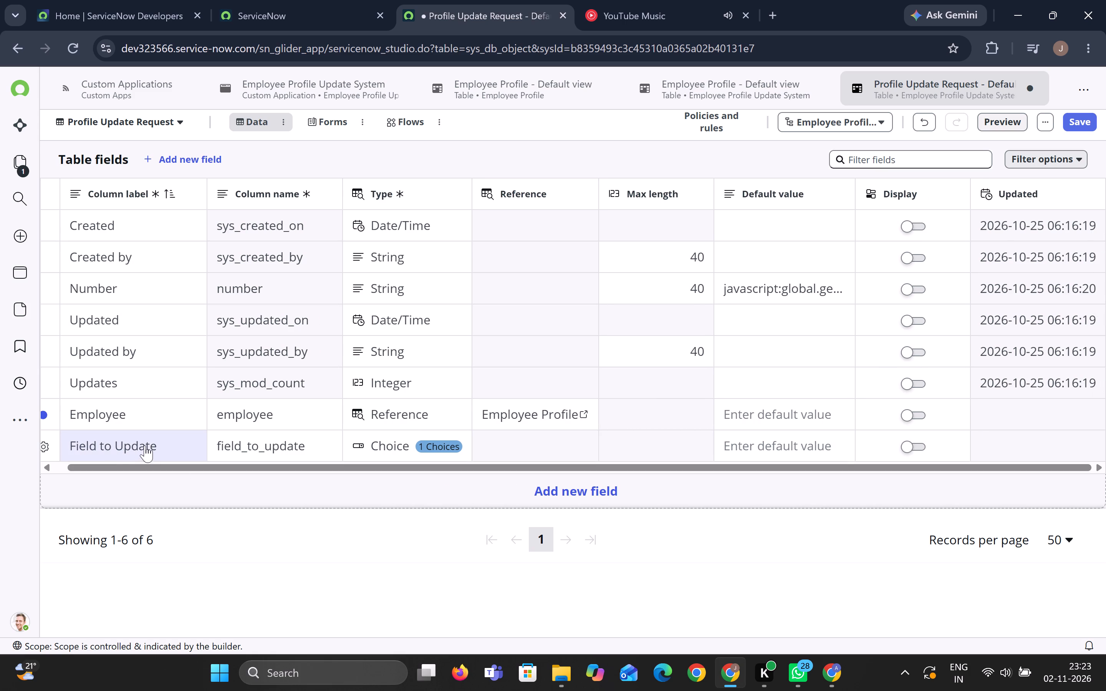
{"action": "left_click", "coordinate": [48, 443]}
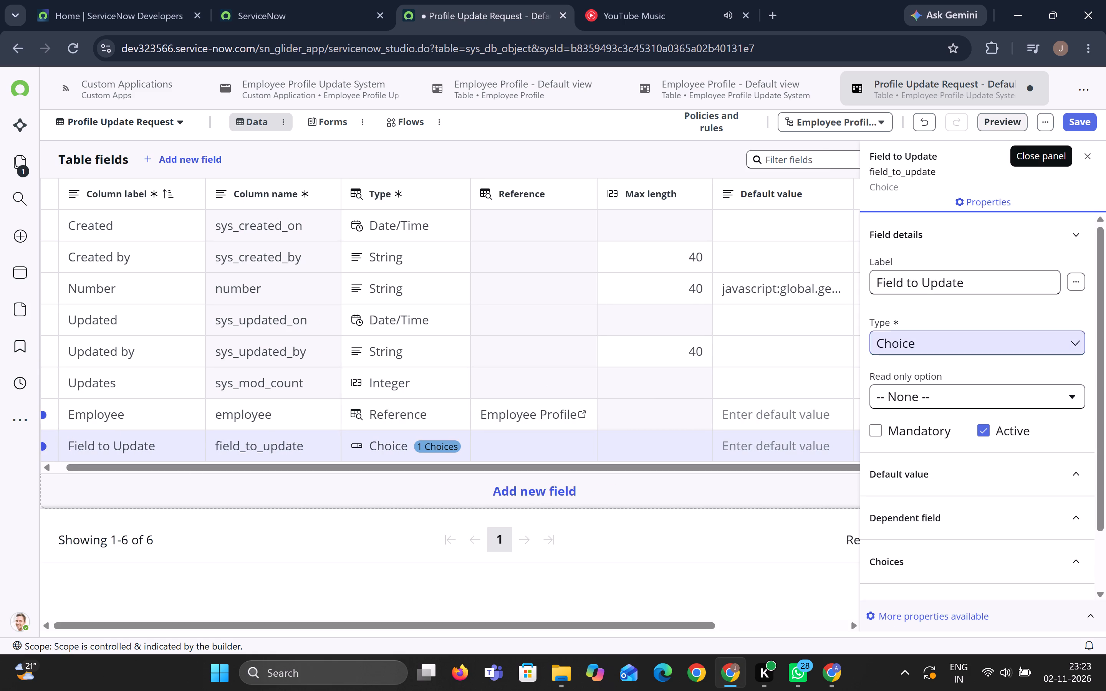
{"action": "scroll", "coordinate": [1011, 403], "scroll_direction": "down", "scroll_amount": 1}
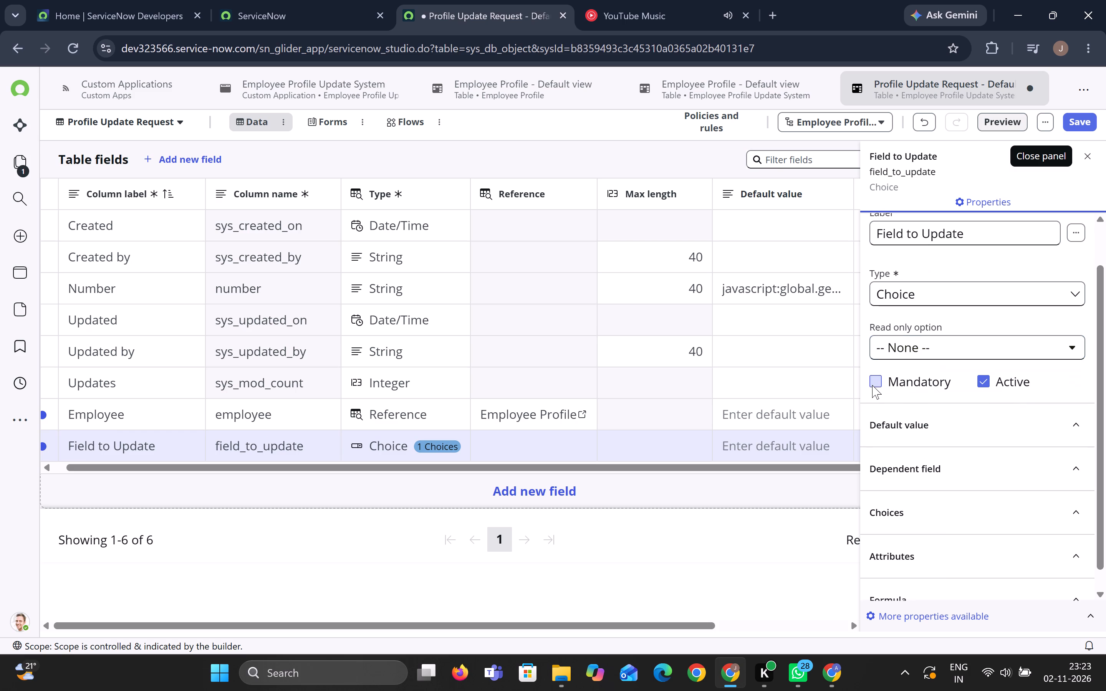
{"action": "left_click", "coordinate": [872, 385]}
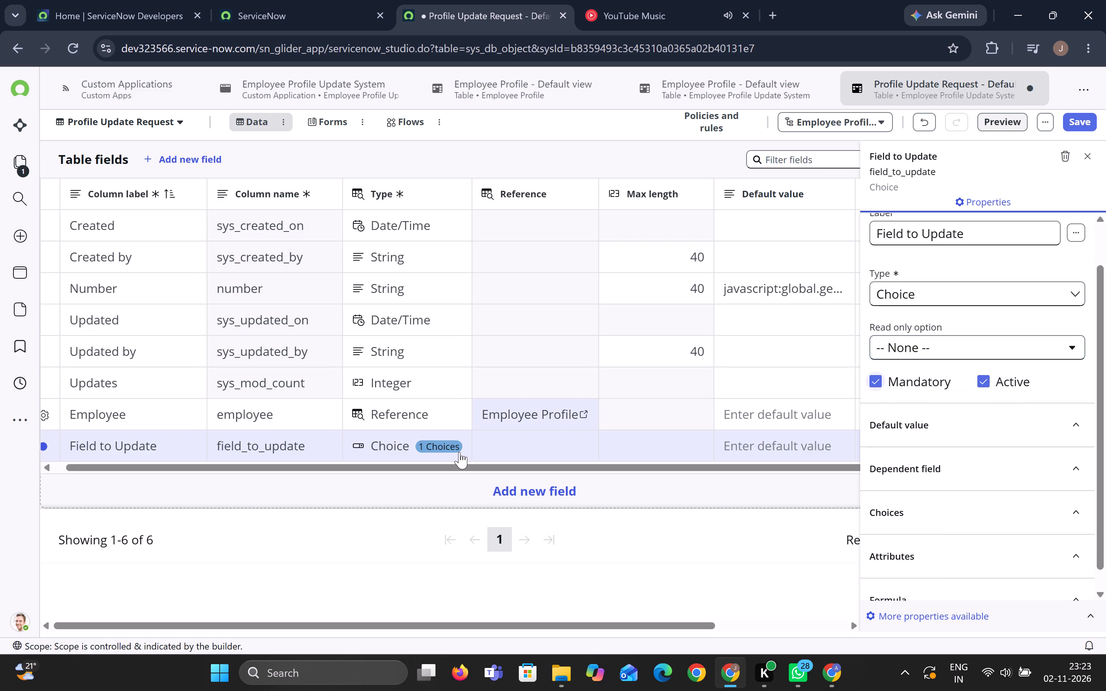
Add a new field labelled "Current Value" to the Profile Update Request table, checking the Employee field's properties along the way.
{"action": "left_click", "coordinate": [536, 491]}
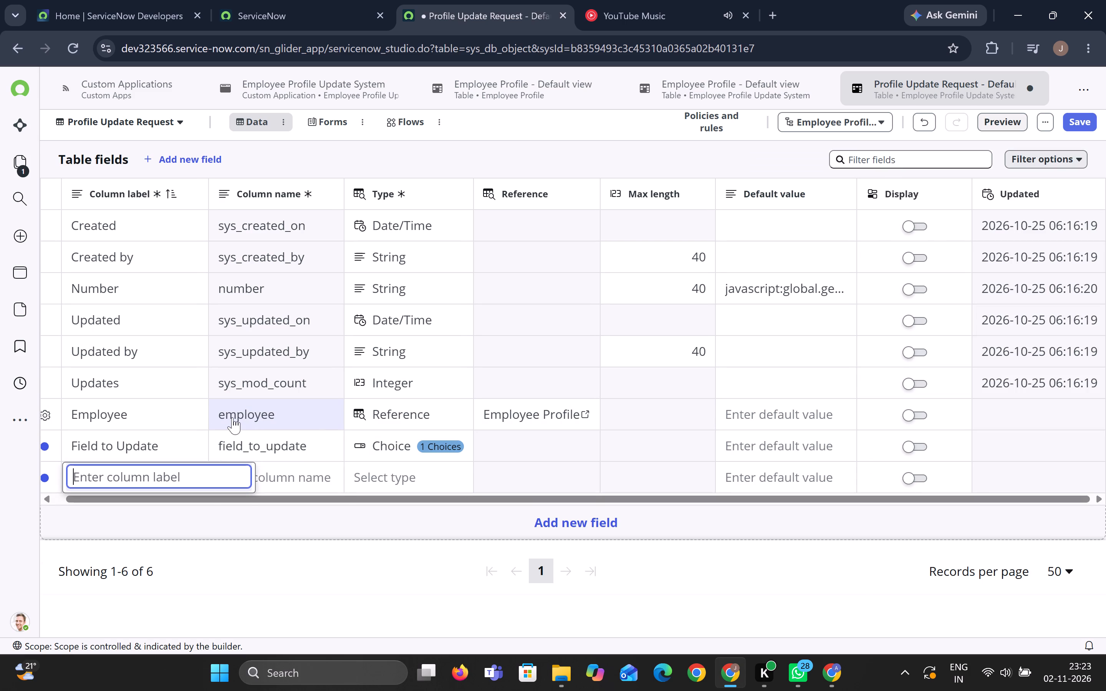
{"action": "left_click", "coordinate": [46, 416]}
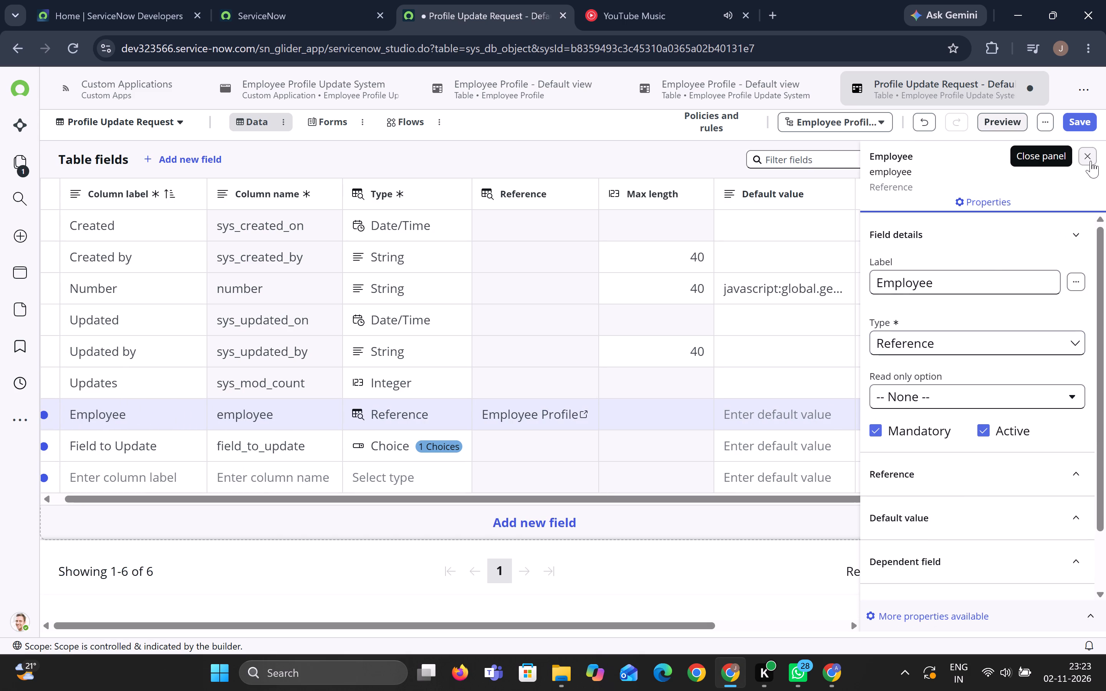
{"action": "left_click", "coordinate": [1089, 160]}
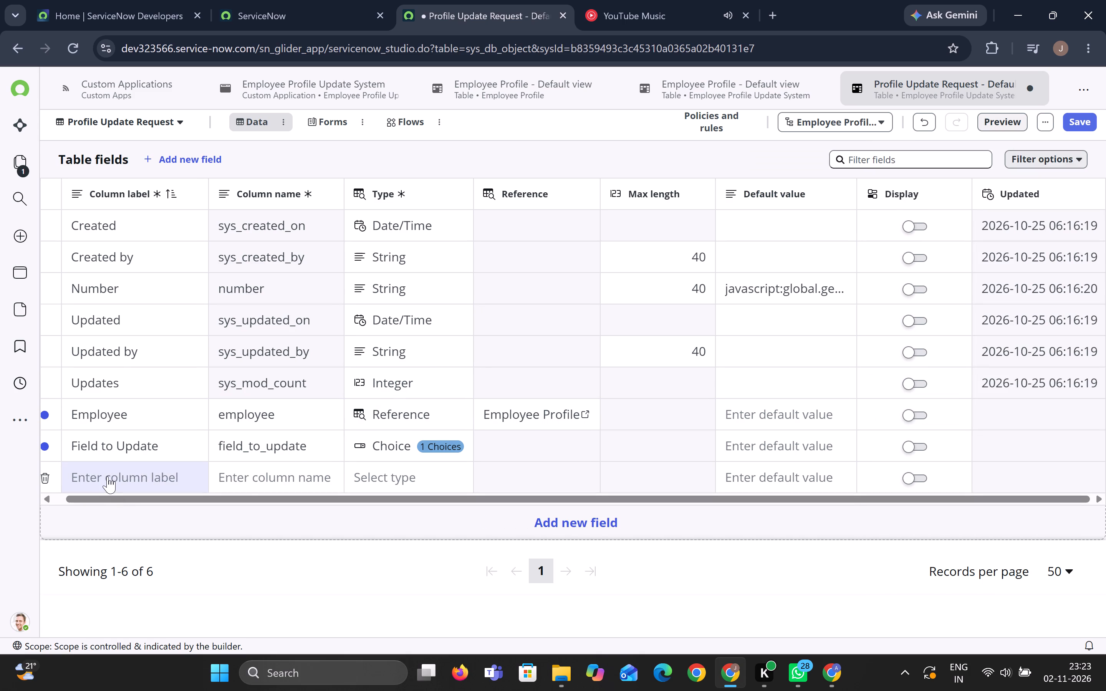
{"action": "left_click", "coordinate": [108, 476]}
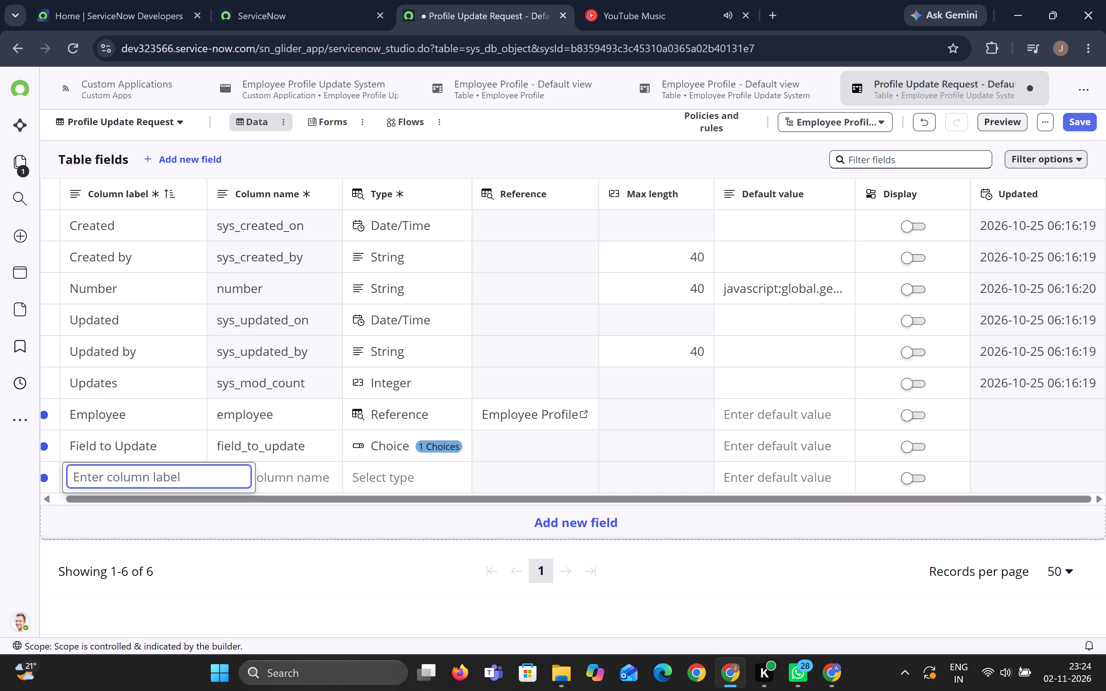
{"action": "type", "text": "Current Value"}
{"action": "key", "text": "Tab"}
{"action": "key", "text": "Tab"}
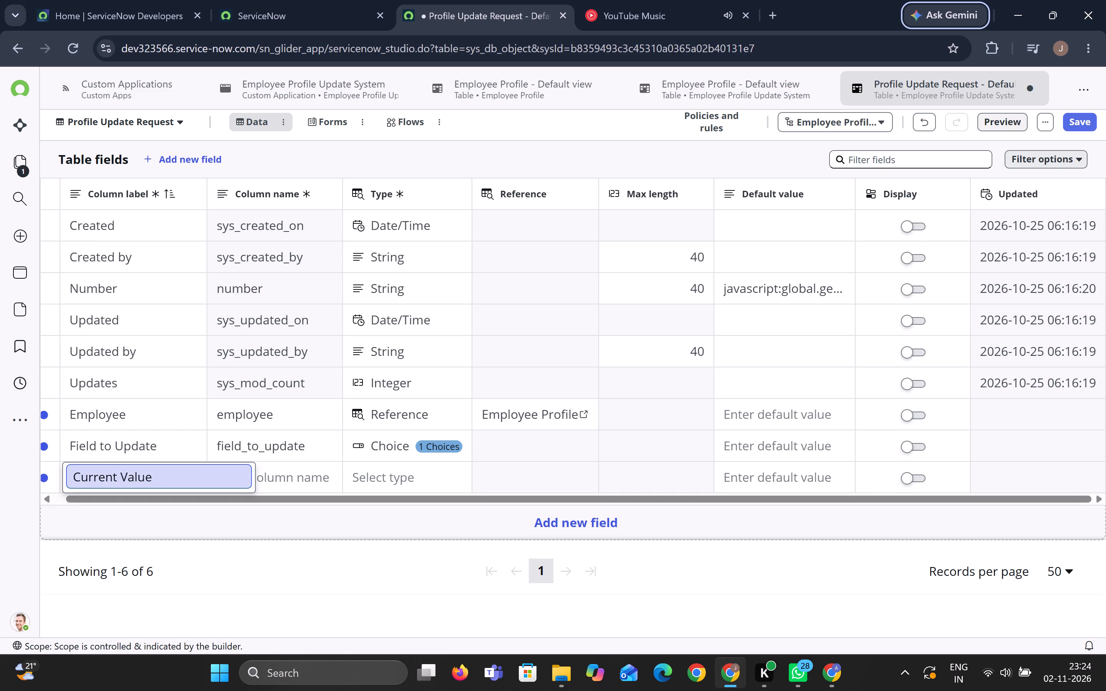
{"action": "left_click", "coordinate": [300, 481]}
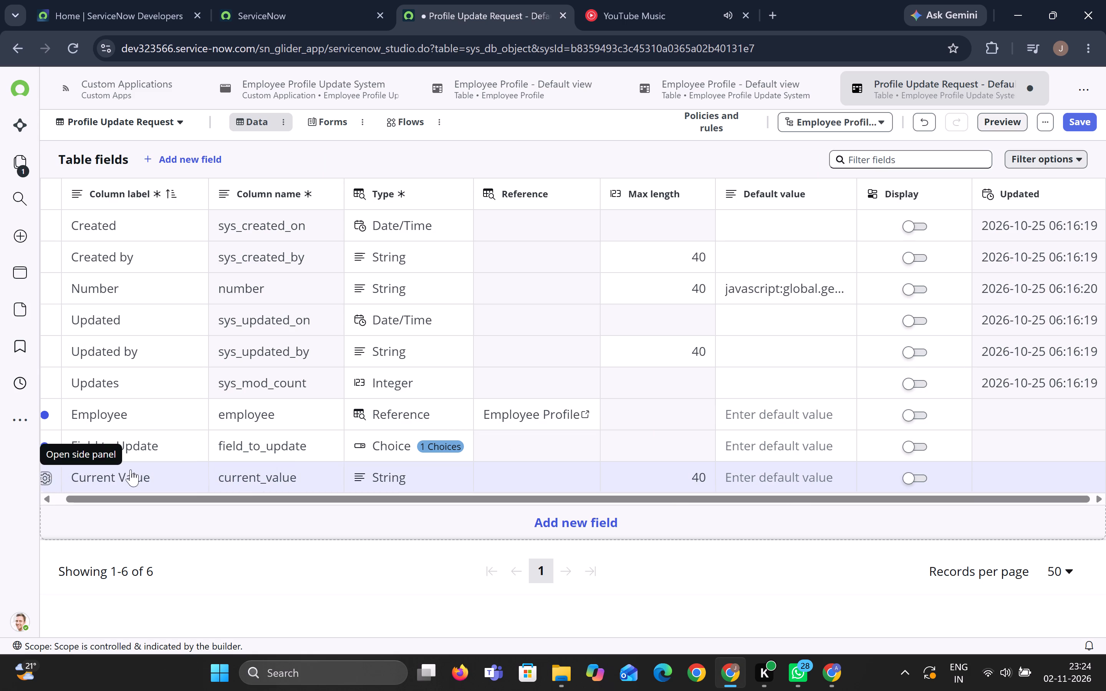
Add a new field labelled "Requested New Value" to the Profile Update Request table and make it mandatory.
{"action": "left_click", "coordinate": [588, 528]}
{"action": "type", "text": "Requested New Value"}
{"action": "key", "text": "Return"}
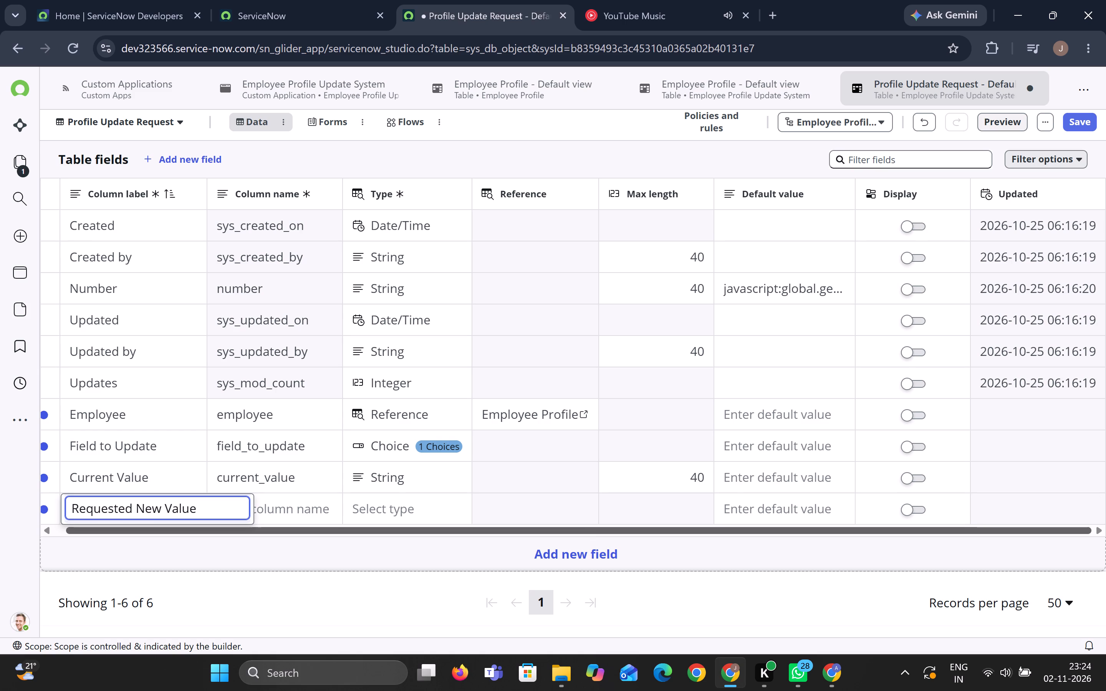
{"action": "left_click", "coordinate": [408, 503]}
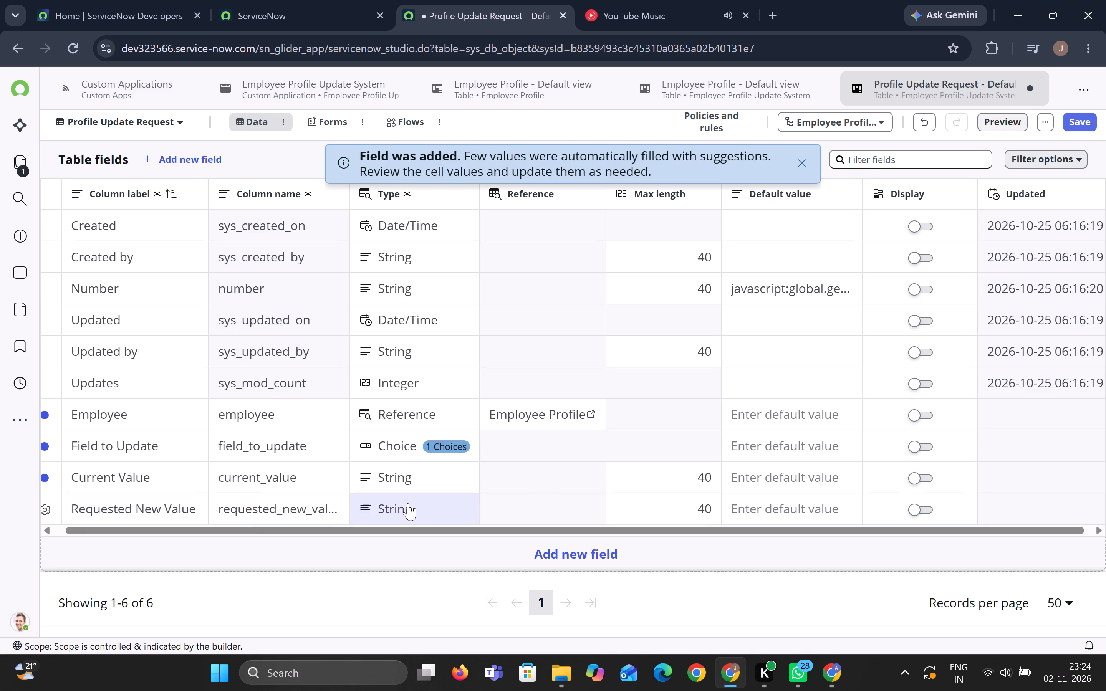
{"action": "left_click", "coordinate": [49, 510]}
{"action": "left_click", "coordinate": [884, 433]}
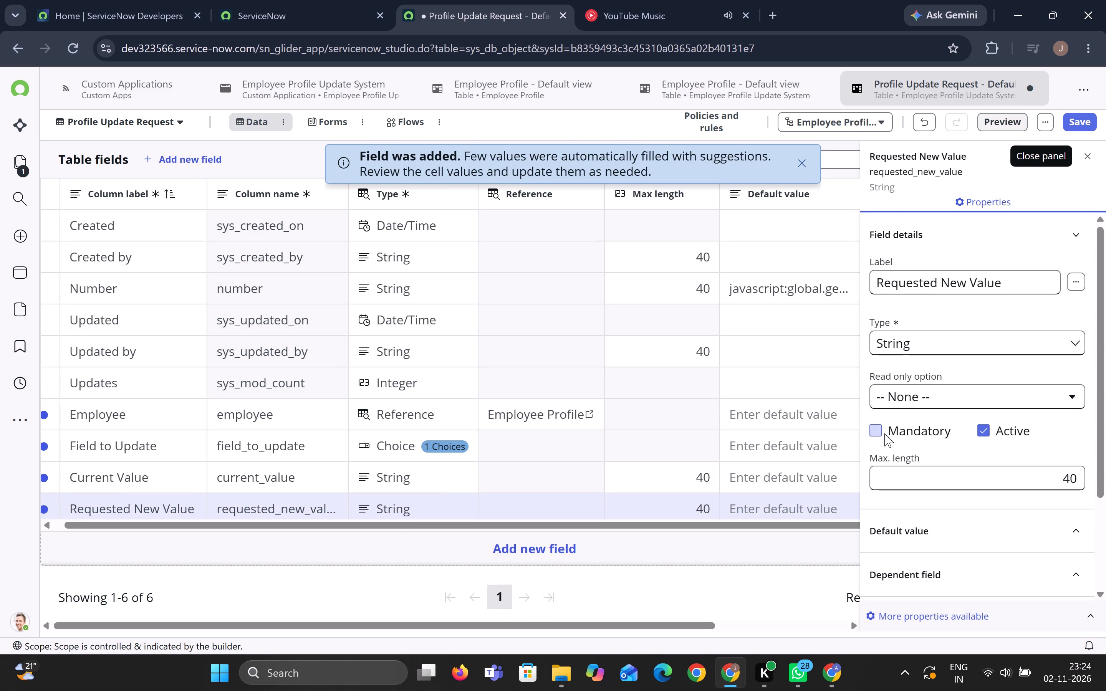
{"action": "left_click", "coordinate": [1088, 159]}
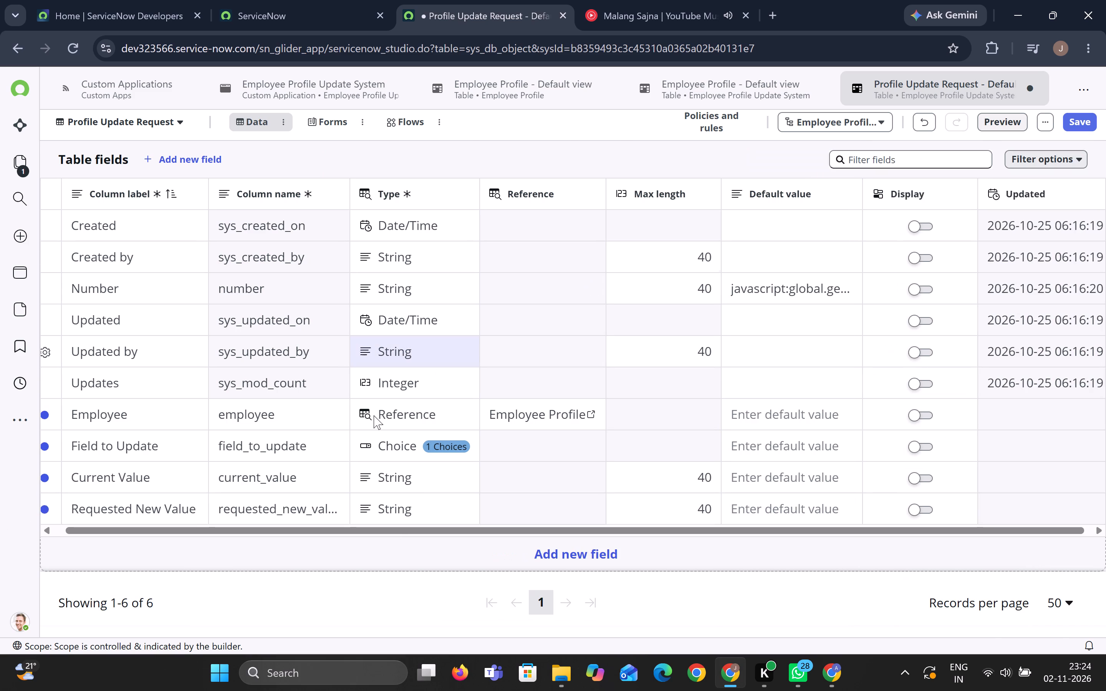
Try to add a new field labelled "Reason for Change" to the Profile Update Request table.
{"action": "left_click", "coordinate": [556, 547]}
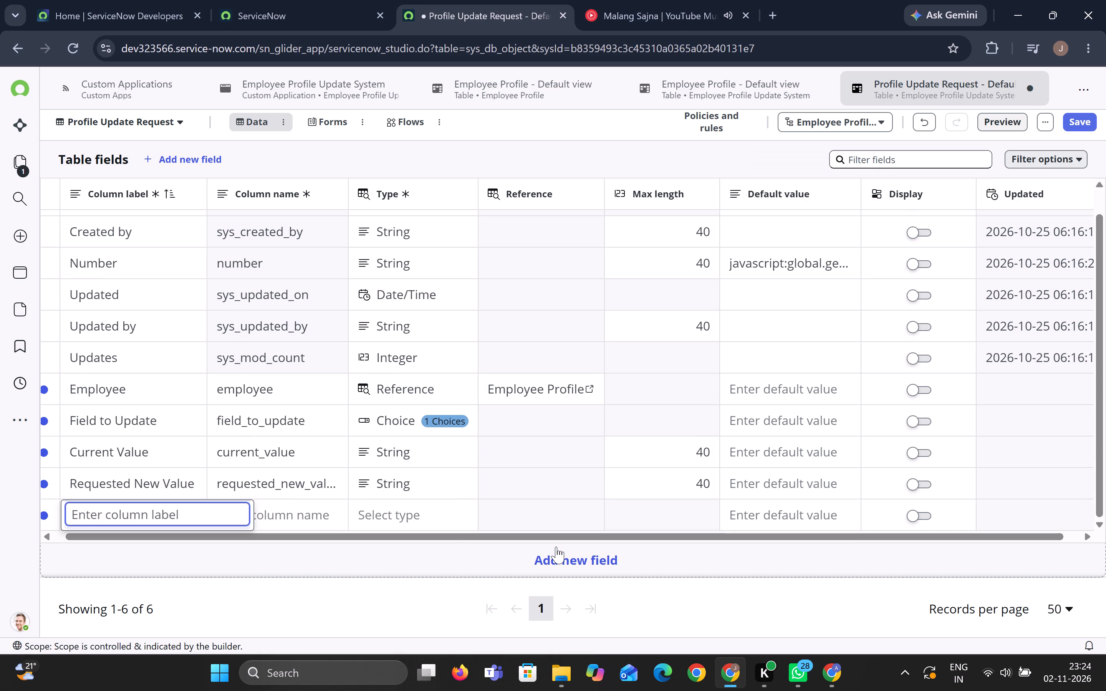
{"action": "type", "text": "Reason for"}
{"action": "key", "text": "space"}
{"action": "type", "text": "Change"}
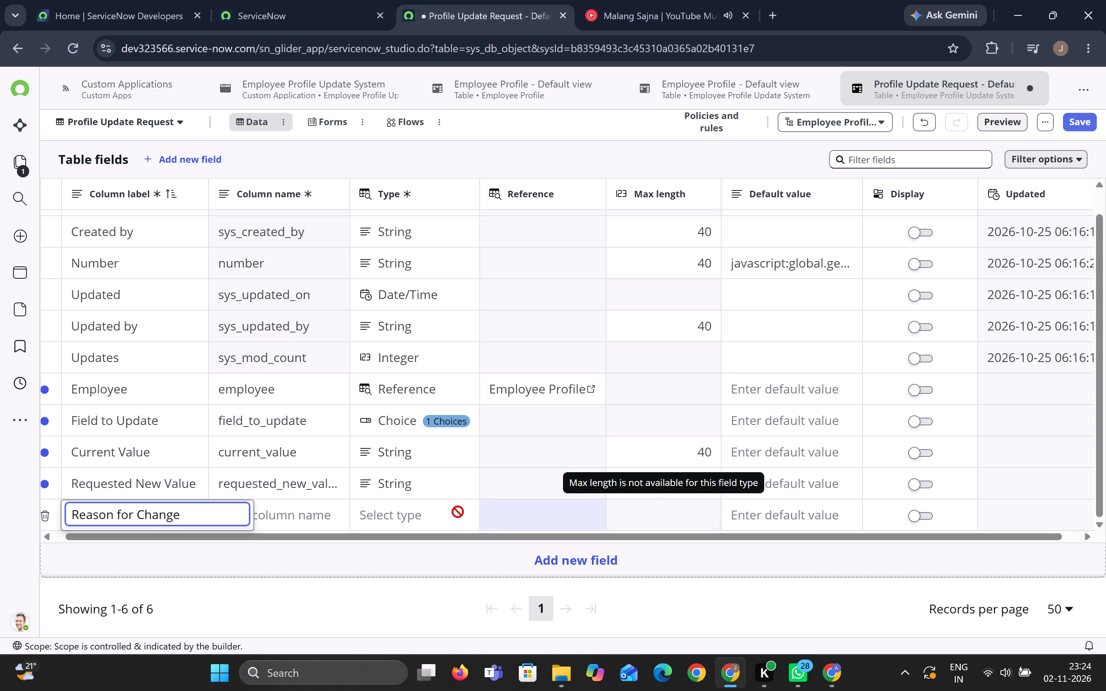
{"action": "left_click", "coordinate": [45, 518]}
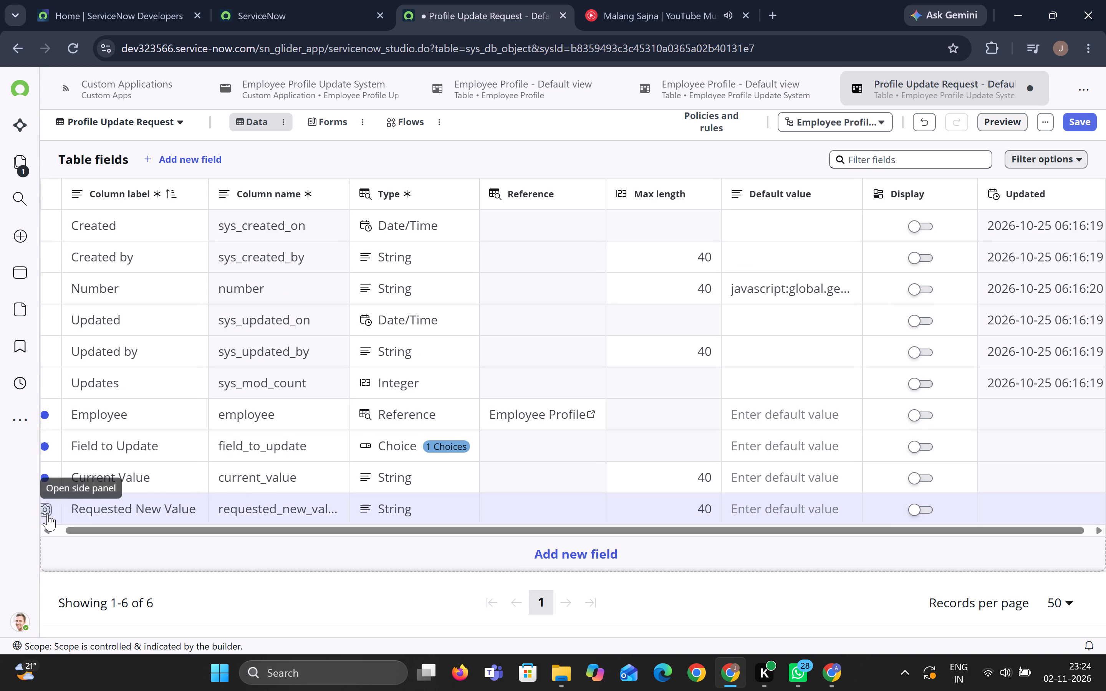
Check the properties of the Requested New Value and Current Value fields.
{"action": "left_click", "coordinate": [48, 514]}
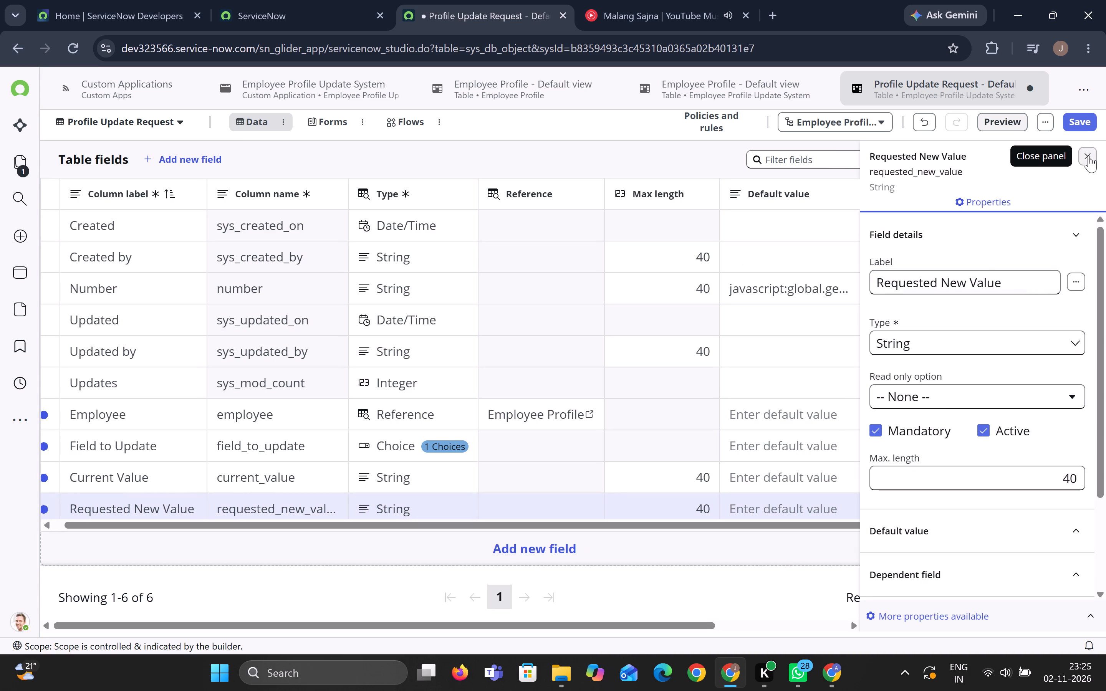
{"action": "left_click", "coordinate": [1087, 155]}
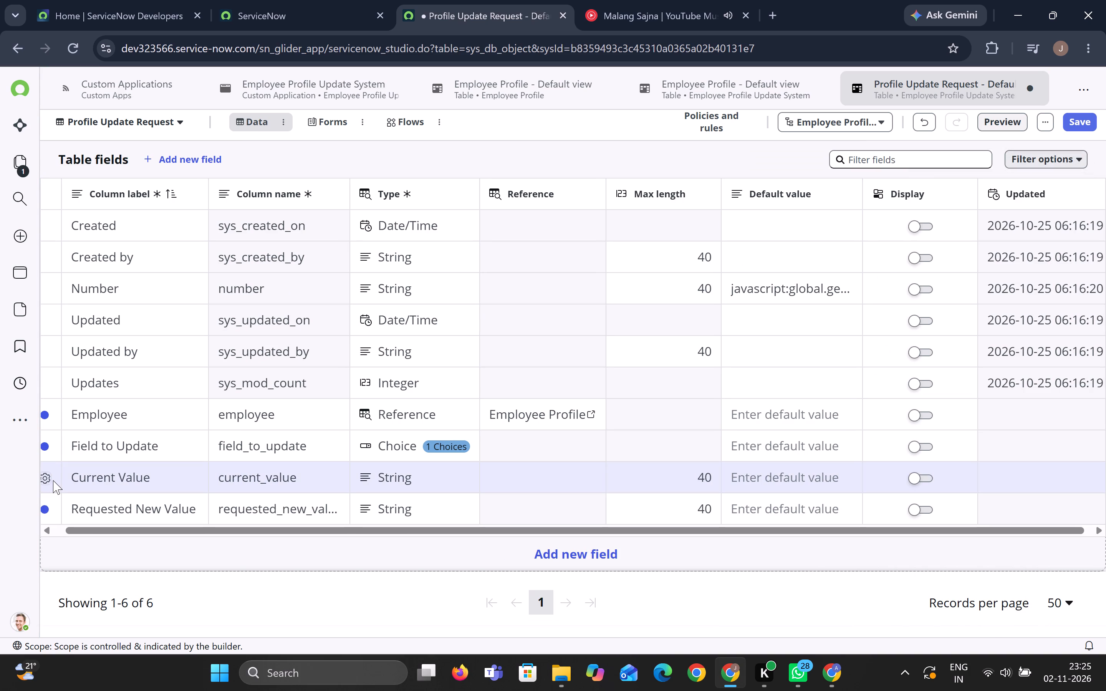
{"action": "left_click", "coordinate": [49, 480]}
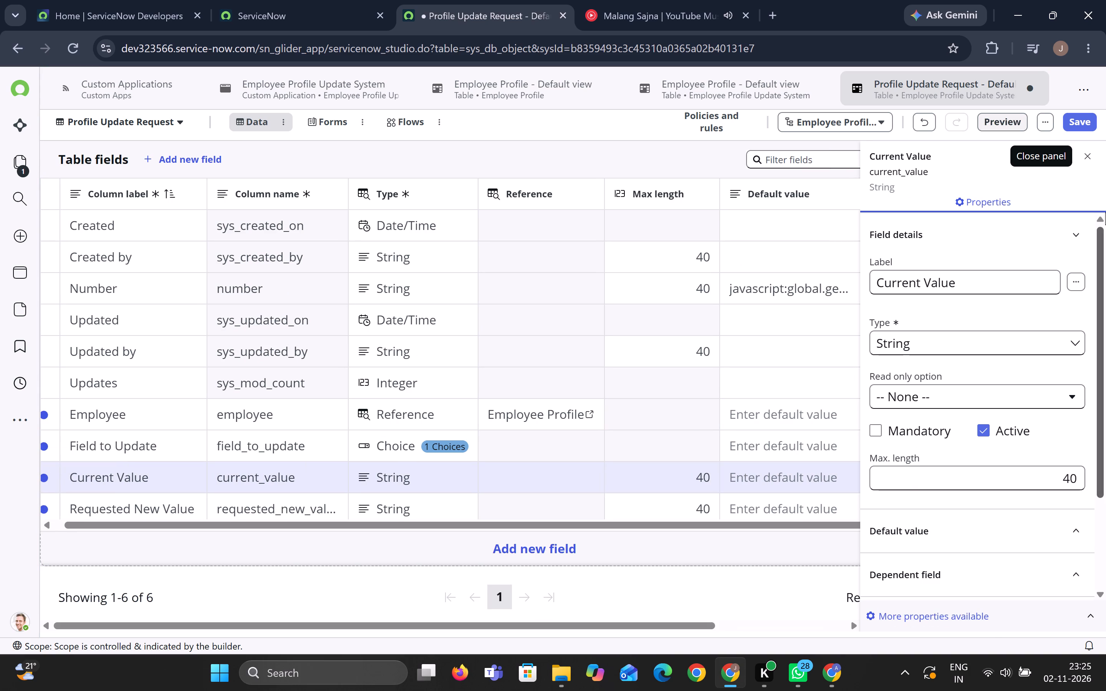
{"action": "left_click", "coordinate": [1085, 154]}
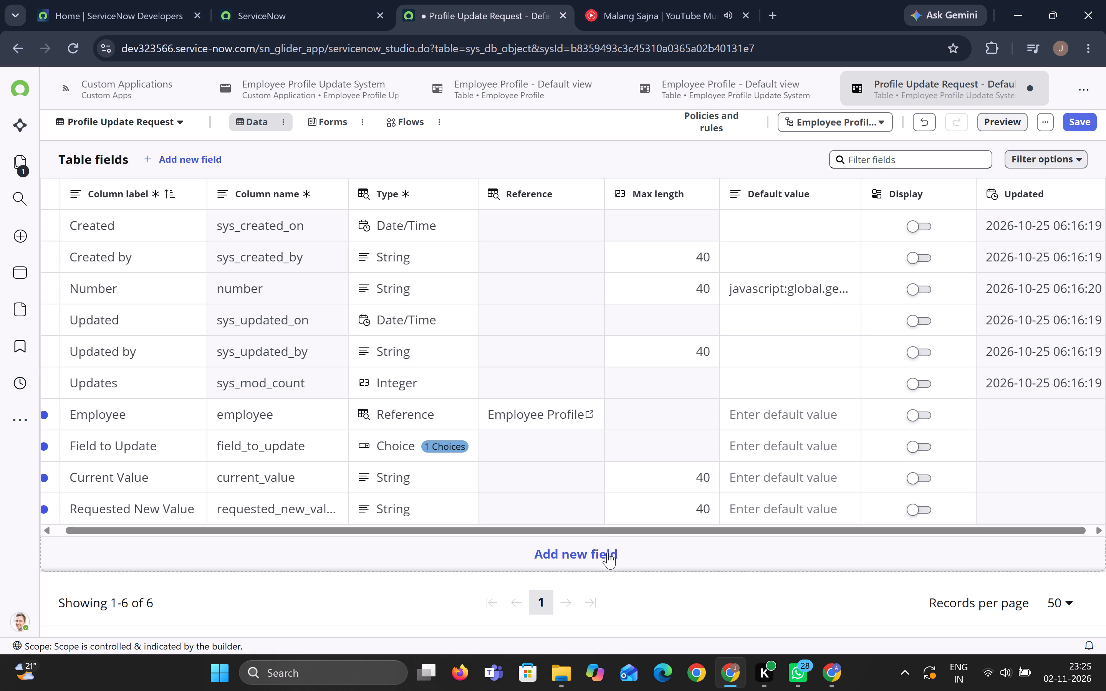
Add a new field labelled "Submission Date" to the Profile Update Request table, correcting its spelling, and make it mandatory.
{"action": "left_click", "coordinate": [591, 555]}
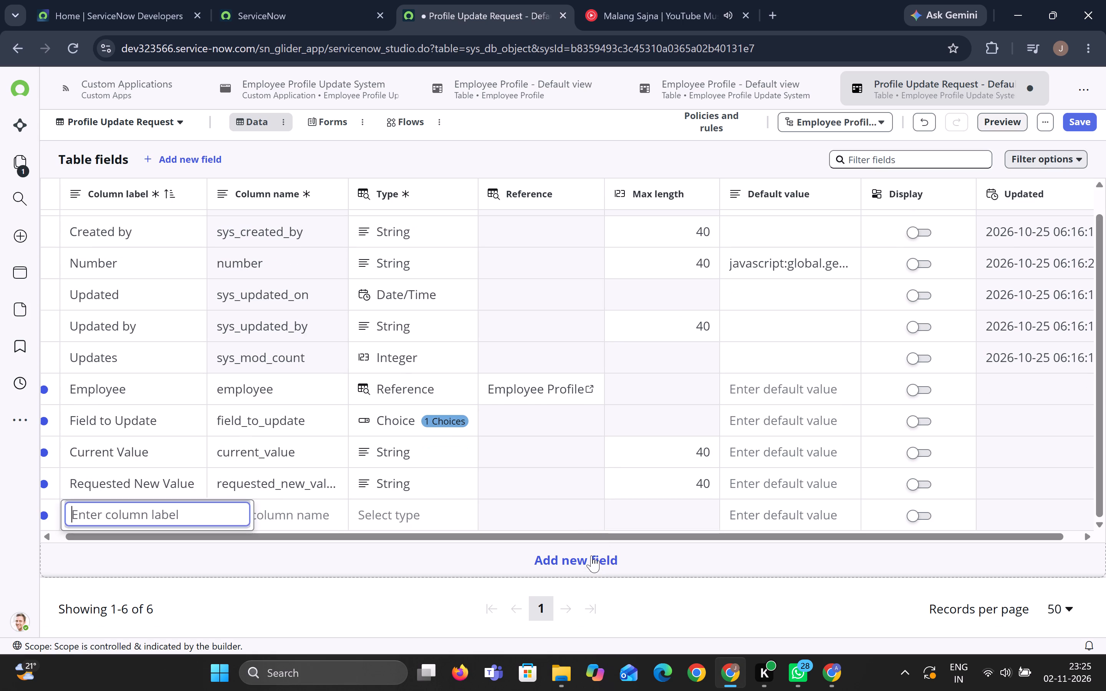
{"action": "type", "text": "Submission Date"}
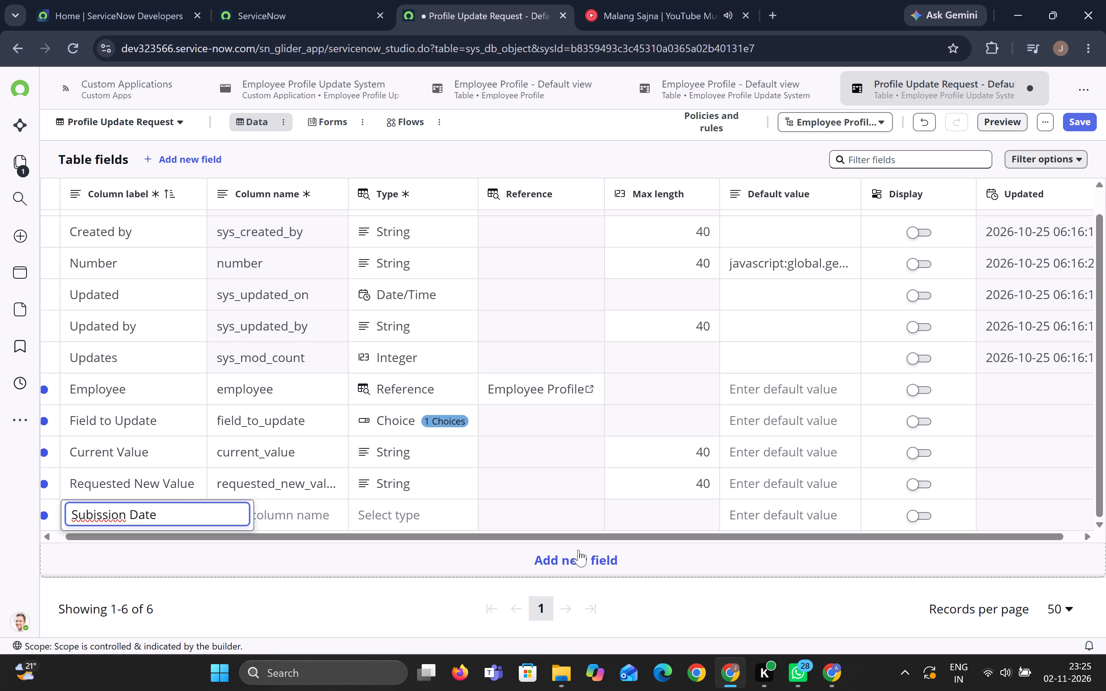
{"action": "left_click", "coordinate": [93, 512]}
{"action": "right_click", "coordinate": [93, 512]}
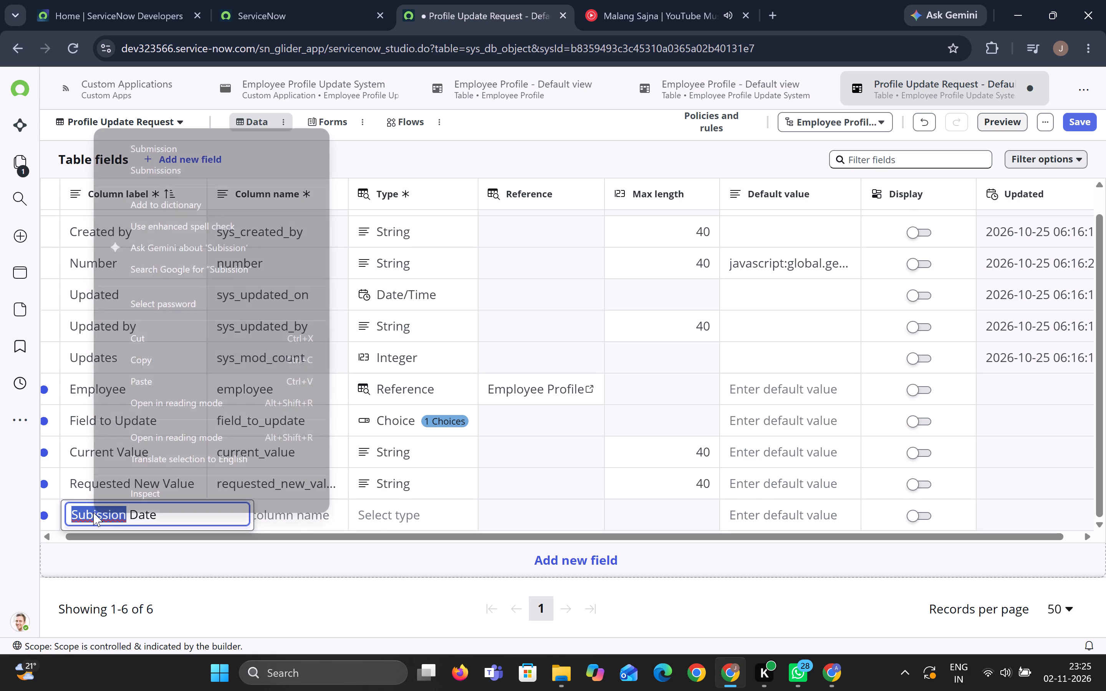
{"action": "left_click", "coordinate": [195, 149]}
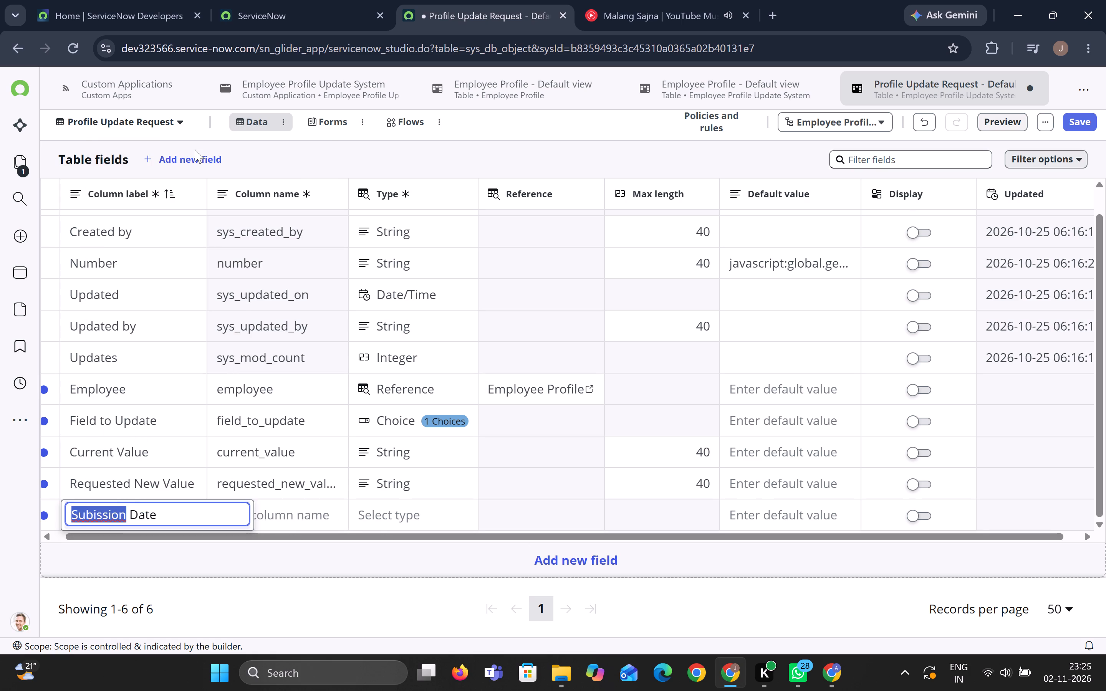
{"action": "left_click", "coordinate": [284, 524]}
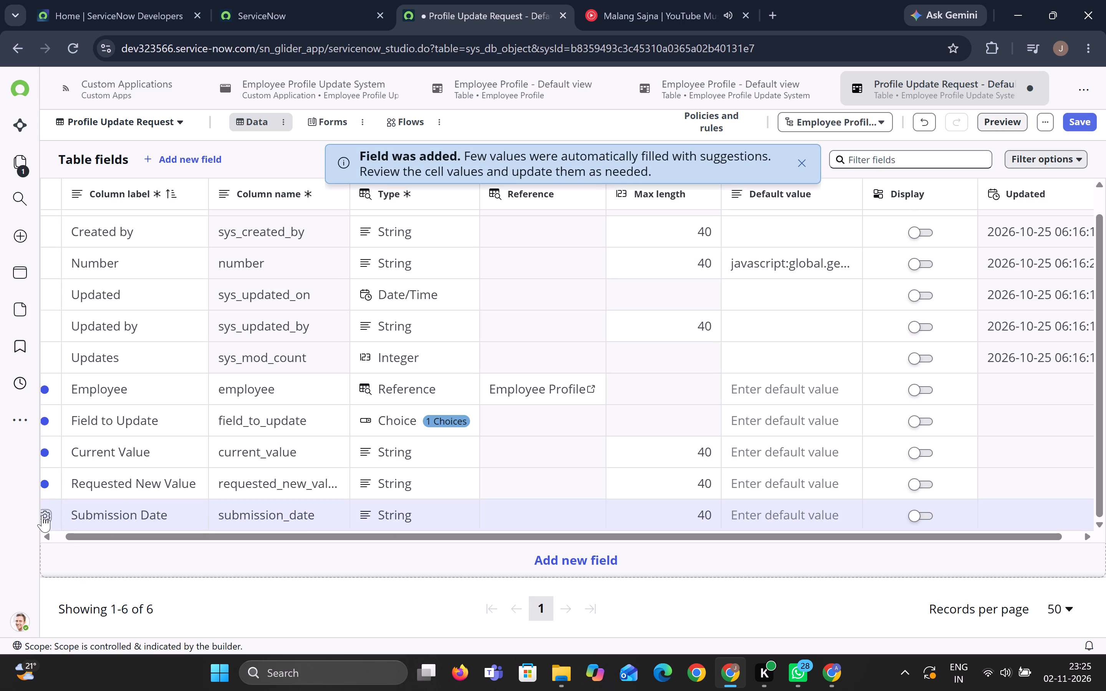
{"action": "left_click", "coordinate": [42, 515]}
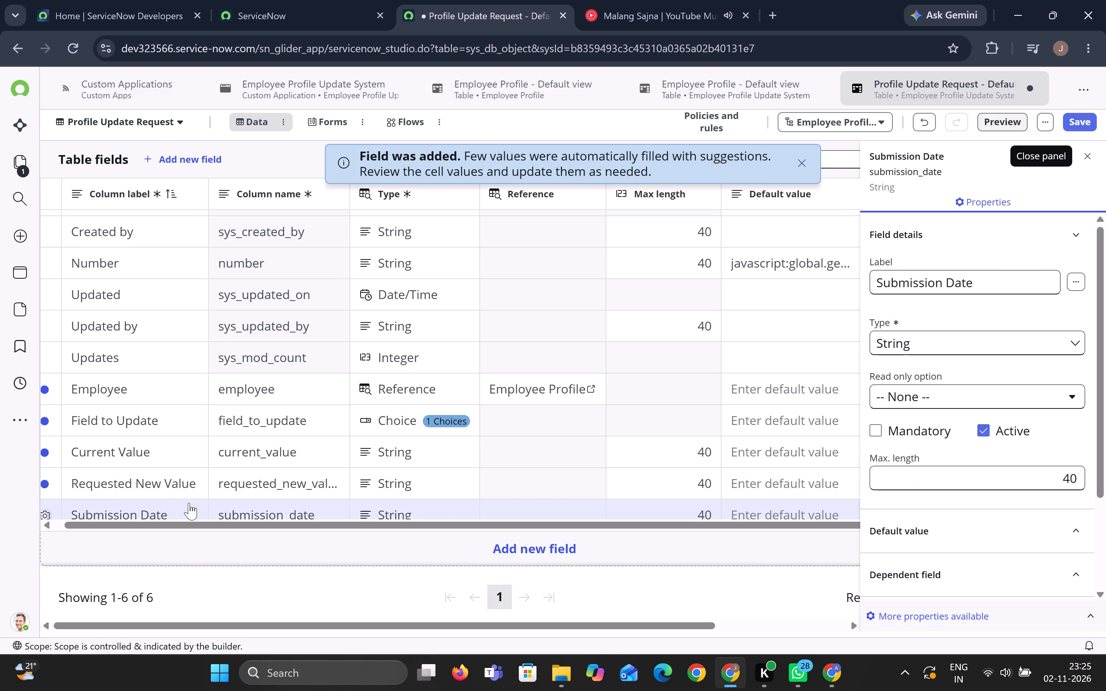
{"action": "left_click", "coordinate": [873, 437]}
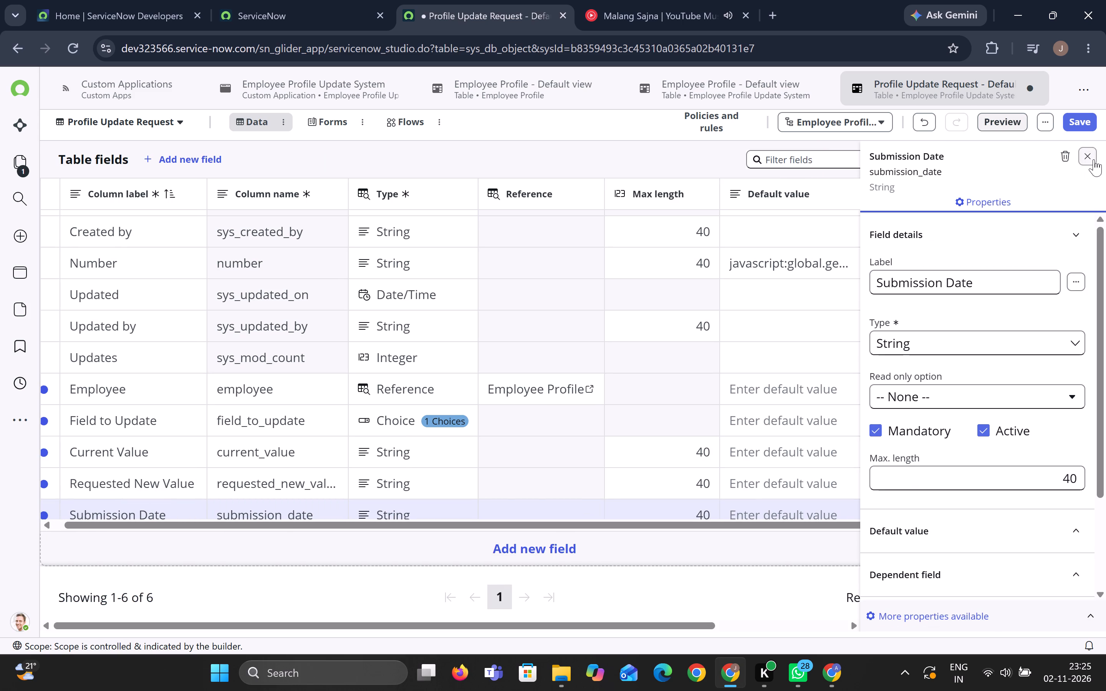
{"action": "left_click", "coordinate": [1094, 159]}
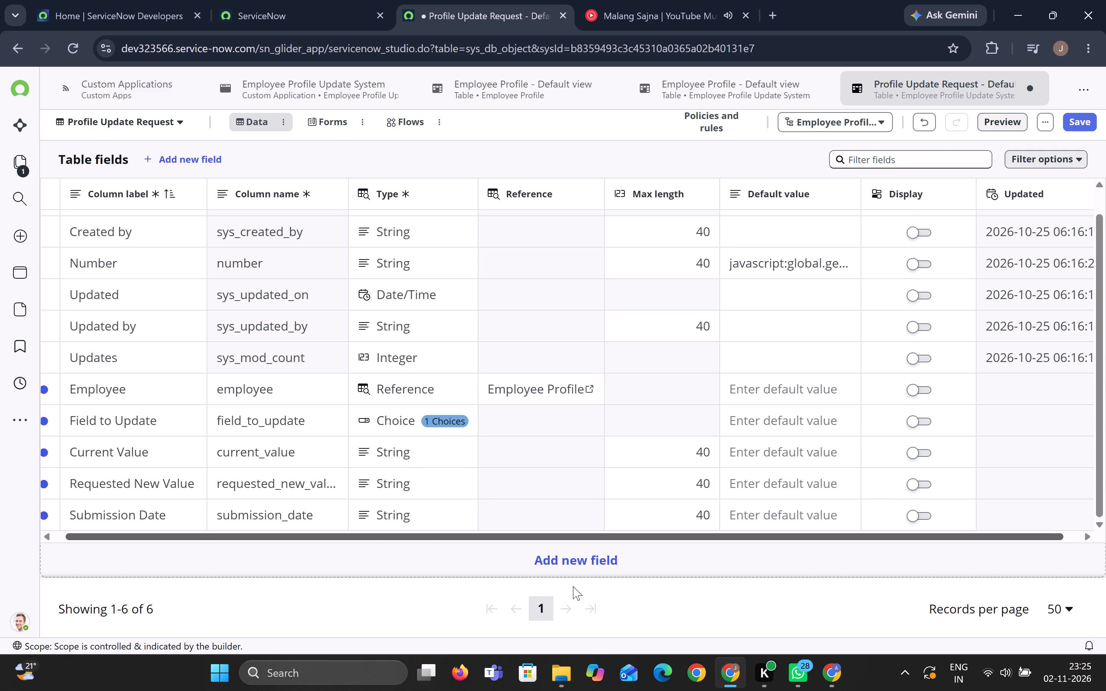
Make the Submission Date field of the Profile Update Request table non-mandatory.
{"action": "left_click", "coordinate": [584, 565]}
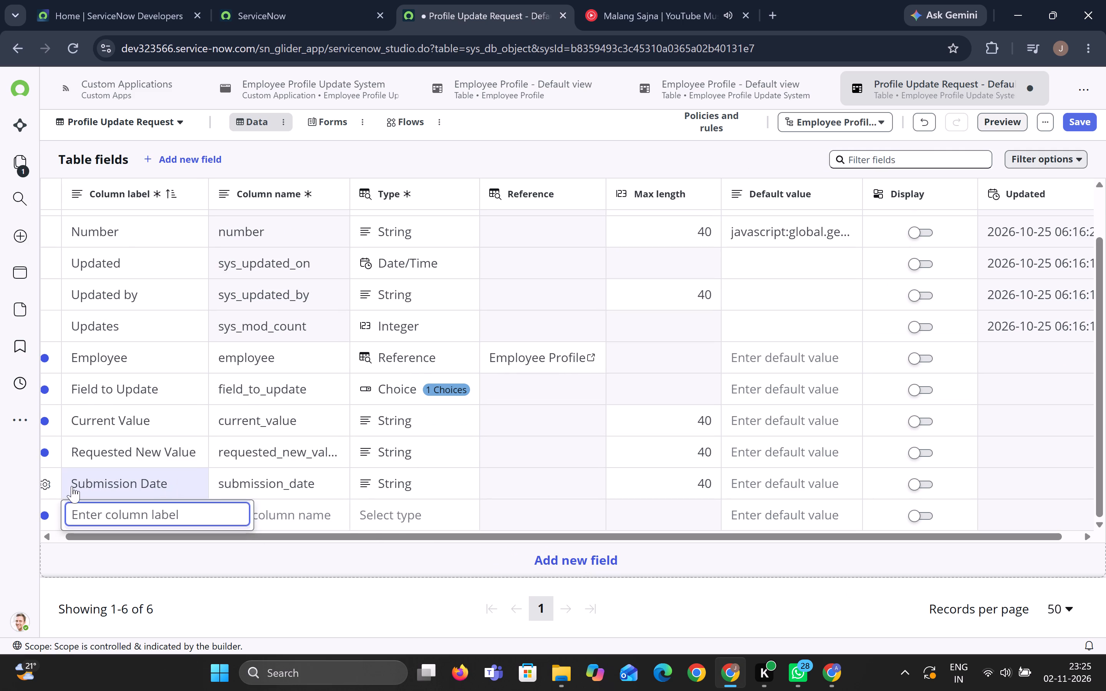
{"action": "left_click", "coordinate": [51, 485]}
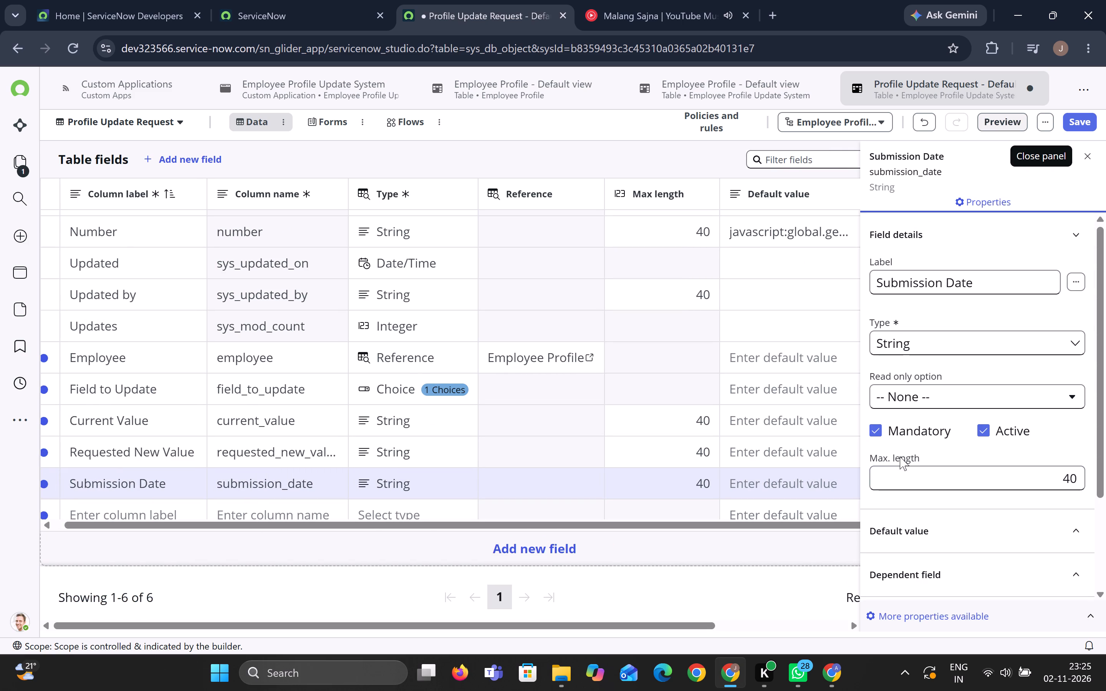
{"action": "left_click", "coordinate": [875, 435]}
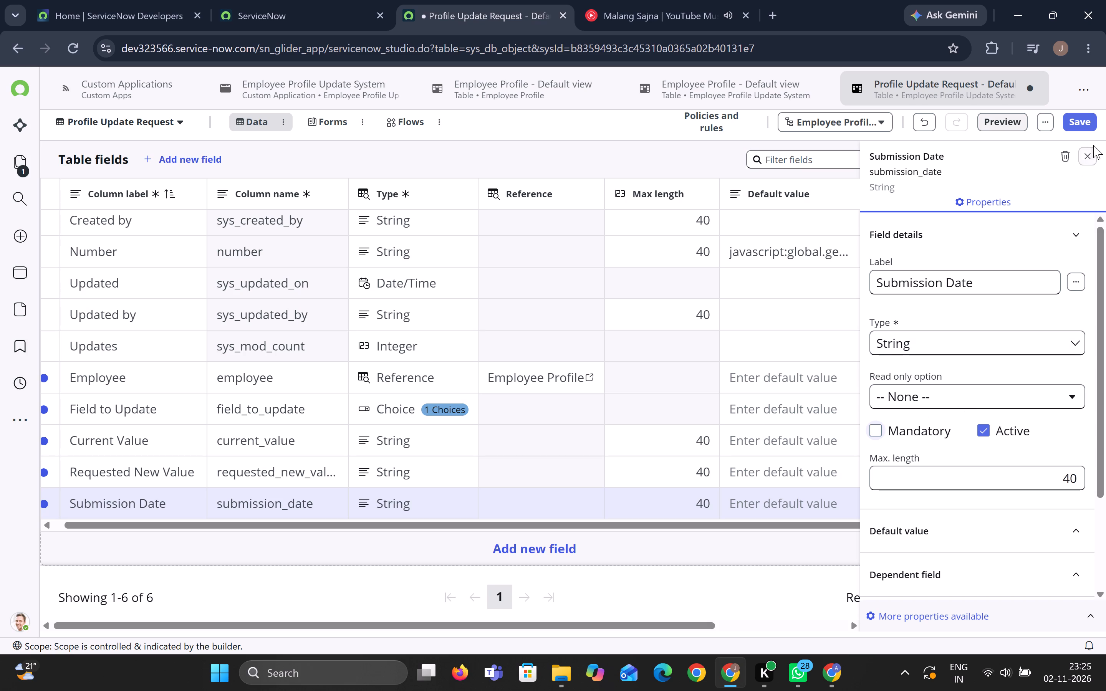
{"action": "left_click", "coordinate": [1088, 155]}
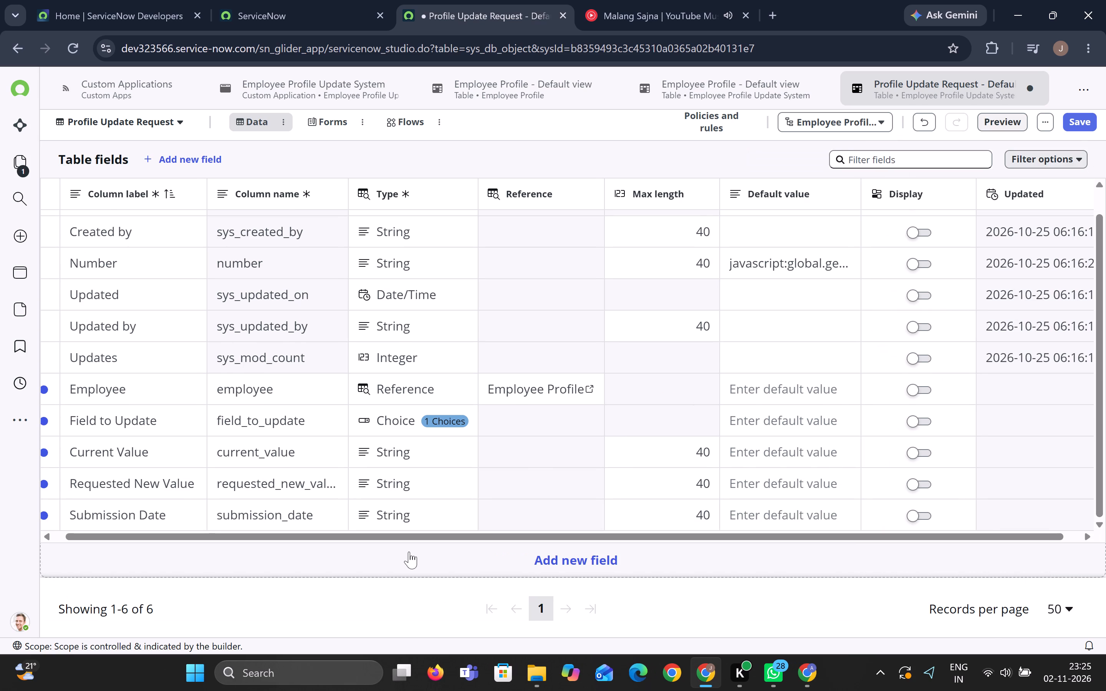
Add a new field labelled "Request Status" to the Profile Update Request table.
{"action": "left_click", "coordinate": [564, 554]}
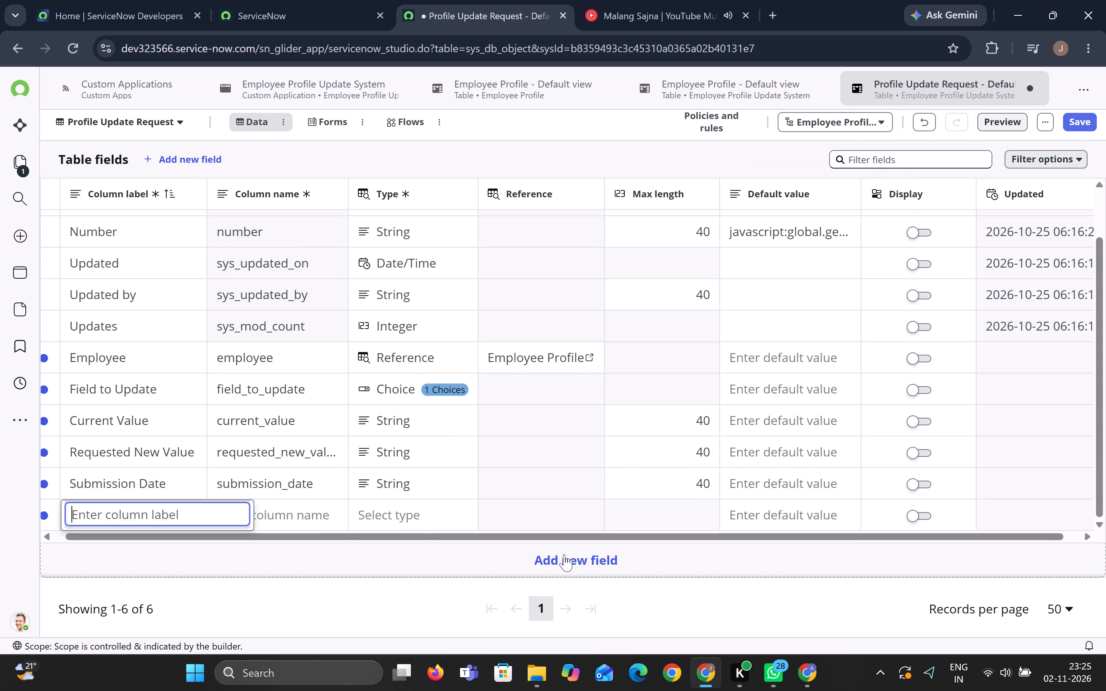
{"action": "type", "text": "Request Status"}
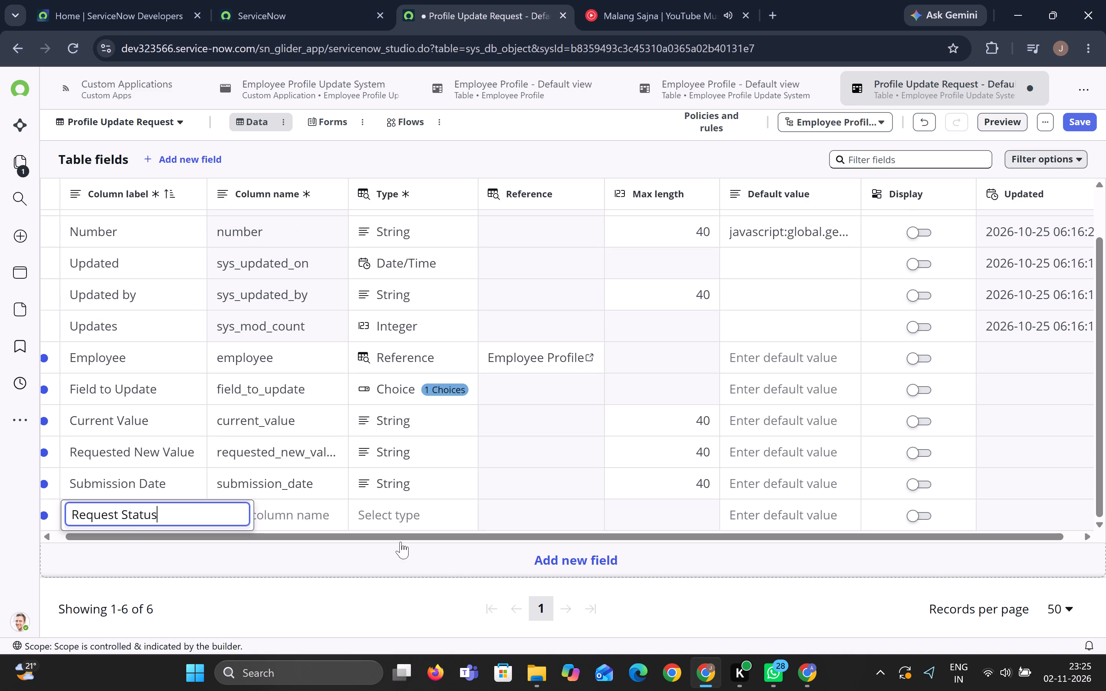
{"action": "left_click", "coordinate": [280, 509]}
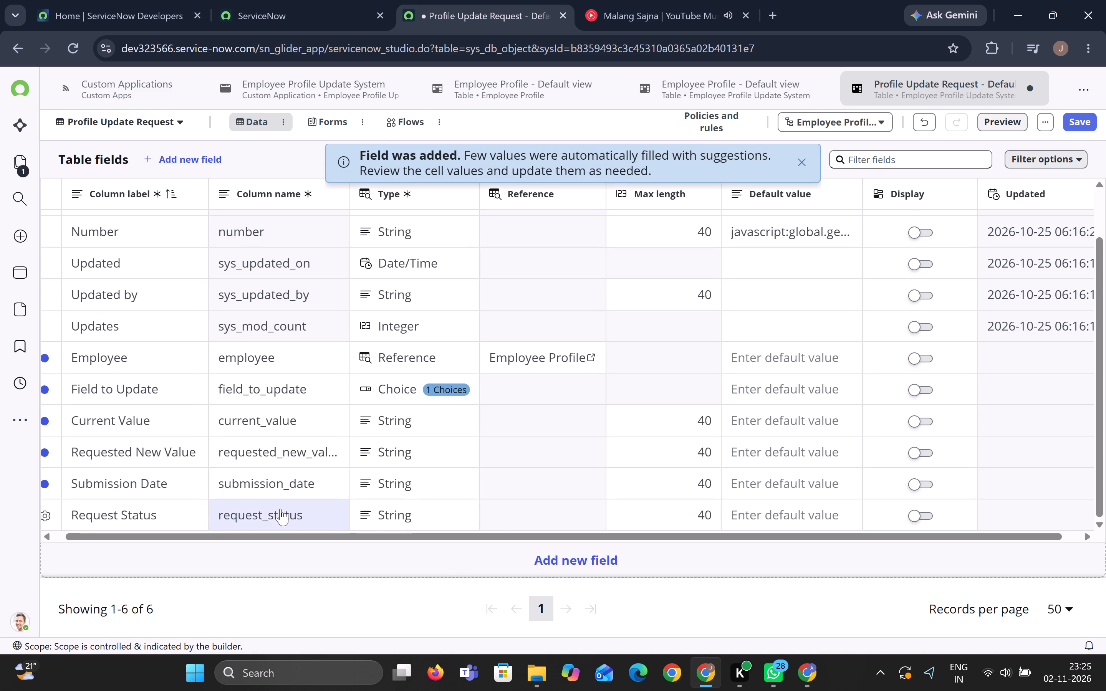
Change the Submission Date field's type to Date/Time.
{"action": "left_click", "coordinate": [403, 483]}
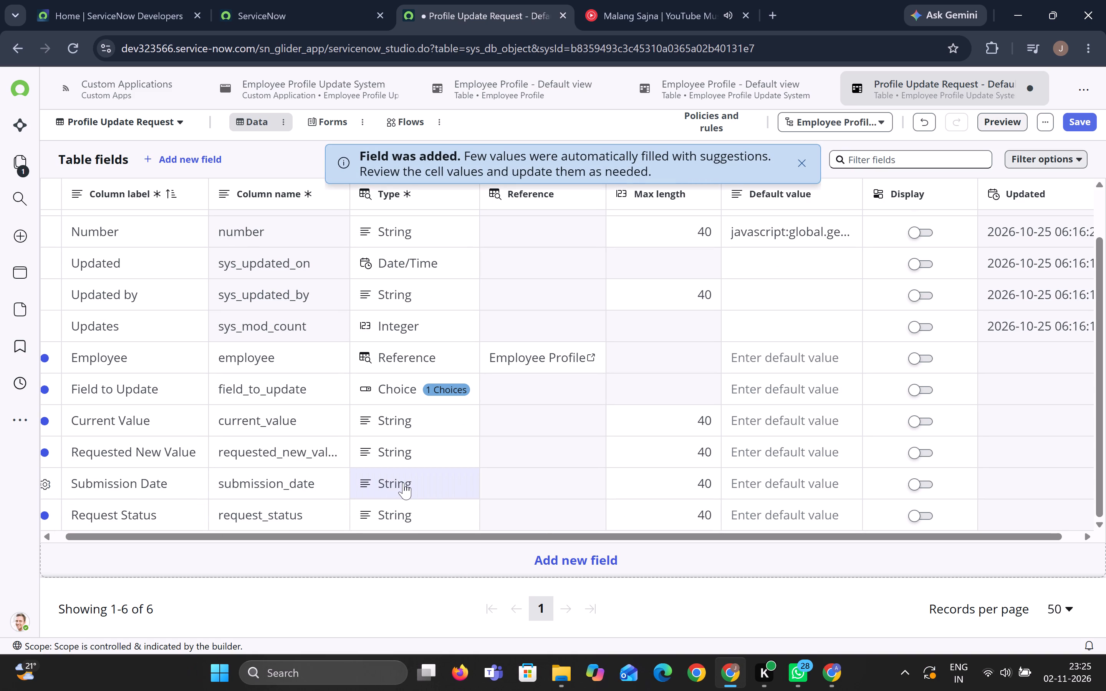
{"action": "type", "text": "date"}
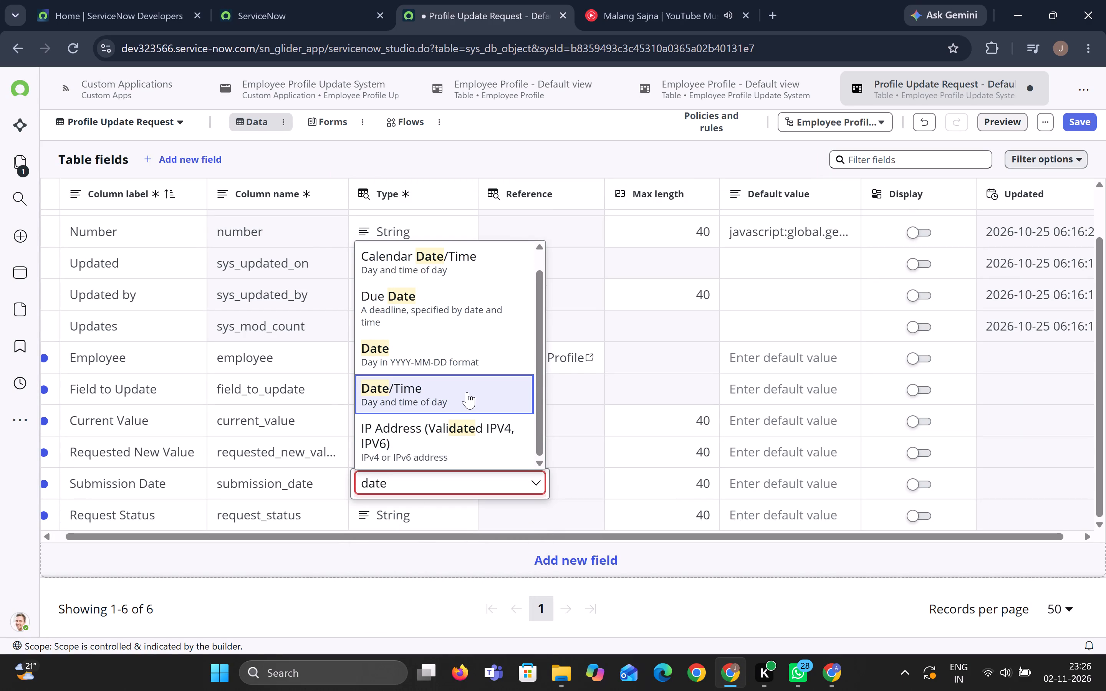
{"action": "left_click", "coordinate": [467, 392]}
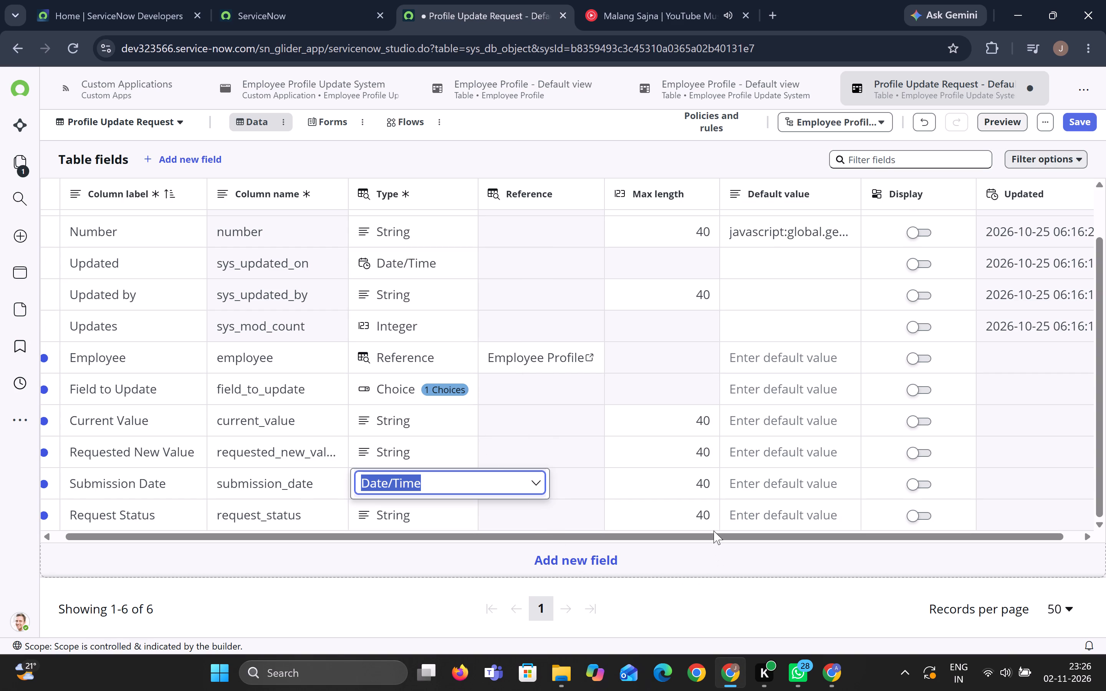
Make the Request Status field mandatory in its properties.
{"action": "left_click", "coordinate": [47, 515]}
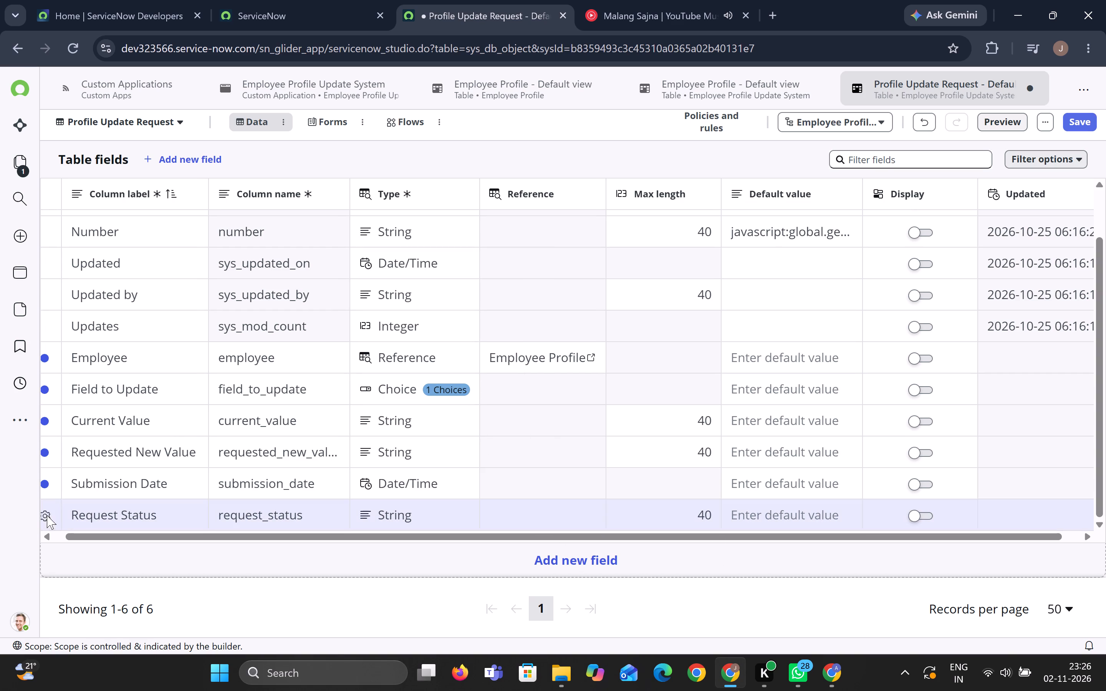
{"action": "left_click", "coordinate": [47, 515]}
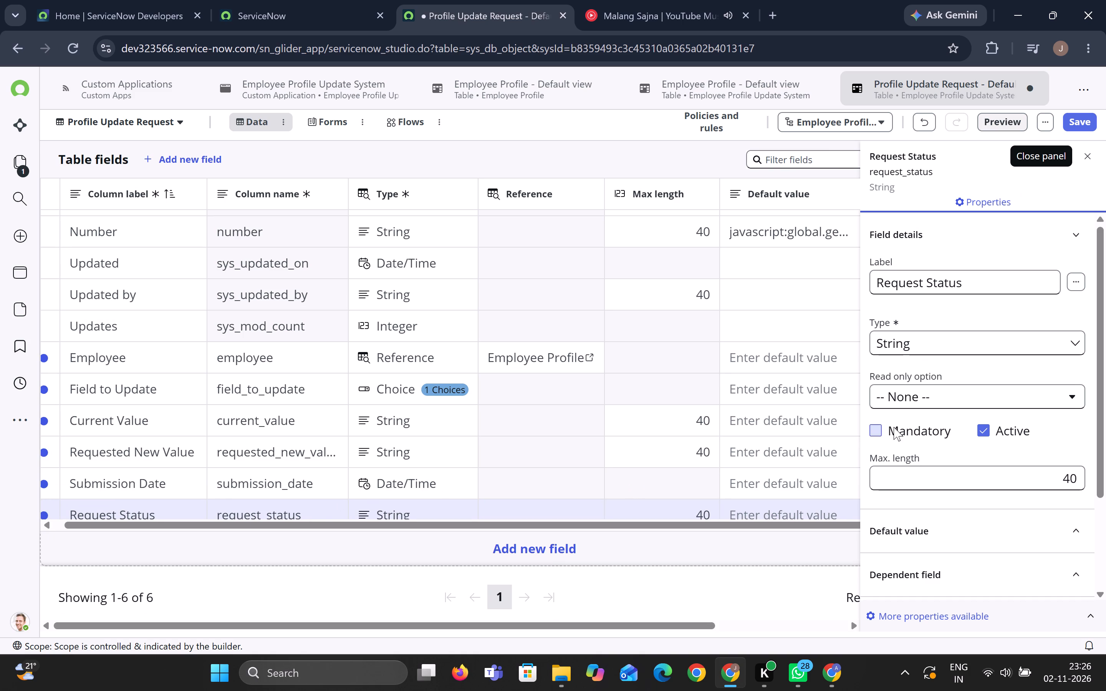
{"action": "left_click", "coordinate": [878, 432]}
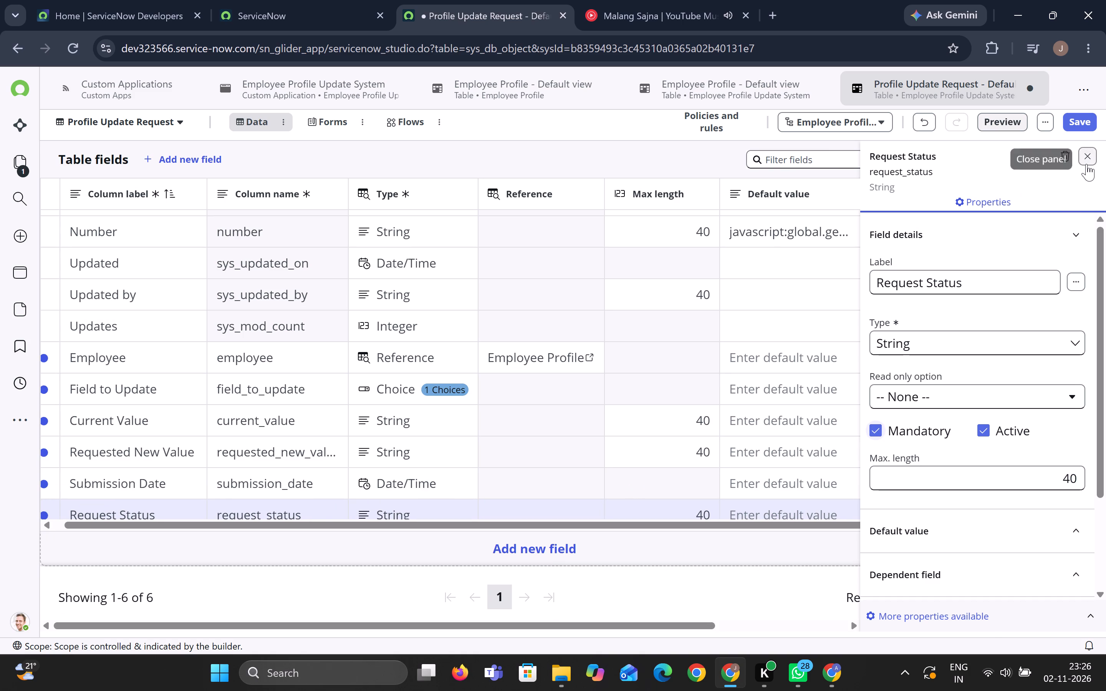
{"action": "left_click", "coordinate": [1086, 164]}
Change the Request Status field's type to Choice, using a dropdown without -- None -- and a single choice "j".
{"action": "left_click", "coordinate": [412, 509]}
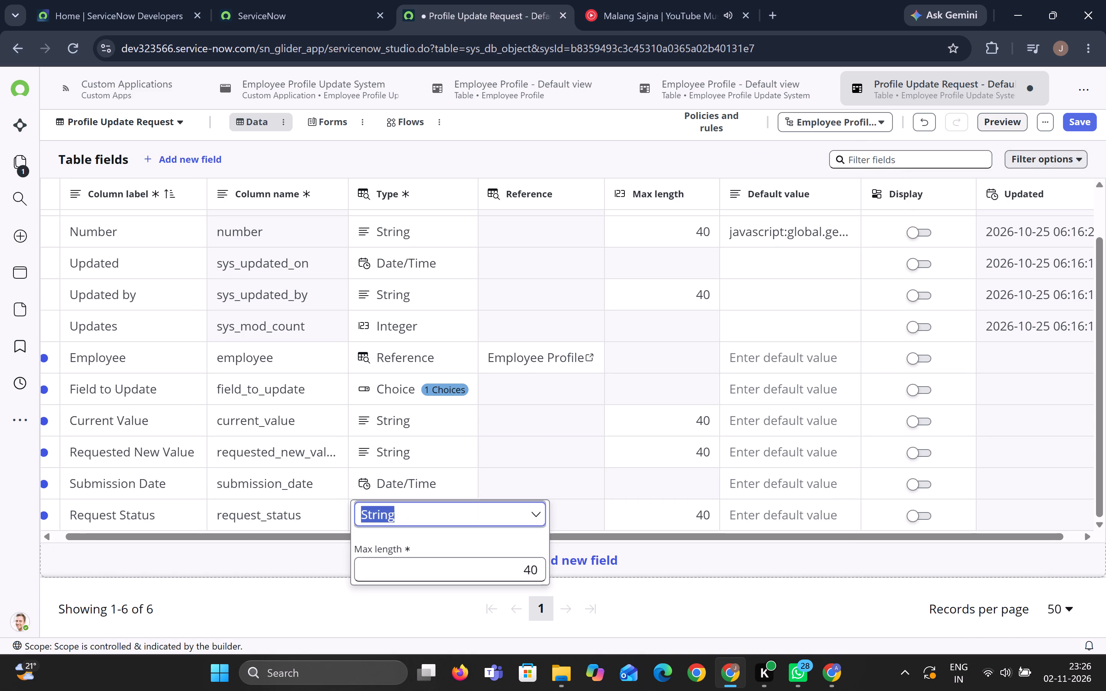
{"action": "type", "text": "choi"}
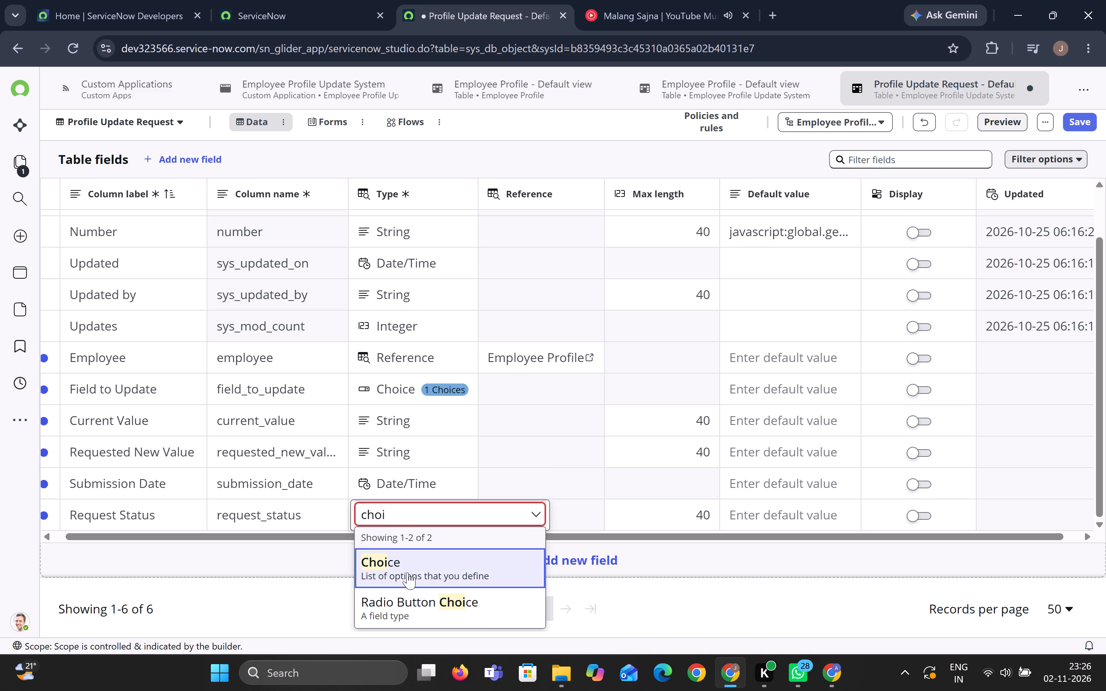
{"action": "left_click", "coordinate": [416, 561]}
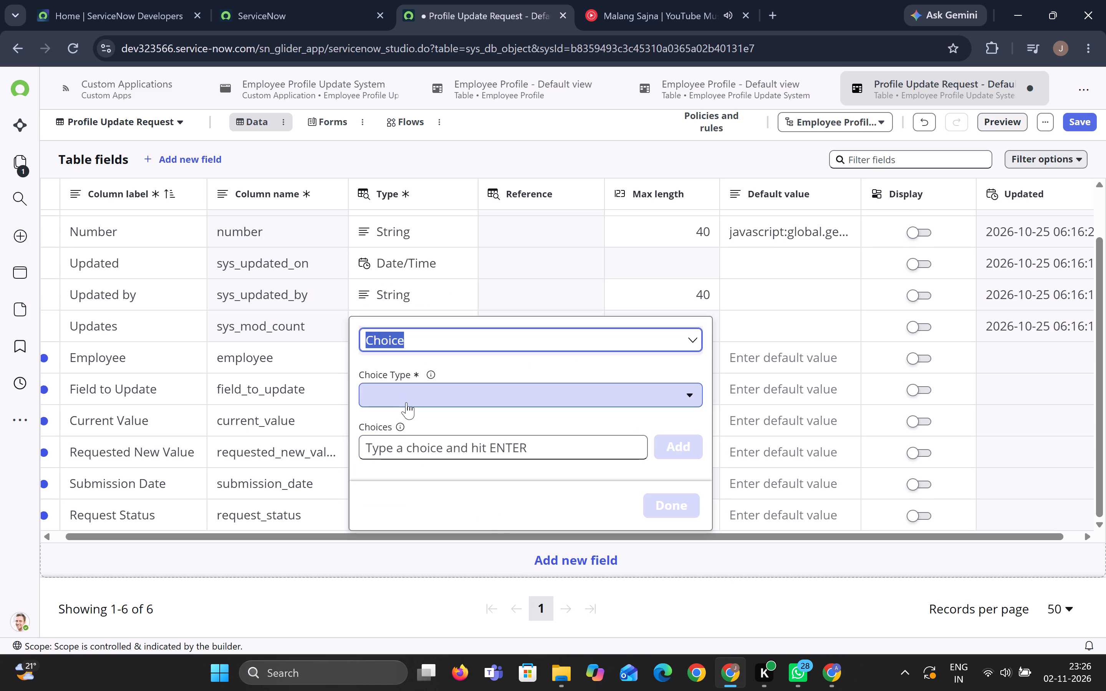
{"action": "left_click", "coordinate": [406, 402]}
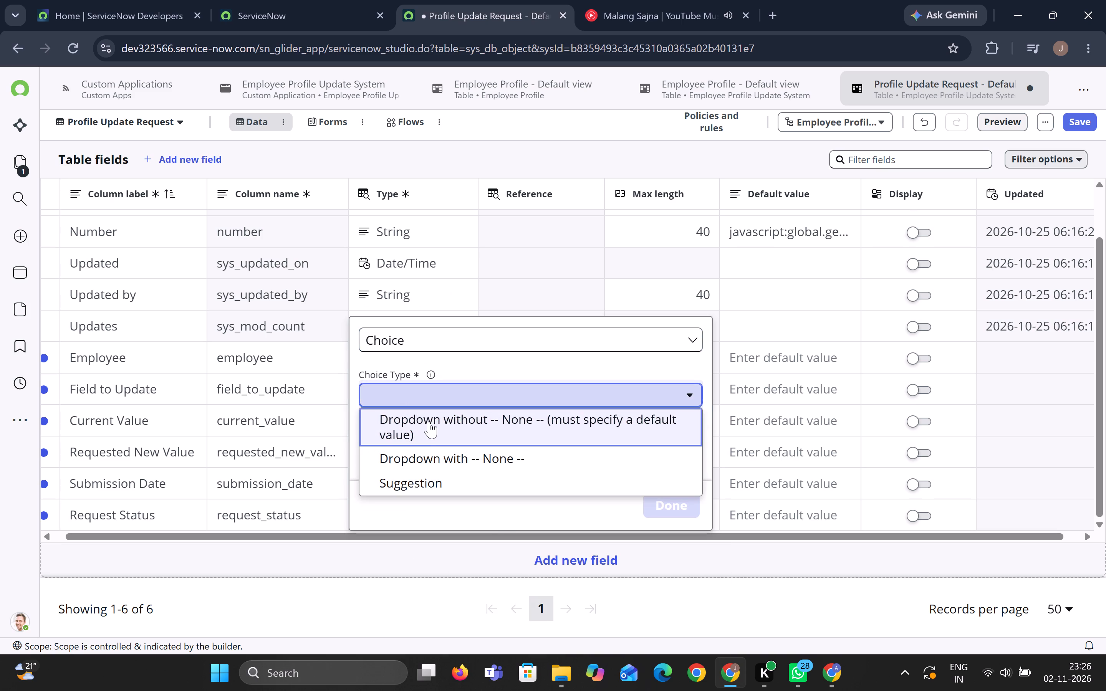
{"action": "left_click", "coordinate": [429, 422]}
{"action": "left_click", "coordinate": [464, 449]}
{"action": "key", "text": "j"}
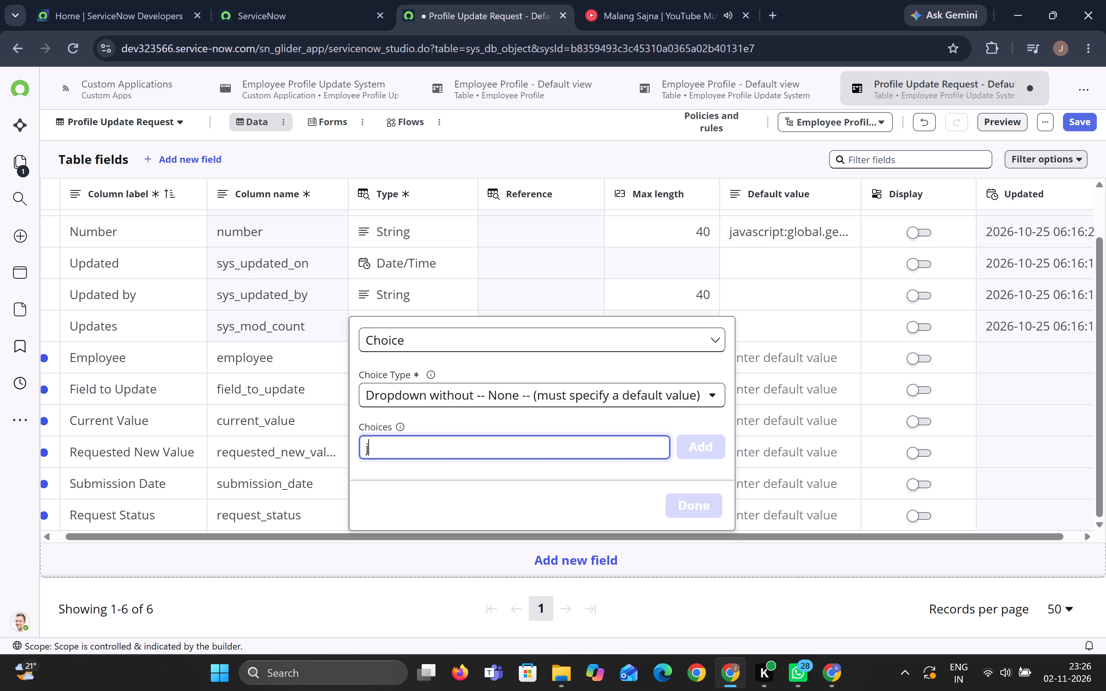
{"action": "left_click", "coordinate": [702, 447]}
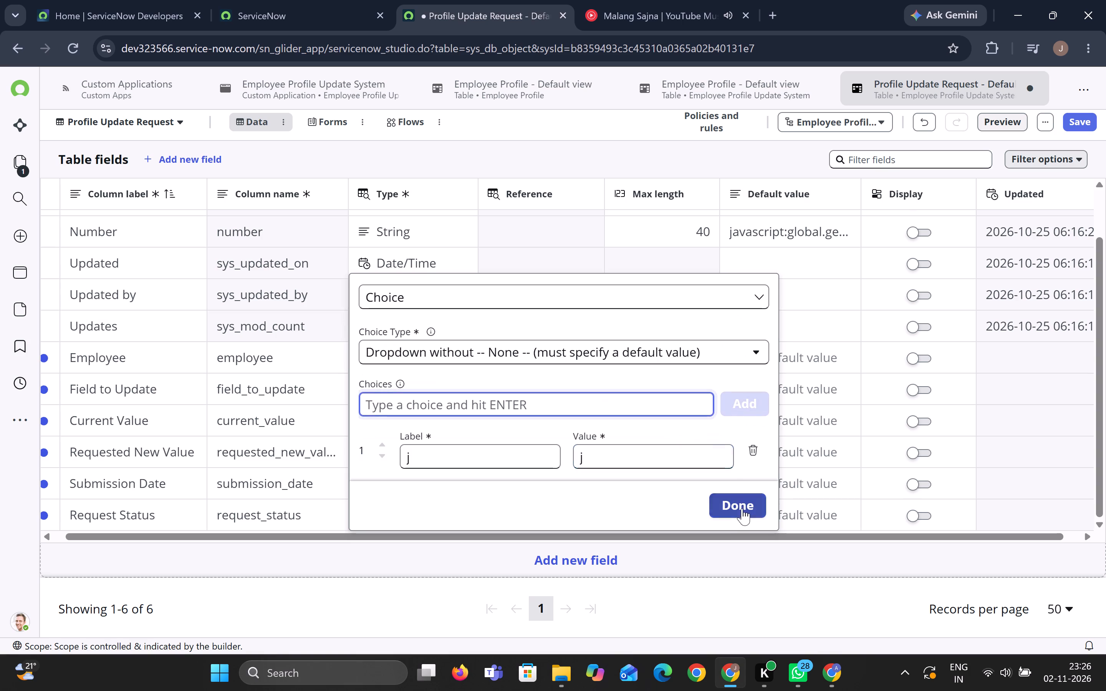
{"action": "left_click", "coordinate": [743, 510]}
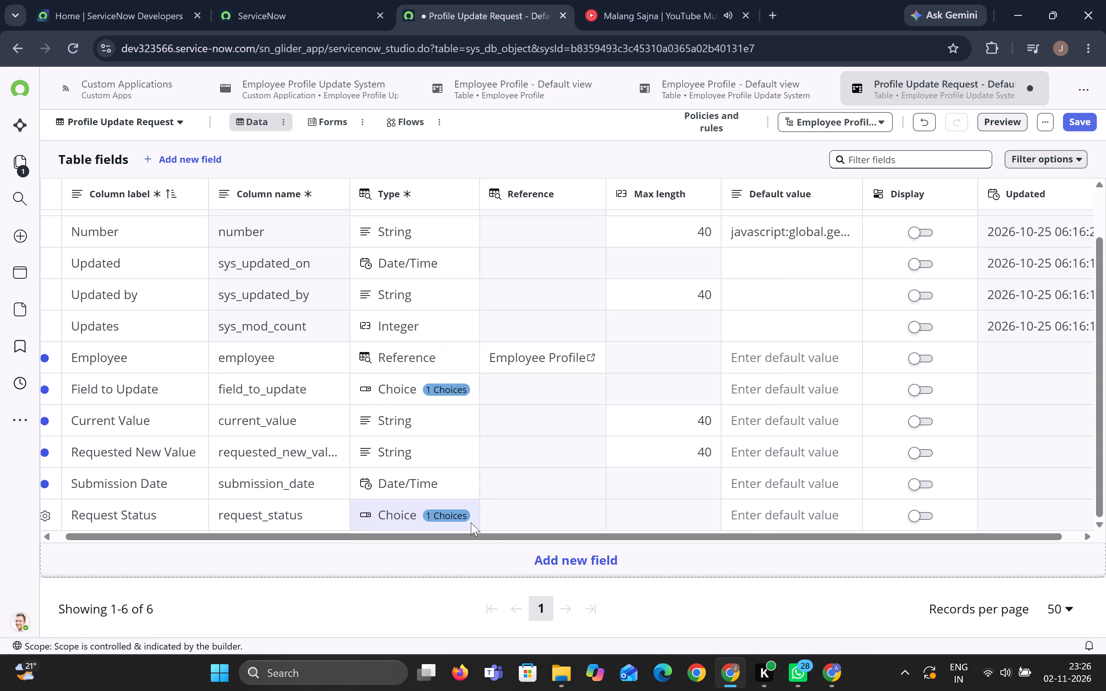
Add a new field labelled "Rejection Reason" to the Profile Update Request table and check its properties.
{"action": "left_click", "coordinate": [573, 557]}
{"action": "type", "text": "Rejection Reason"}
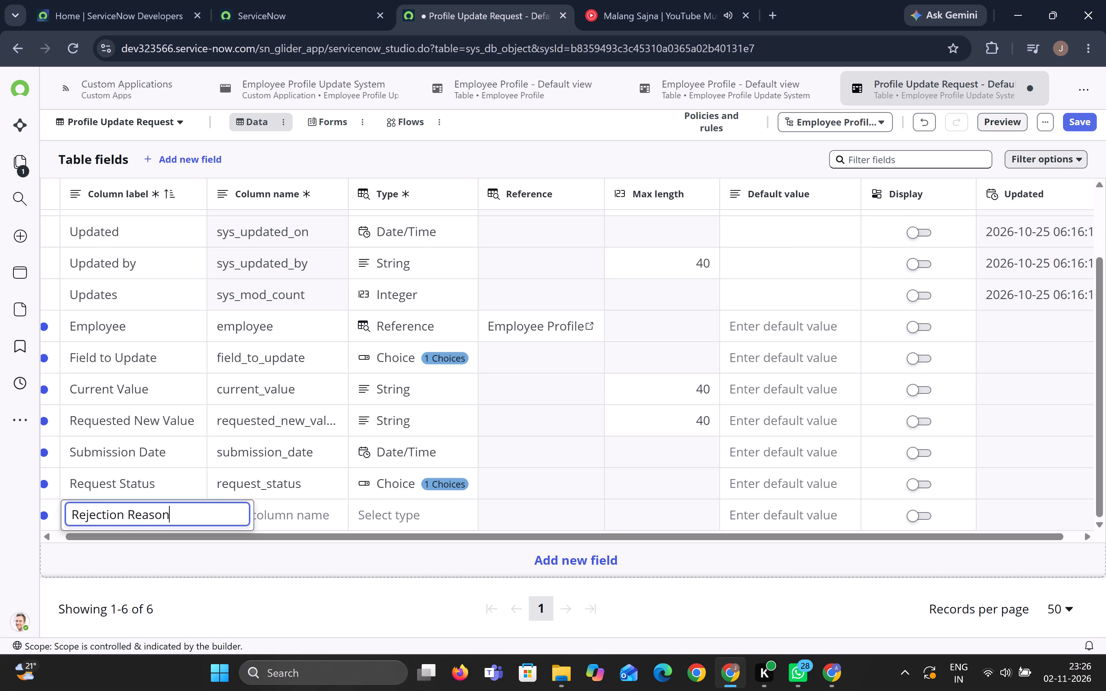
{"action": "key", "text": "Return"}
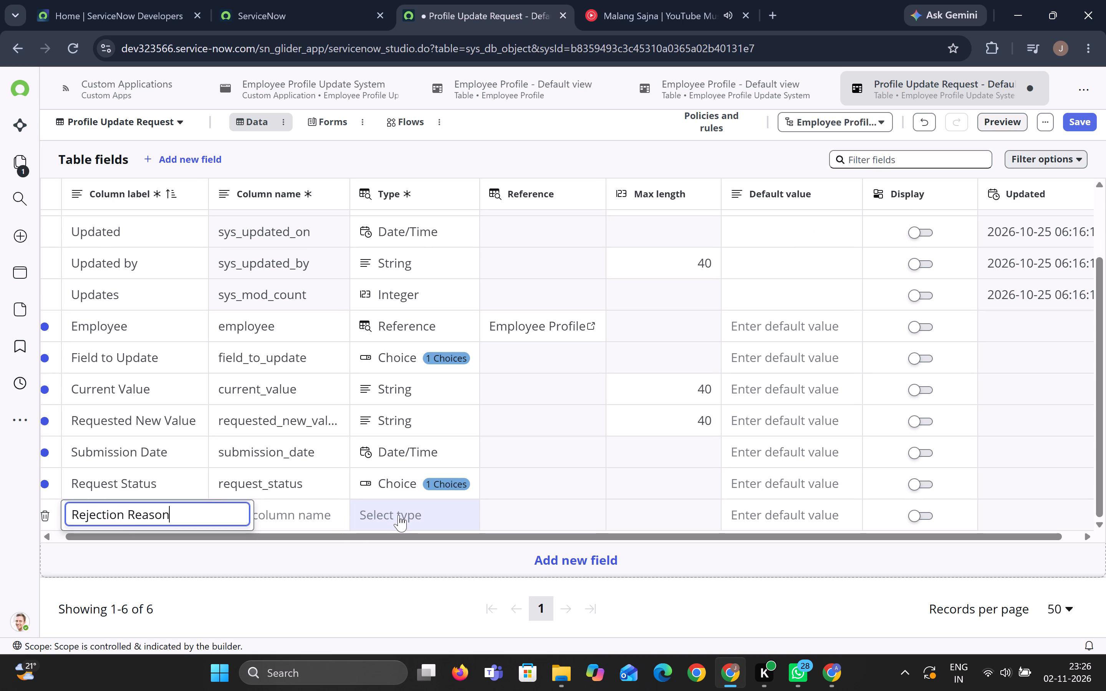
{"action": "left_click", "coordinate": [399, 515]}
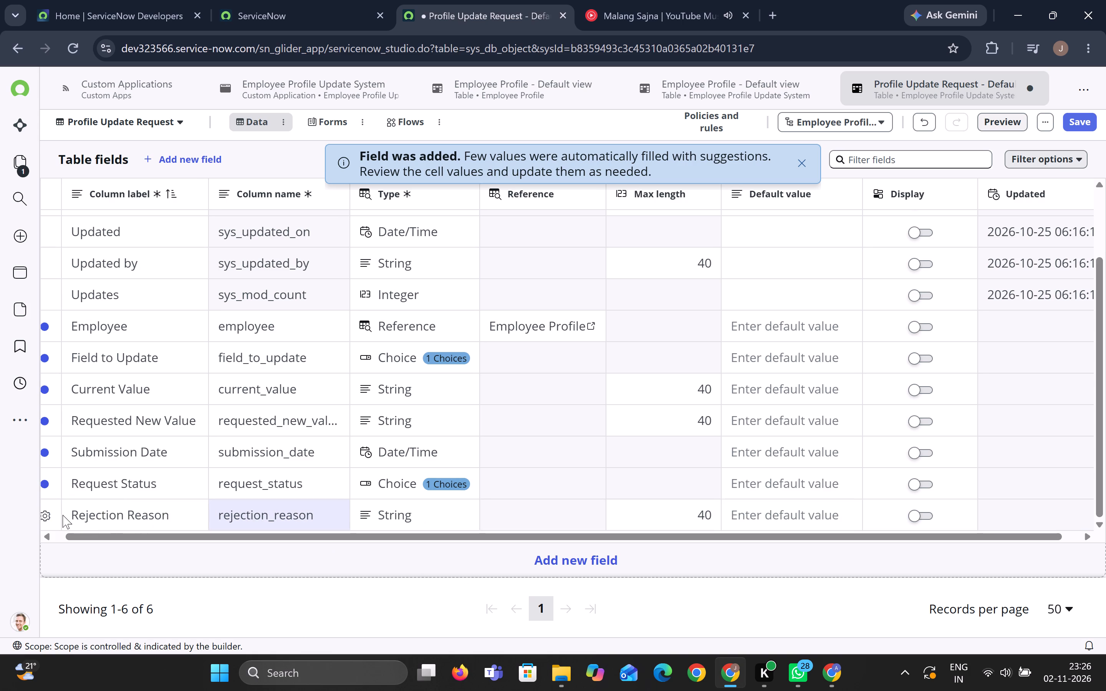
{"action": "left_click", "coordinate": [45, 513]}
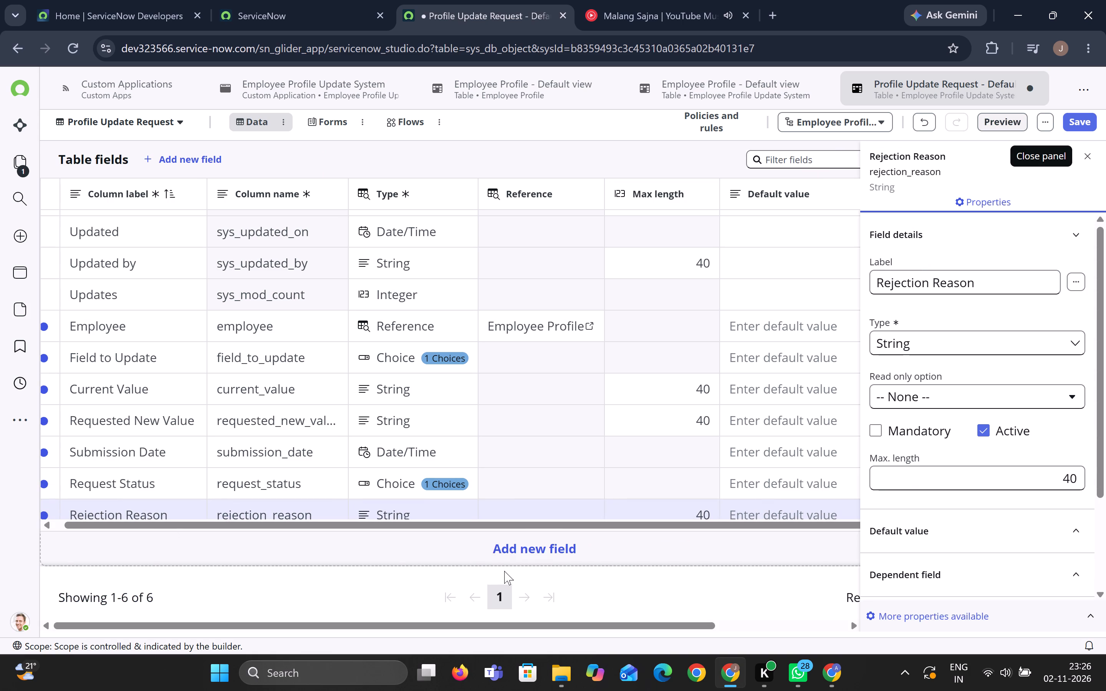
Add a new field labelled "HR Approver" to the Profile Update Request table as a Reference to the User table.
{"action": "left_click", "coordinate": [520, 551]}
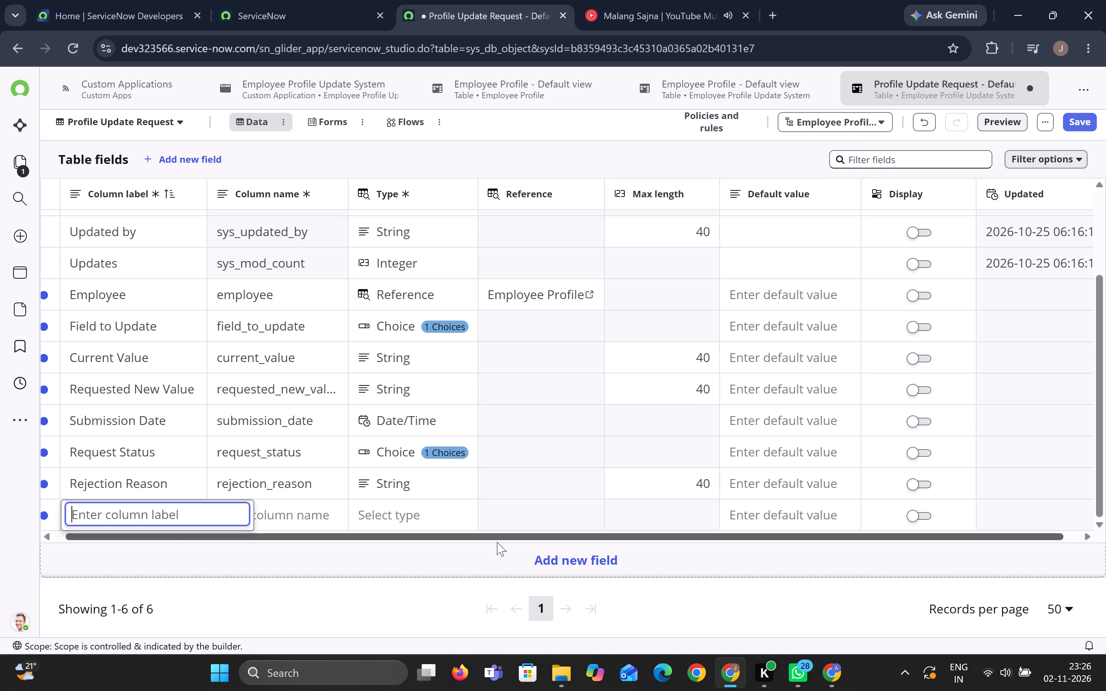
{"action": "type", "text": "HR Approver"}
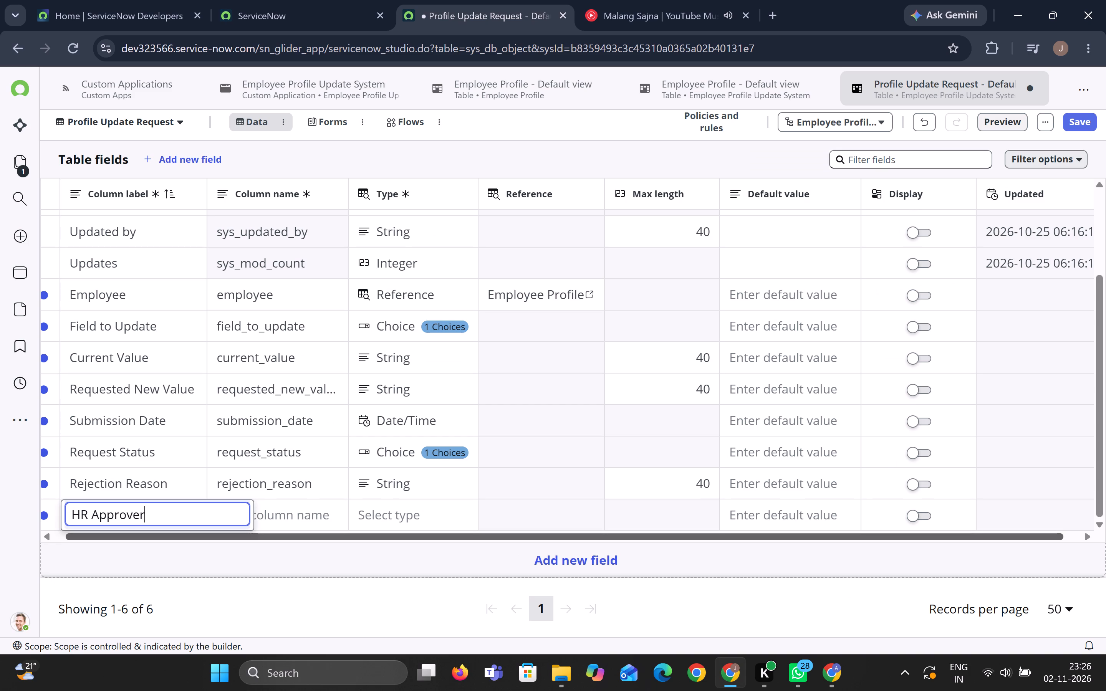
{"action": "left_click", "coordinate": [454, 516]}
{"action": "type", "text": "refer"}
{"action": "left_click", "coordinate": [454, 516]}
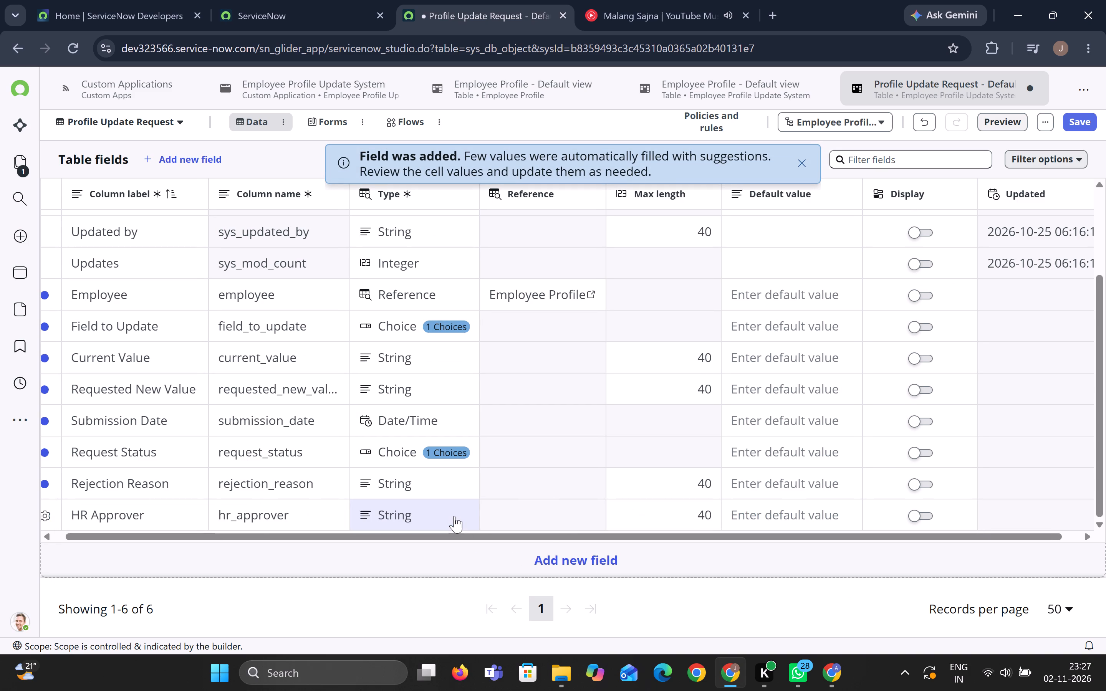
{"action": "type", "text": "refer"}
{"action": "left_click", "coordinate": [444, 574]}
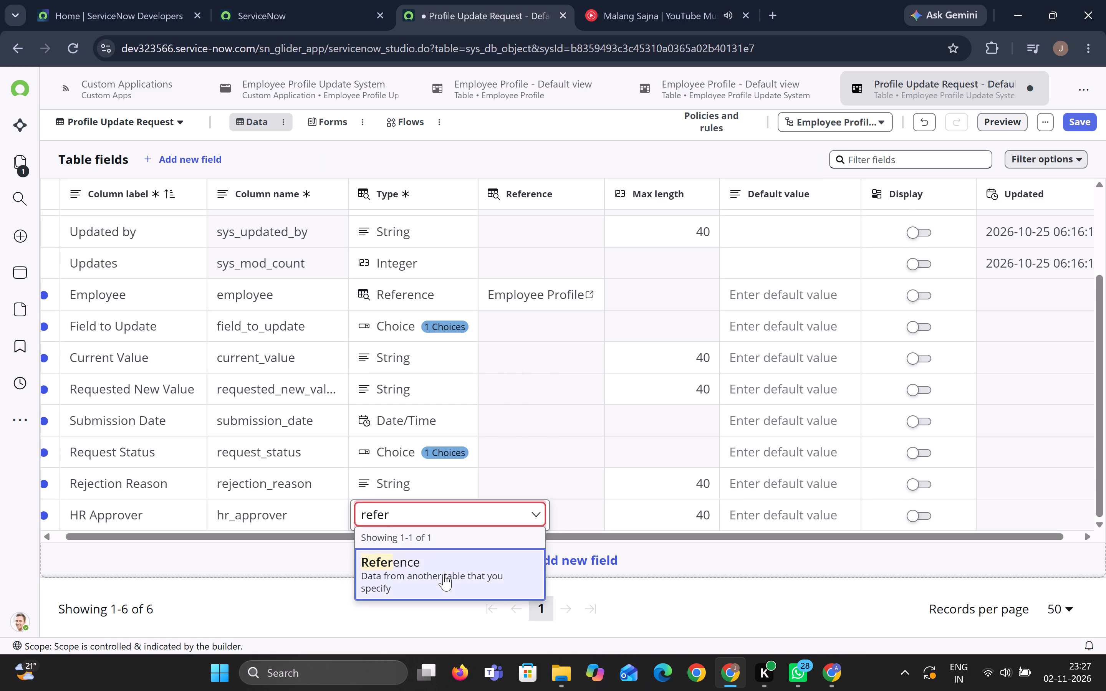
{"action": "left_click", "coordinate": [481, 580]}
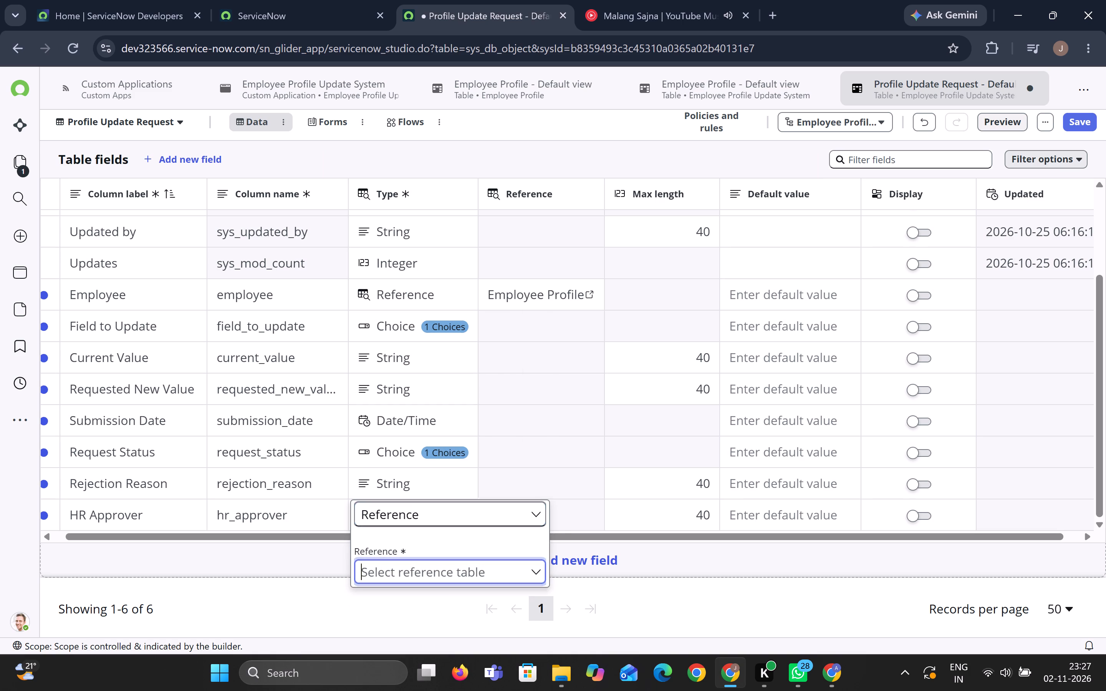
{"action": "type", "text": "ud"}
{"action": "key", "text": "BackSpace"}
{"action": "type", "text": "ser"}
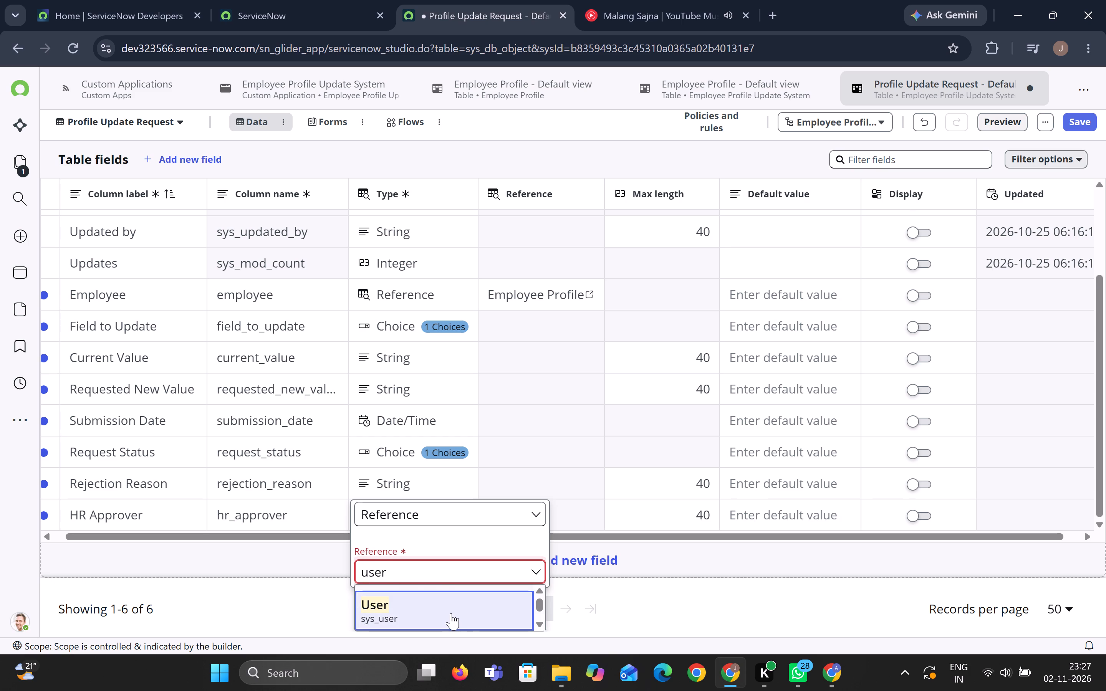
{"action": "left_click", "coordinate": [450, 613]}
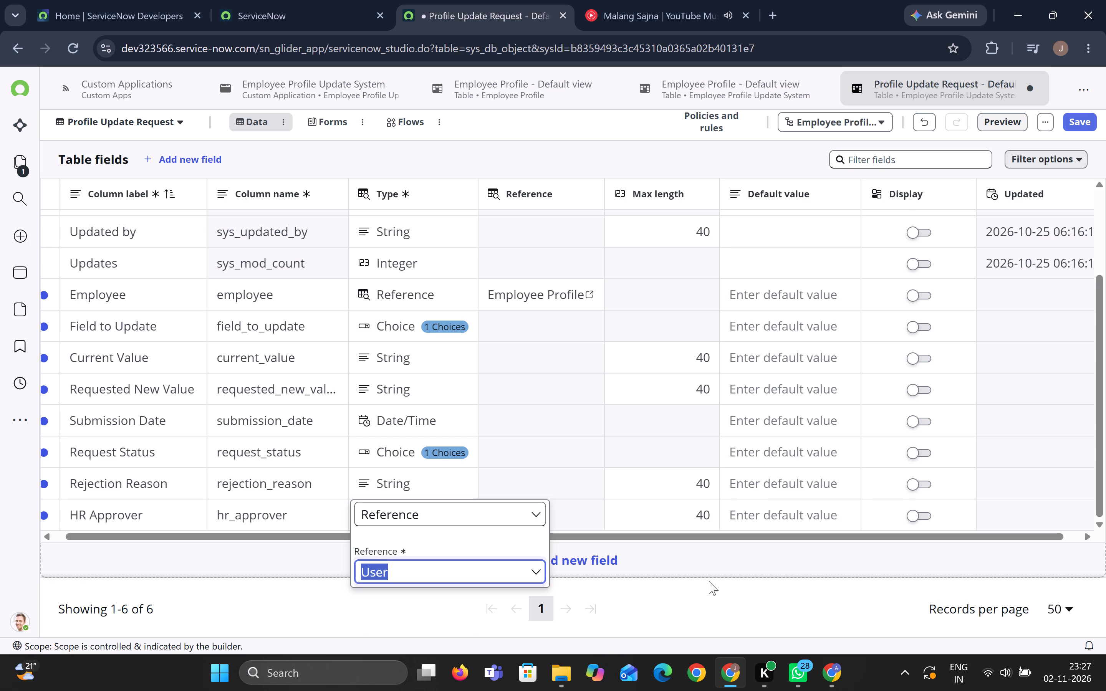
{"action": "left_click", "coordinate": [710, 608]}
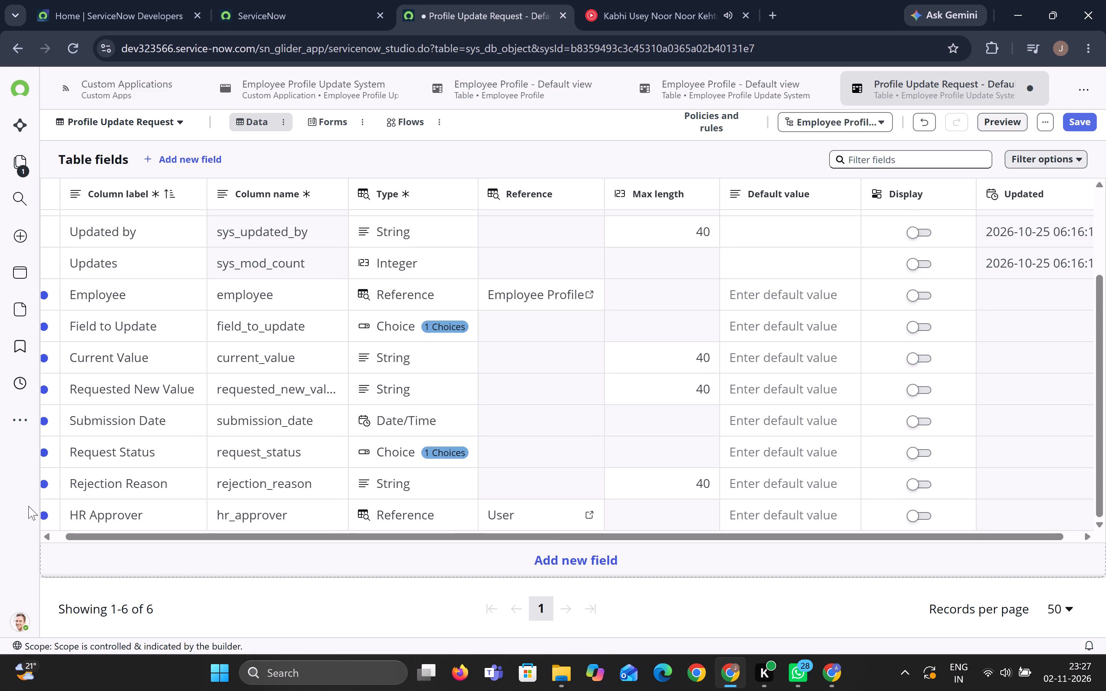
Check the properties of the HR Approver field.
{"action": "left_click", "coordinate": [50, 519]}
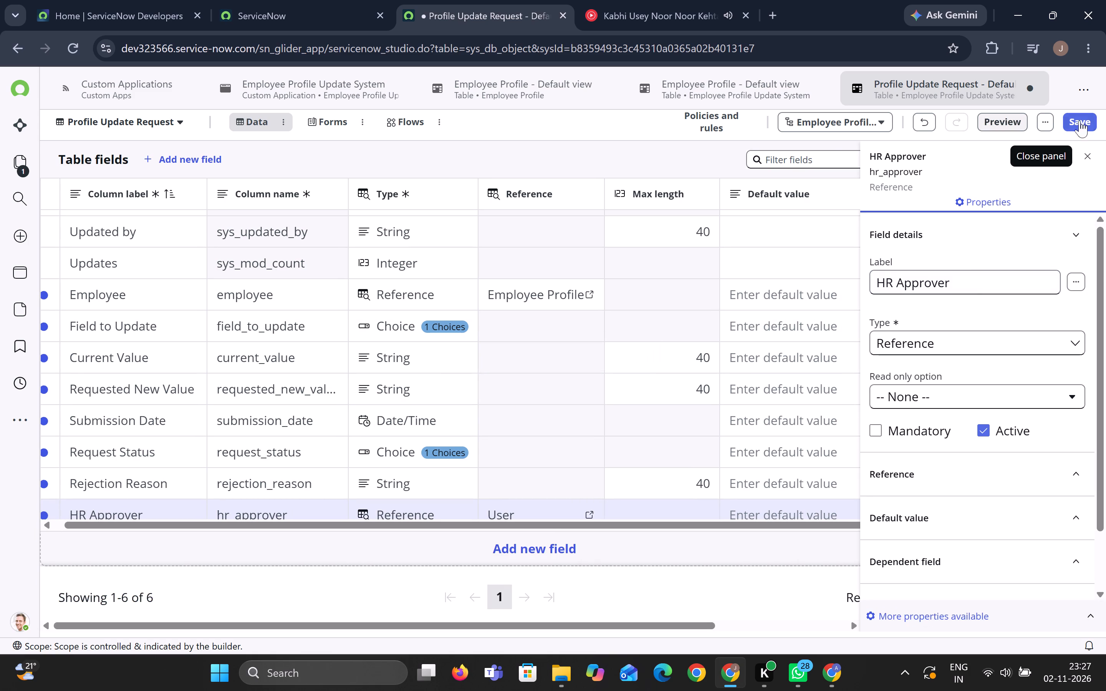
{"action": "left_click", "coordinate": [1084, 154]}
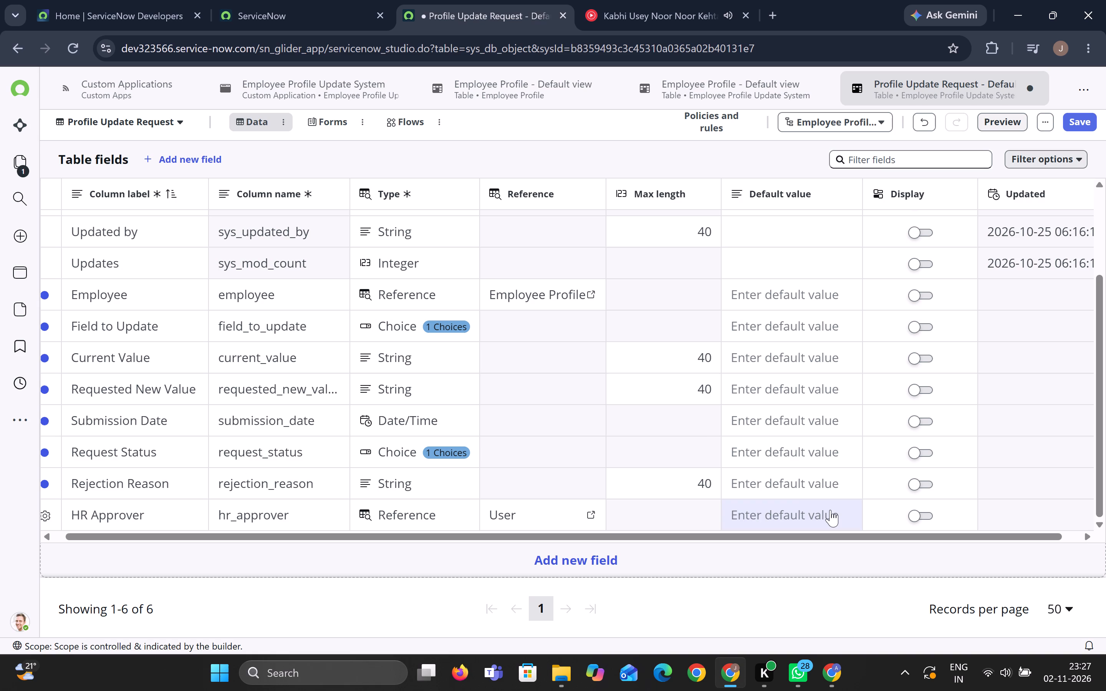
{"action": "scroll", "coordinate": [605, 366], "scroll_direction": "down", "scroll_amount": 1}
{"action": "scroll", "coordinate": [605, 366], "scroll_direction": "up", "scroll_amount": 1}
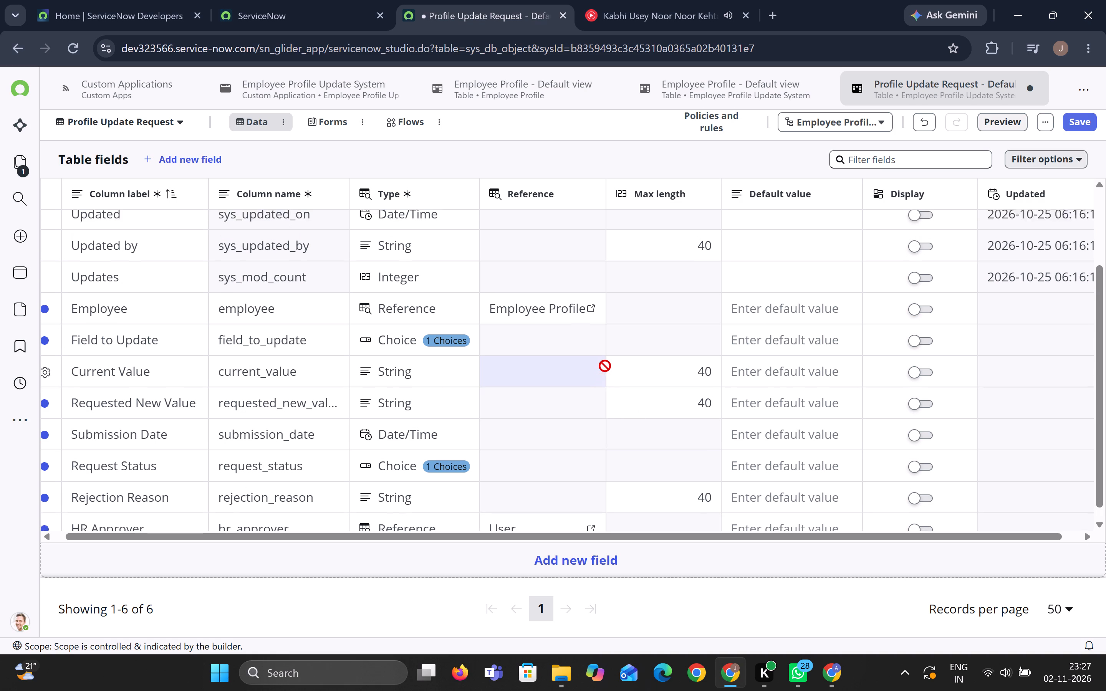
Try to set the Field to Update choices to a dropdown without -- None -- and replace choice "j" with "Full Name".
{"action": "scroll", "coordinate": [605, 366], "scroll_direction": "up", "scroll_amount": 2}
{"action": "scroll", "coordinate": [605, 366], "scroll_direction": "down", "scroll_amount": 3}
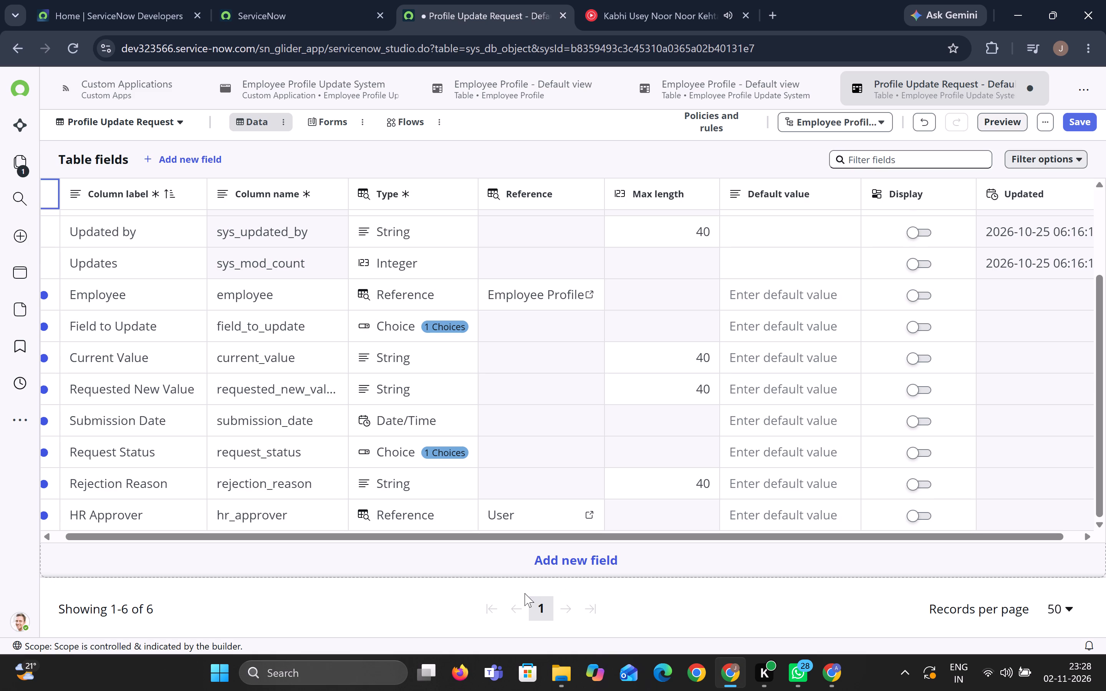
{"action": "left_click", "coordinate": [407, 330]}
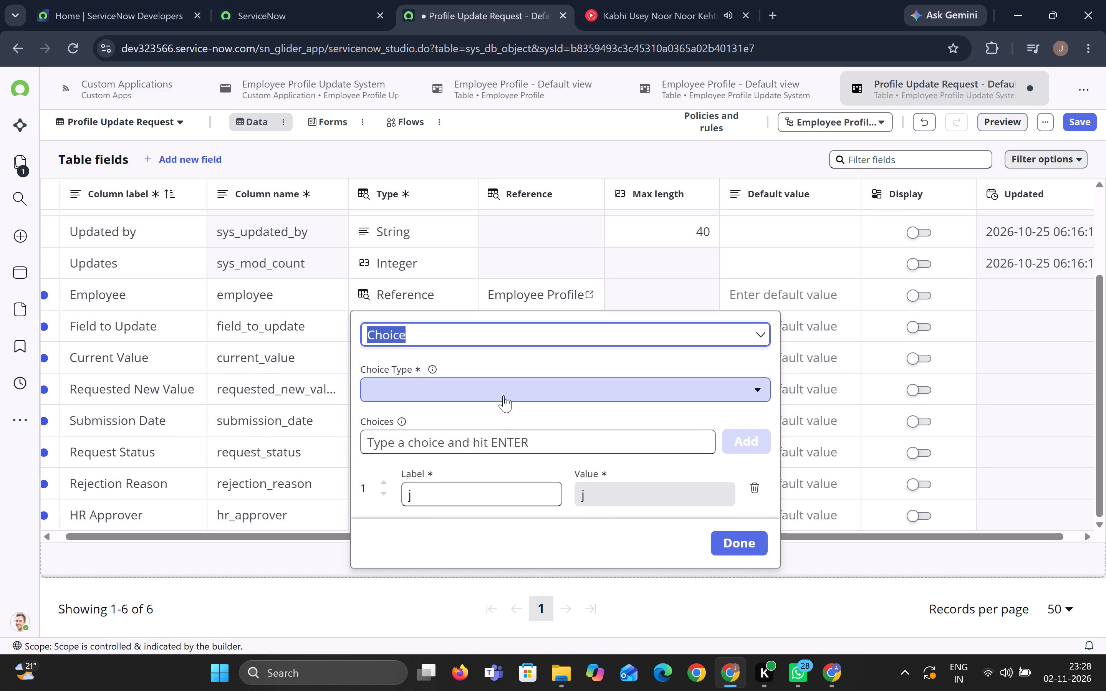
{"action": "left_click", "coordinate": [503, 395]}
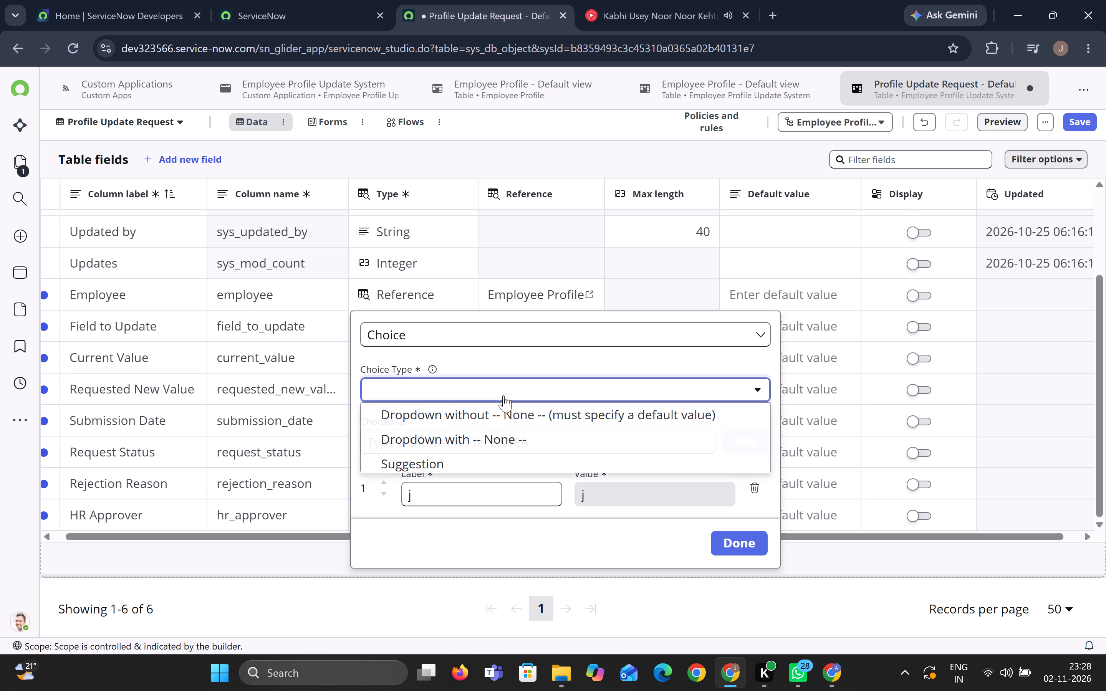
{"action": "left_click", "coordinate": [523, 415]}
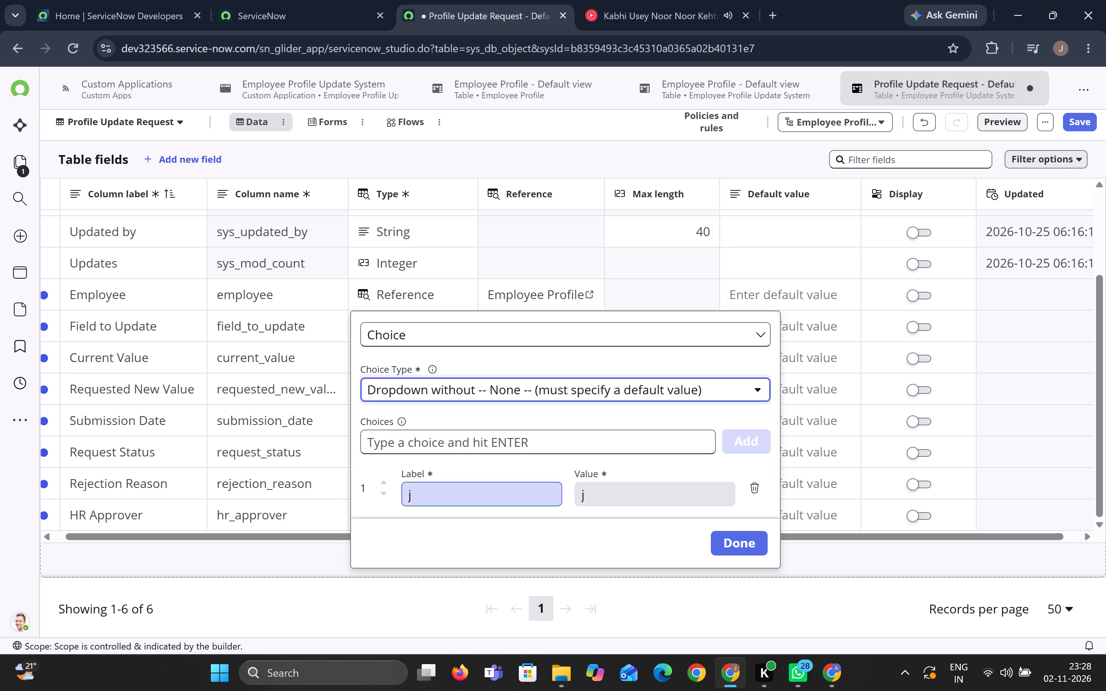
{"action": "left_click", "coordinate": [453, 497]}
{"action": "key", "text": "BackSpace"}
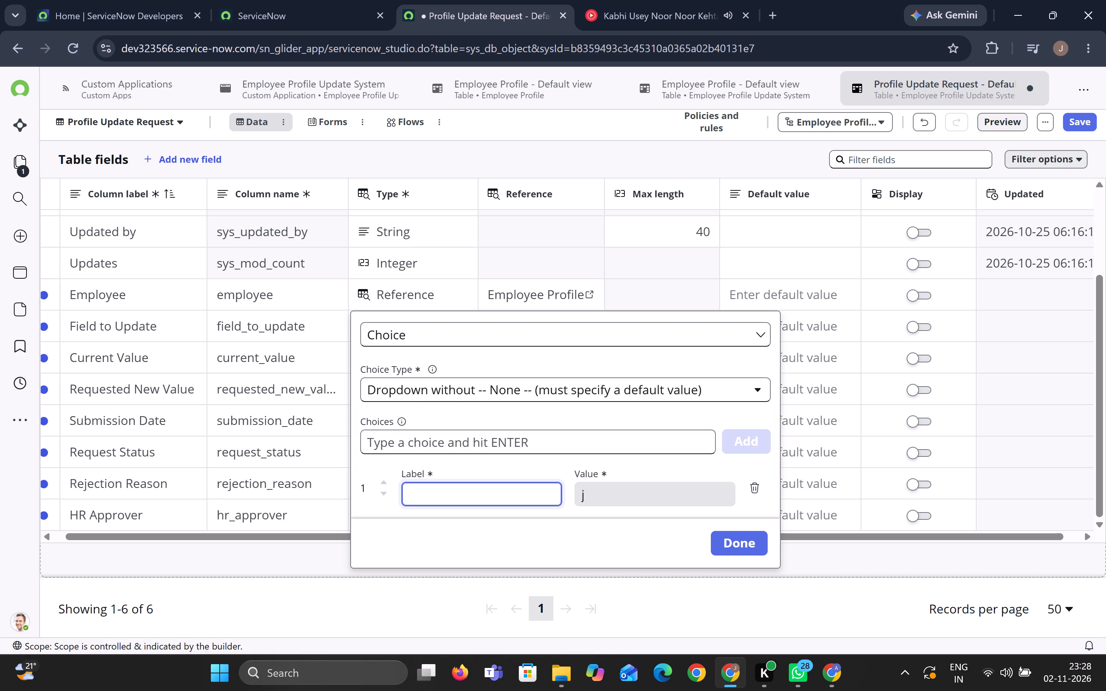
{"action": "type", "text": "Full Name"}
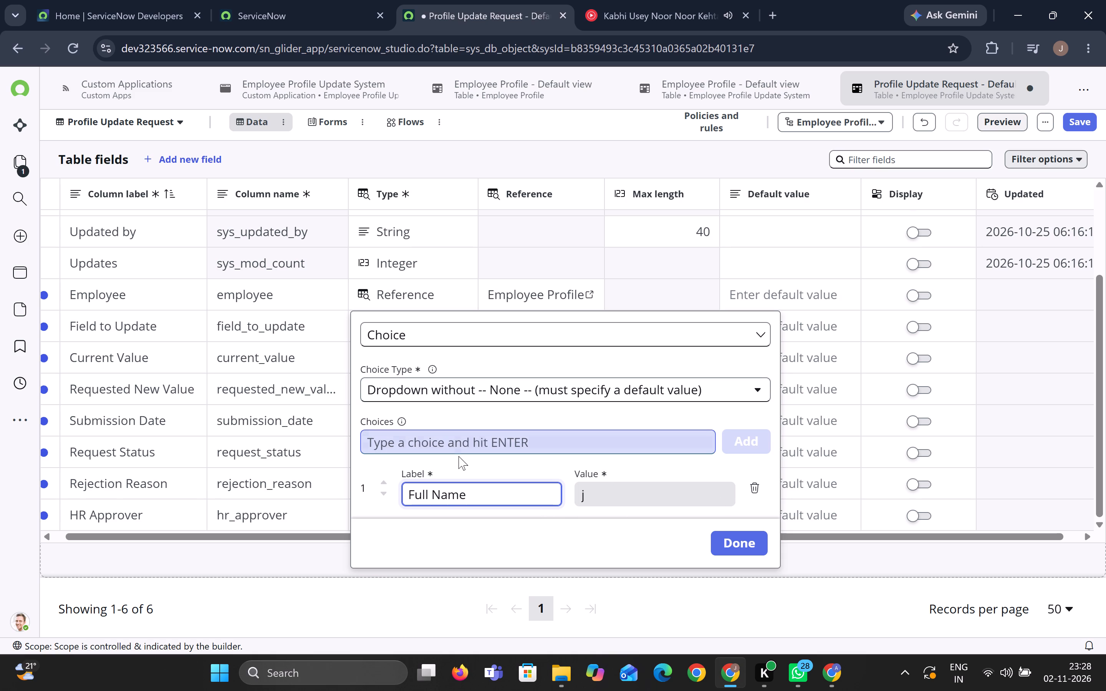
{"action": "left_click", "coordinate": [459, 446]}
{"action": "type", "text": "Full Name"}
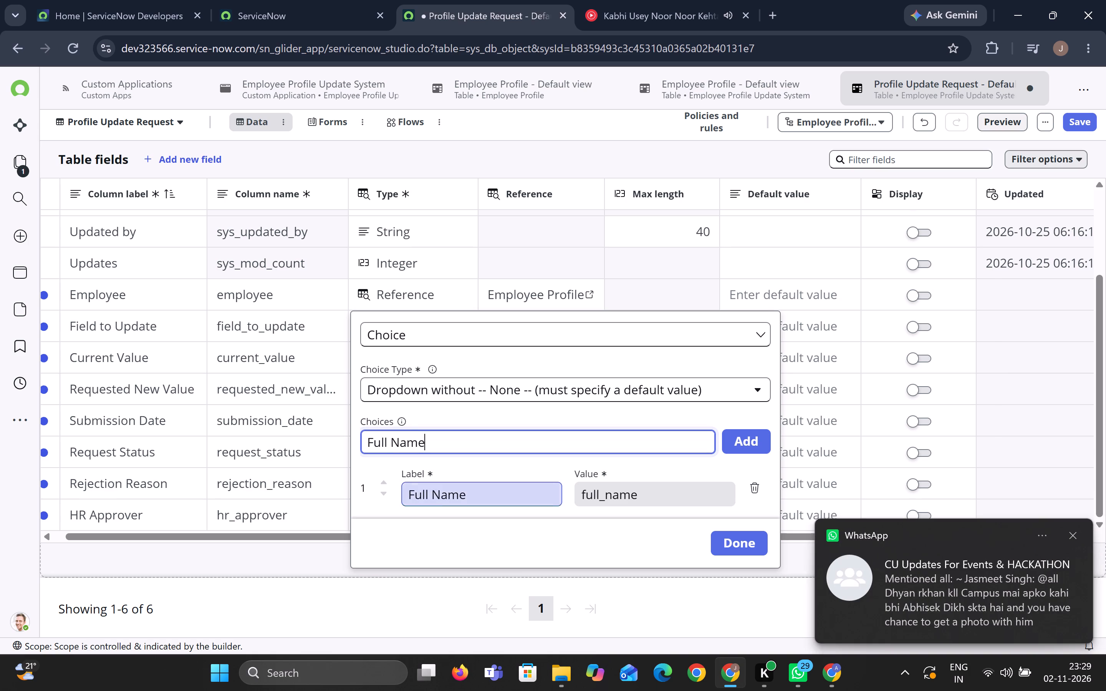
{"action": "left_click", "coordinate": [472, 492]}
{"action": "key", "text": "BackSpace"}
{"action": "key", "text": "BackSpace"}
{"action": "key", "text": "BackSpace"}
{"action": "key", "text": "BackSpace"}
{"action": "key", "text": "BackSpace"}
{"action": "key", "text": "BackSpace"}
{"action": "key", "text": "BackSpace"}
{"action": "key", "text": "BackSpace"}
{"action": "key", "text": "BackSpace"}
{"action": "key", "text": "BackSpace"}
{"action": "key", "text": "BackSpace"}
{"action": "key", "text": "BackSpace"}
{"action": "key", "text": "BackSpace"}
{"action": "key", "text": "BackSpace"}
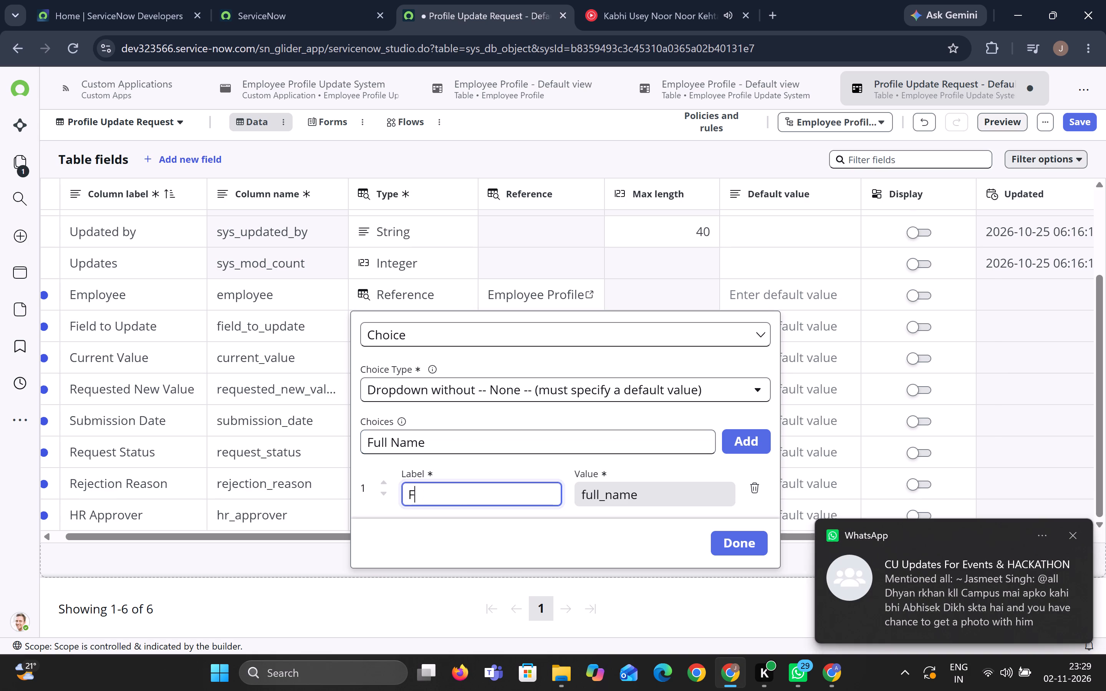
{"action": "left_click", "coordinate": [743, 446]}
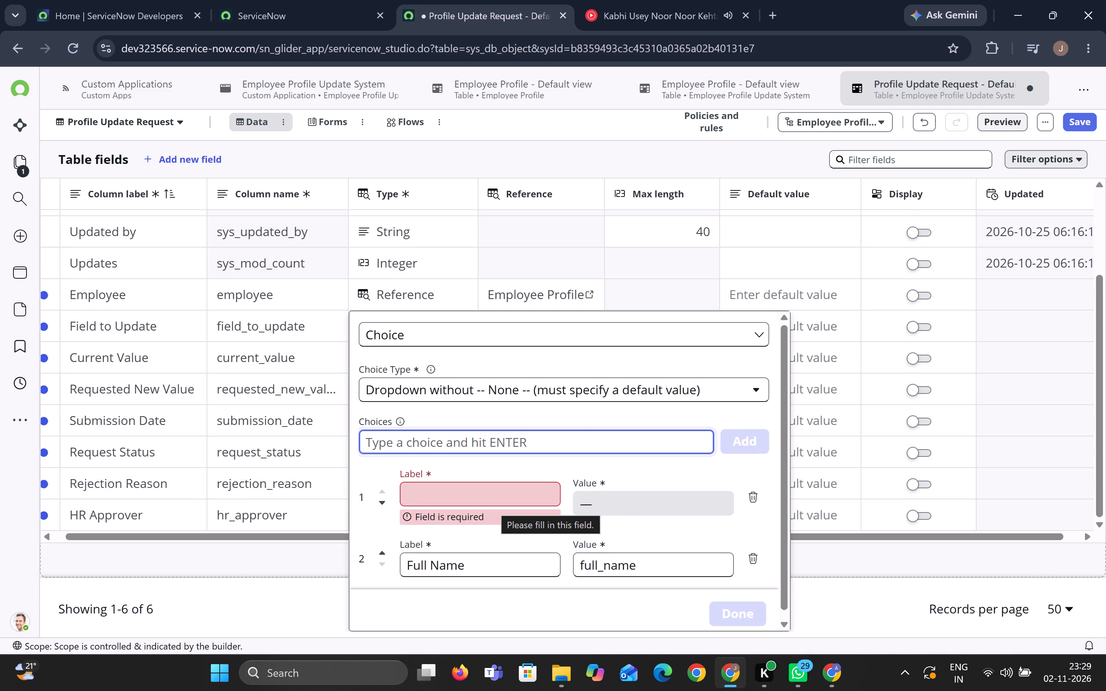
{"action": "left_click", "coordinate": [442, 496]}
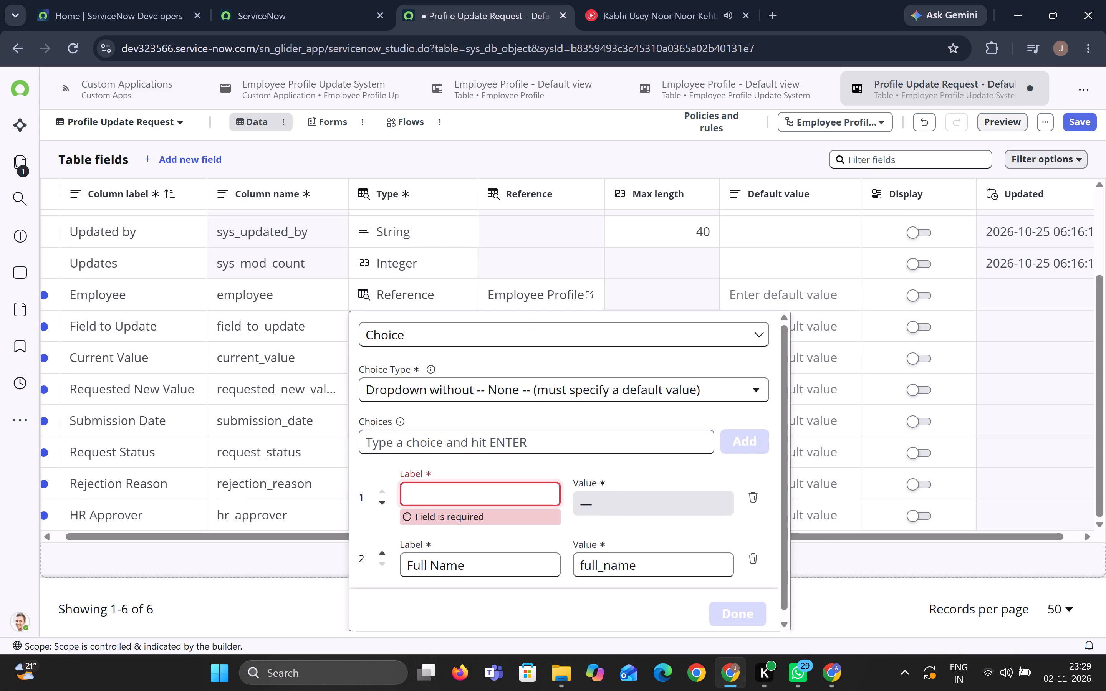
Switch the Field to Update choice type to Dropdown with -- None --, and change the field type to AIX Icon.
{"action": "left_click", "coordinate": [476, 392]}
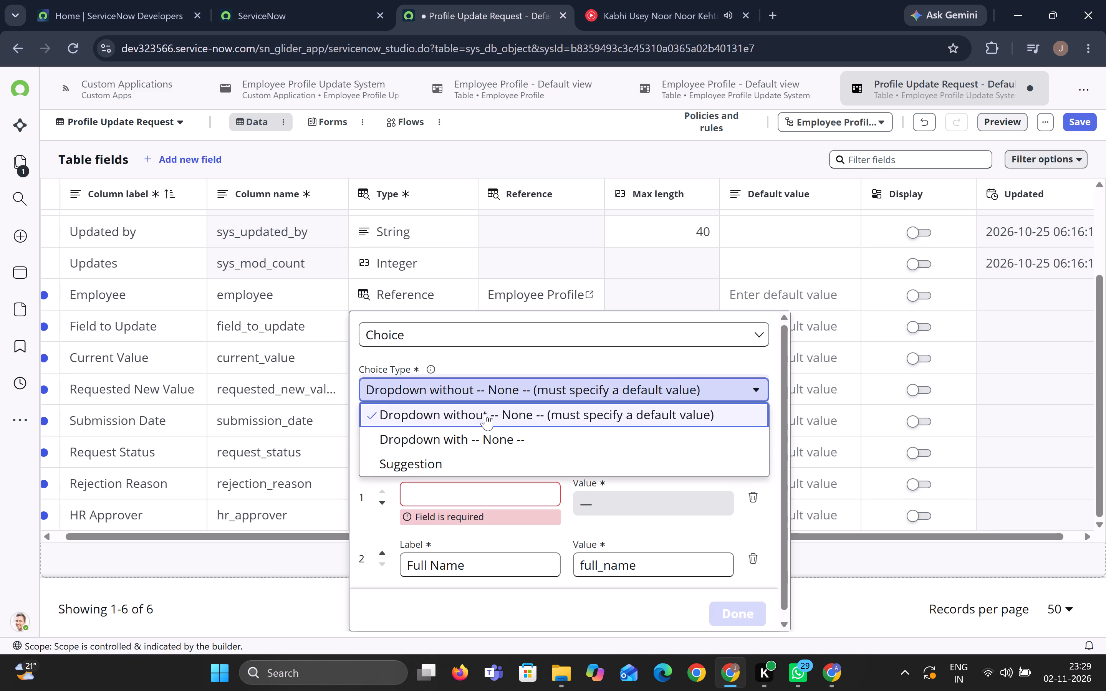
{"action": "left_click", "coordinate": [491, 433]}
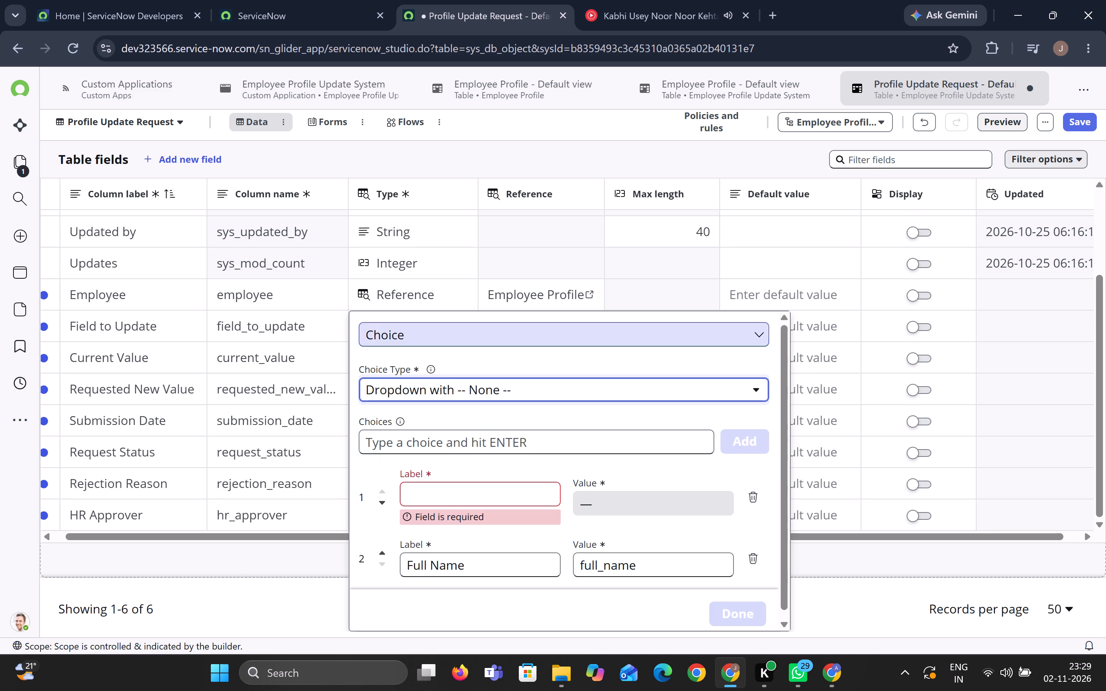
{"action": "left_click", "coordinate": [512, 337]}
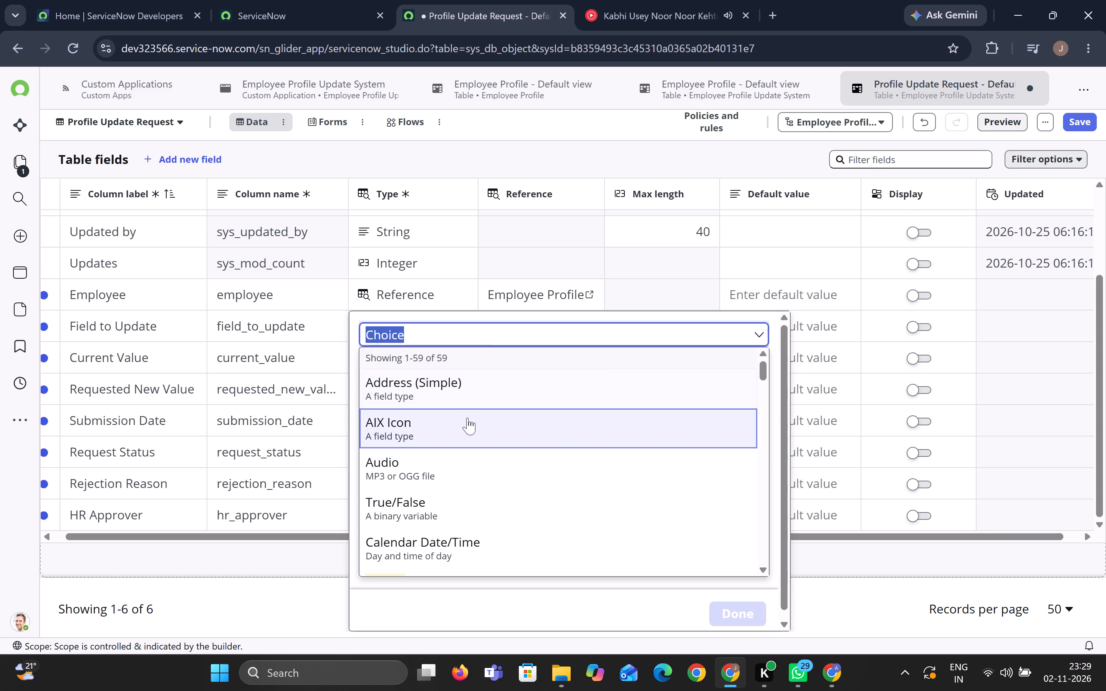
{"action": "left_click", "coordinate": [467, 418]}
Set the Field to Update field's type to Choice, using a dropdown without -- None --.
{"action": "left_click", "coordinate": [451, 319]}
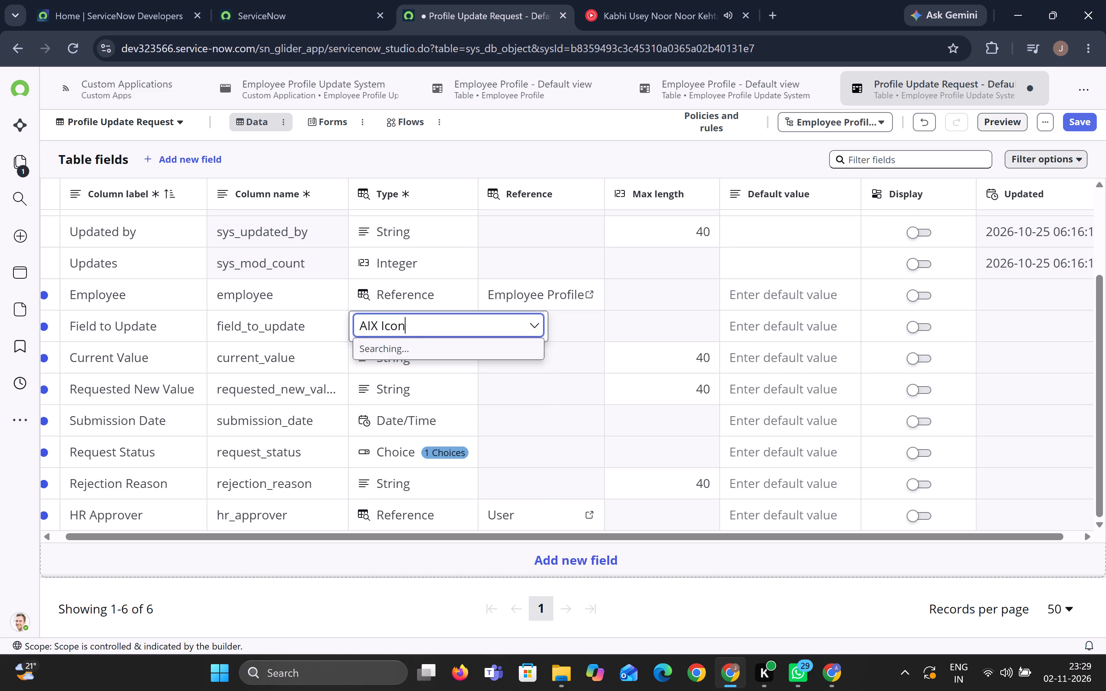
{"action": "key", "text": "ctrl+a"}
{"action": "type", "text": "choi"}
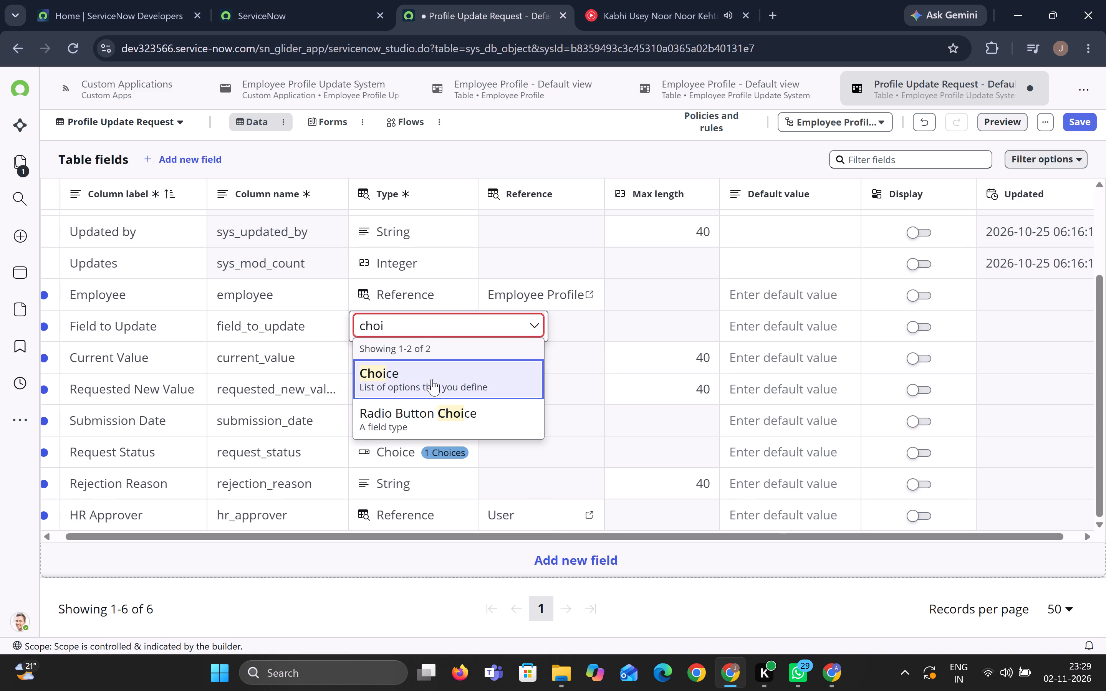
{"action": "left_click", "coordinate": [432, 379]}
{"action": "left_click", "coordinate": [440, 380]}
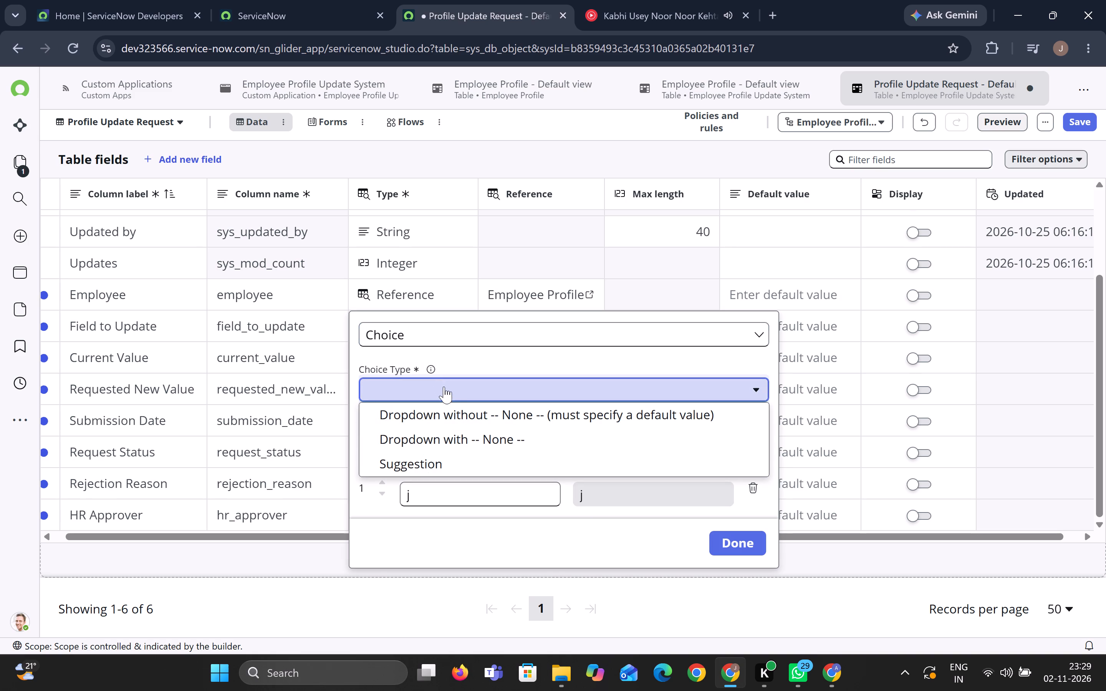
{"action": "left_click", "coordinate": [462, 414]}
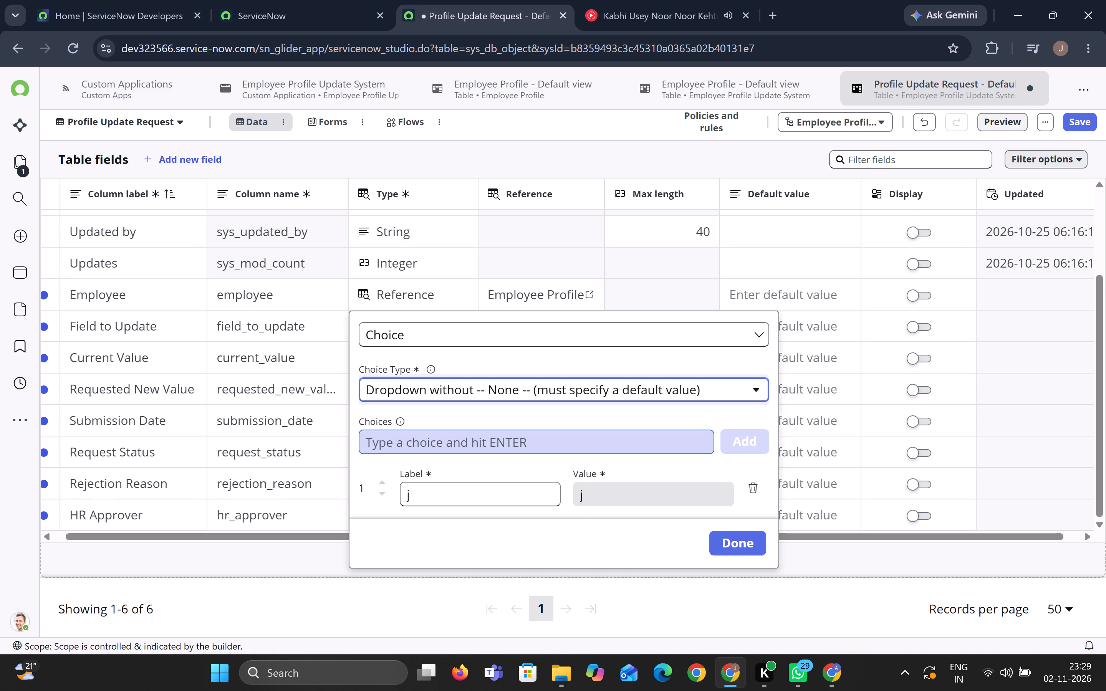
Replace the choice "j" of the Field to Update field with a new choice "Full Name".
{"action": "left_click", "coordinate": [462, 443]}
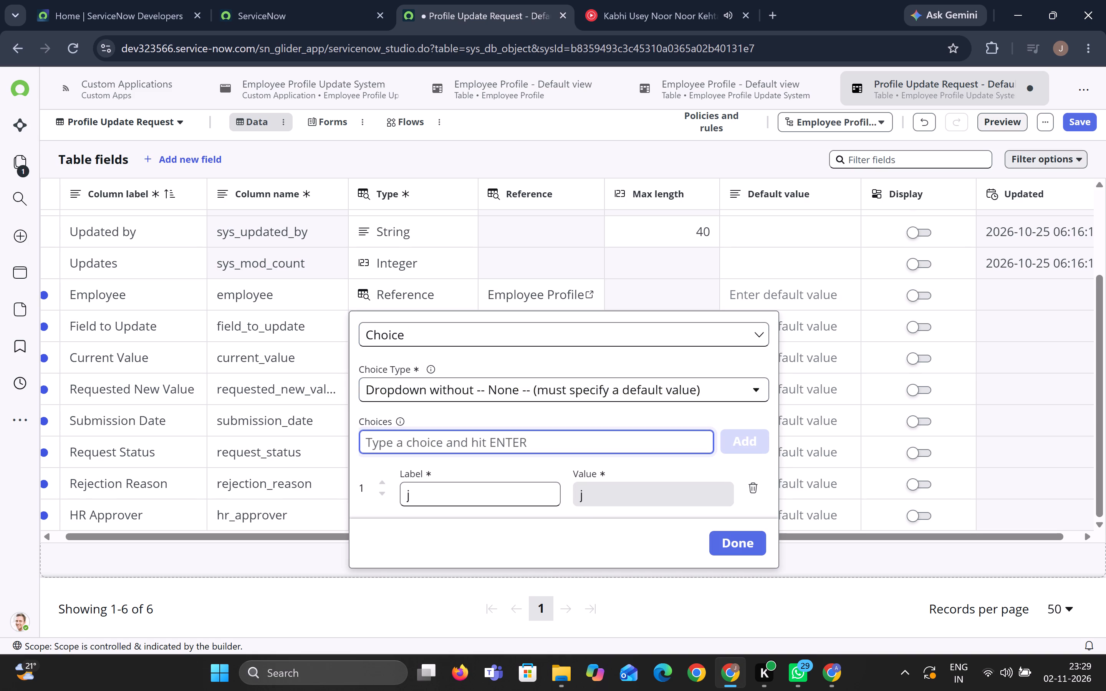
{"action": "left_click", "coordinate": [745, 491]}
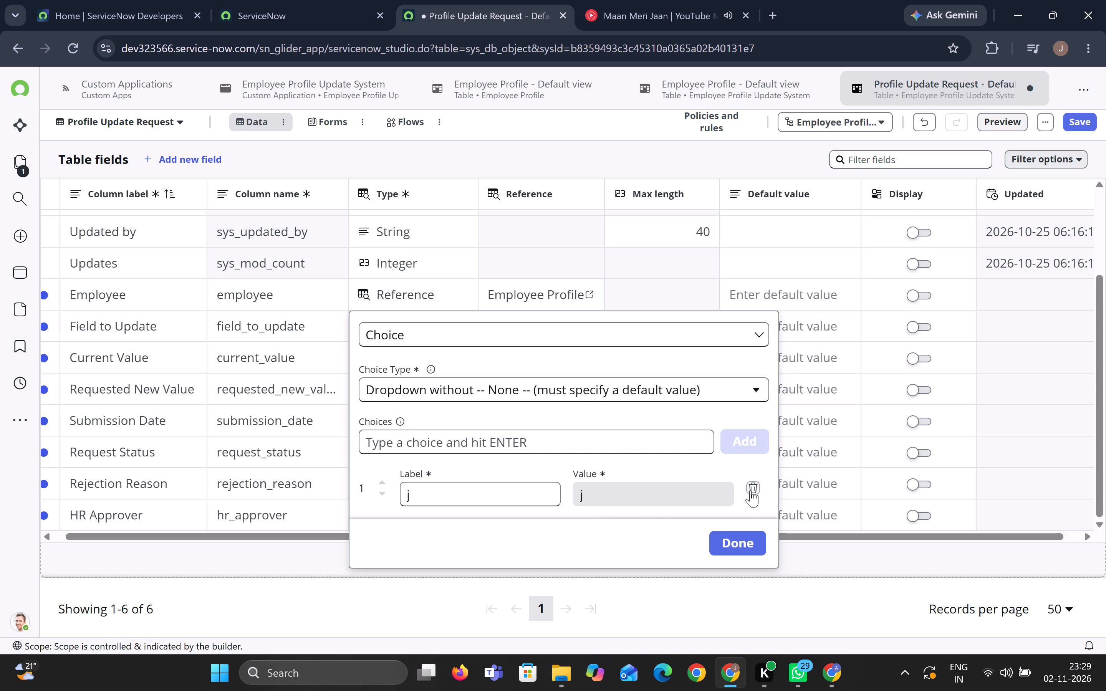
{"action": "left_click", "coordinate": [750, 490]}
{"action": "left_click", "coordinate": [515, 444]}
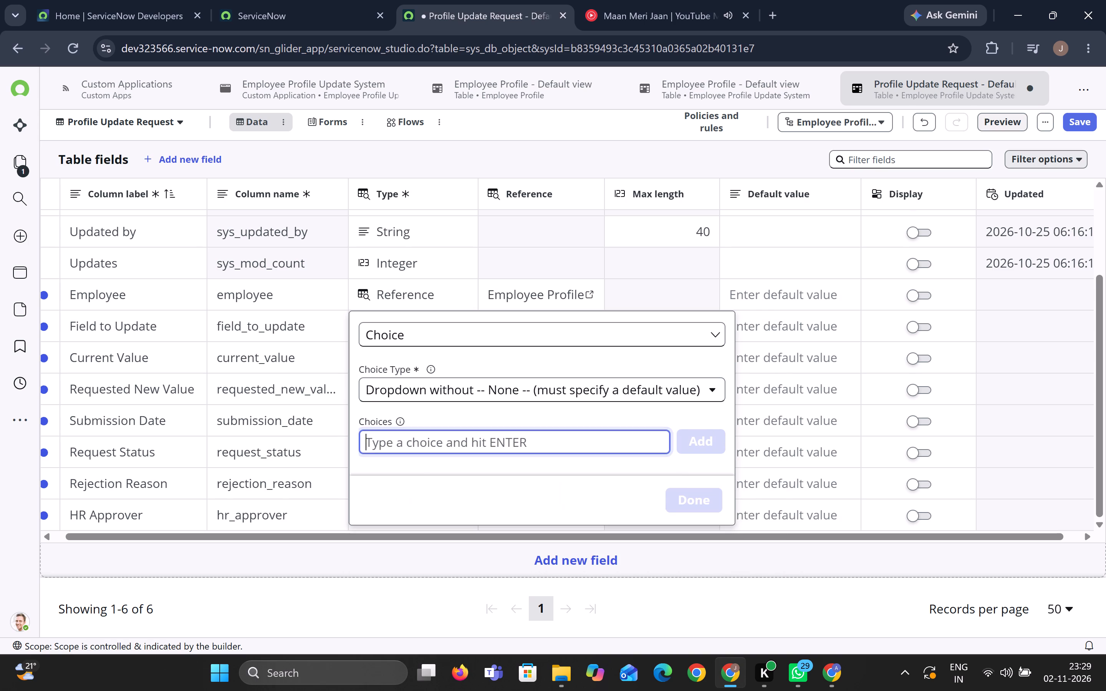
{"action": "type", "text": "Full N"}
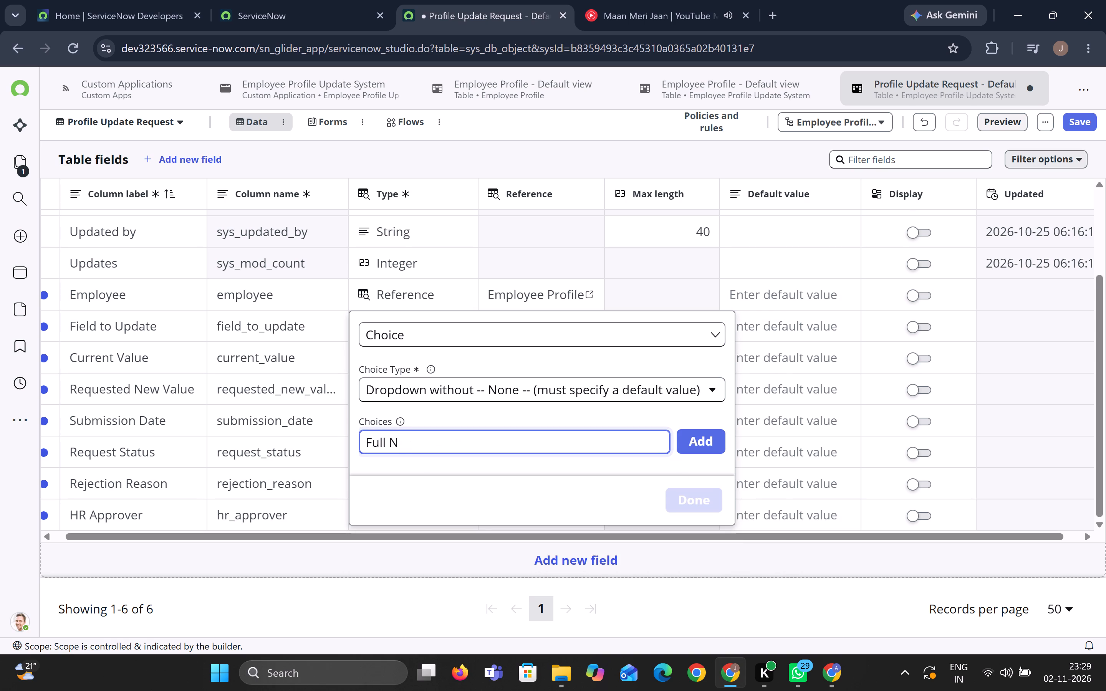
{"action": "type", "text": "ame"}
{"action": "key", "text": "Return"}
{"action": "left_click", "coordinate": [694, 443]}
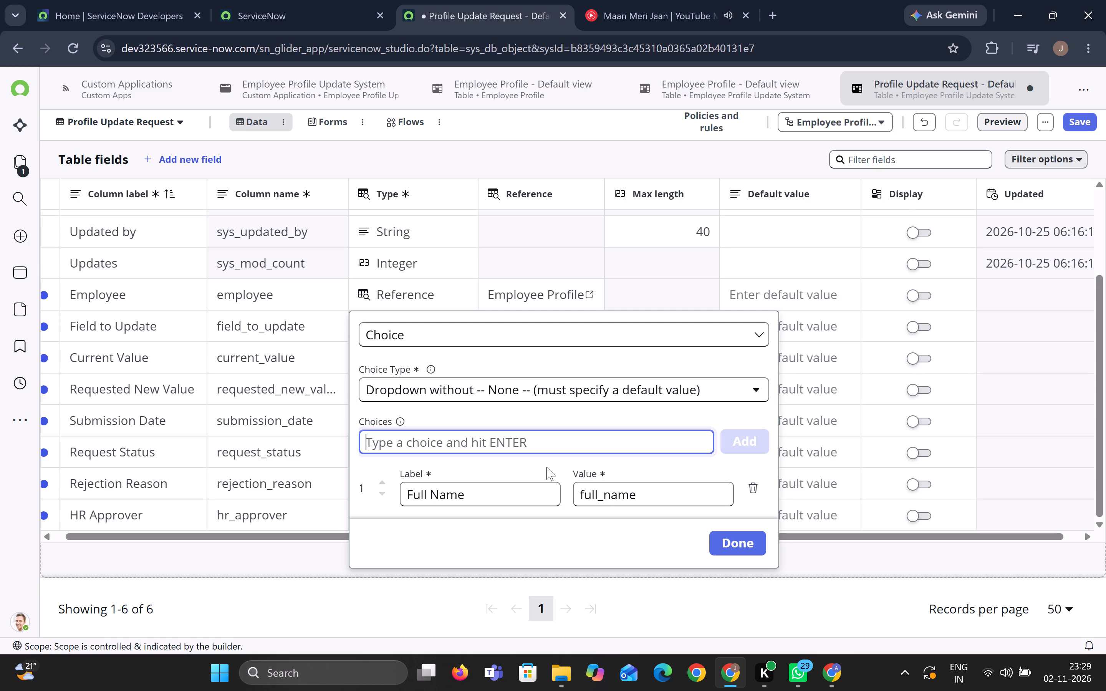
Add the choices "Email Address", "Phone Number", "Department" and "Job Title" to the Field to Update field and finish its choice setup.
{"action": "type", "text": "Email Address"}
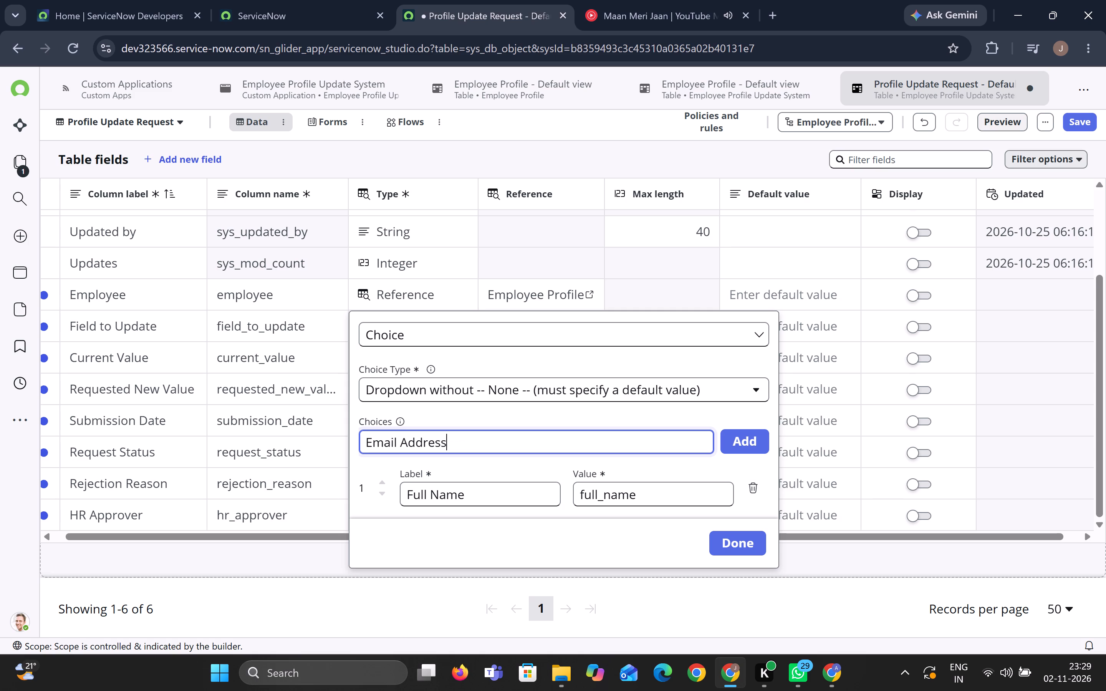
{"action": "key", "text": "Return"}
{"action": "left_click", "coordinate": [748, 444]}
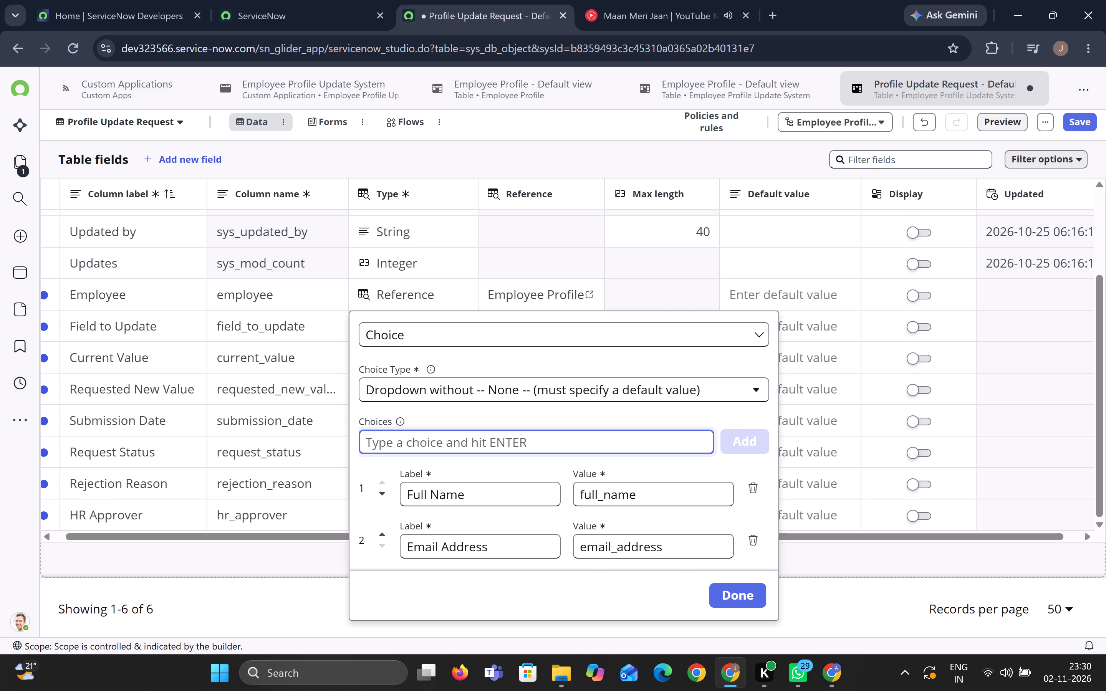
{"action": "type", "text": "Phone Number"}
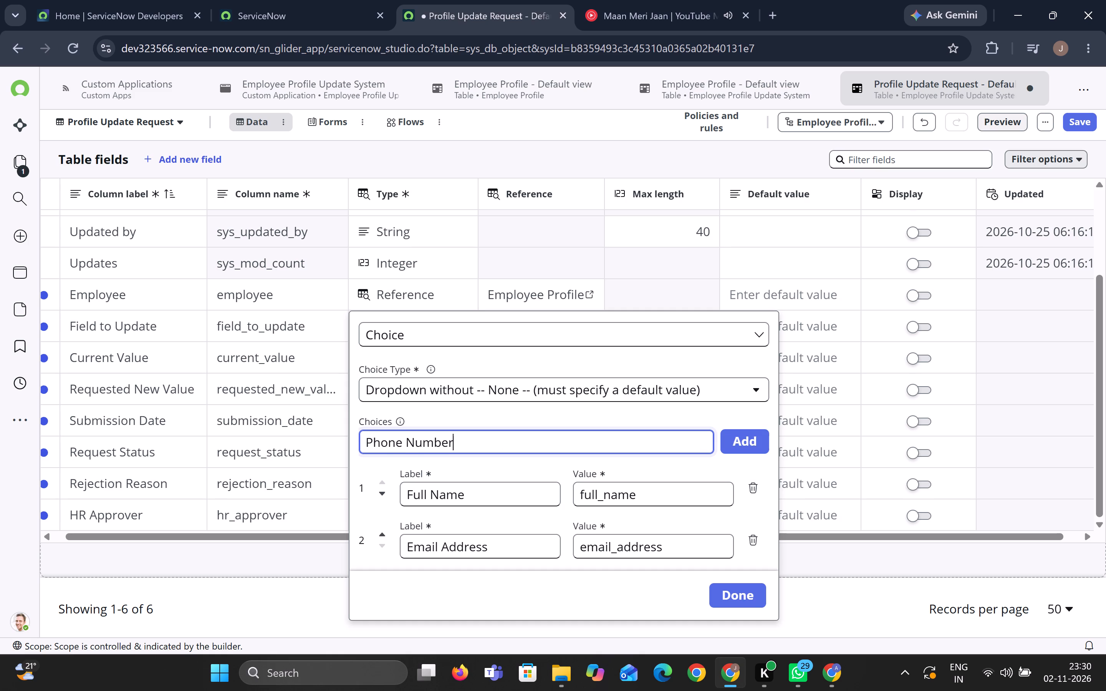
{"action": "key", "text": "Return"}
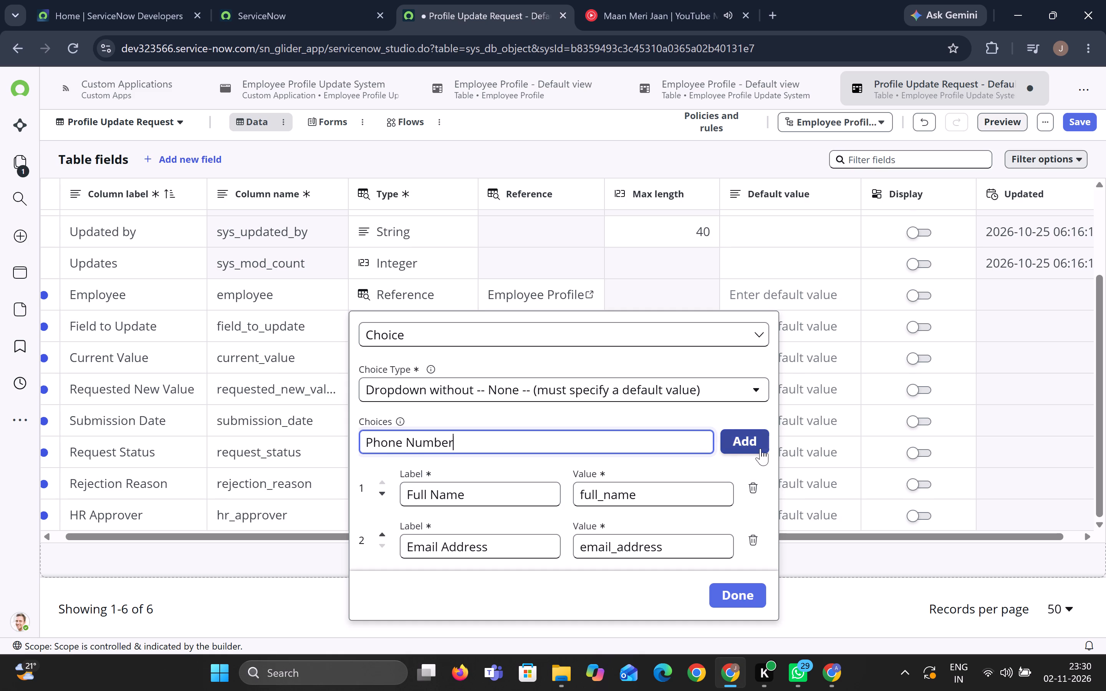
{"action": "left_click", "coordinate": [760, 448]}
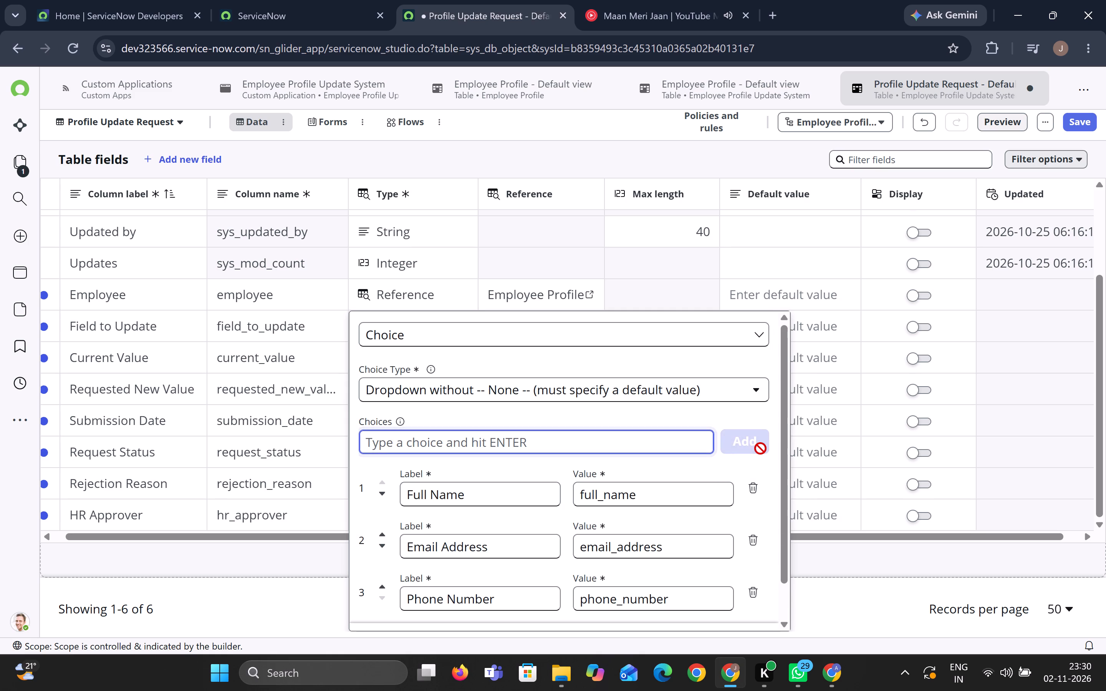
{"action": "type", "text": "Department"}
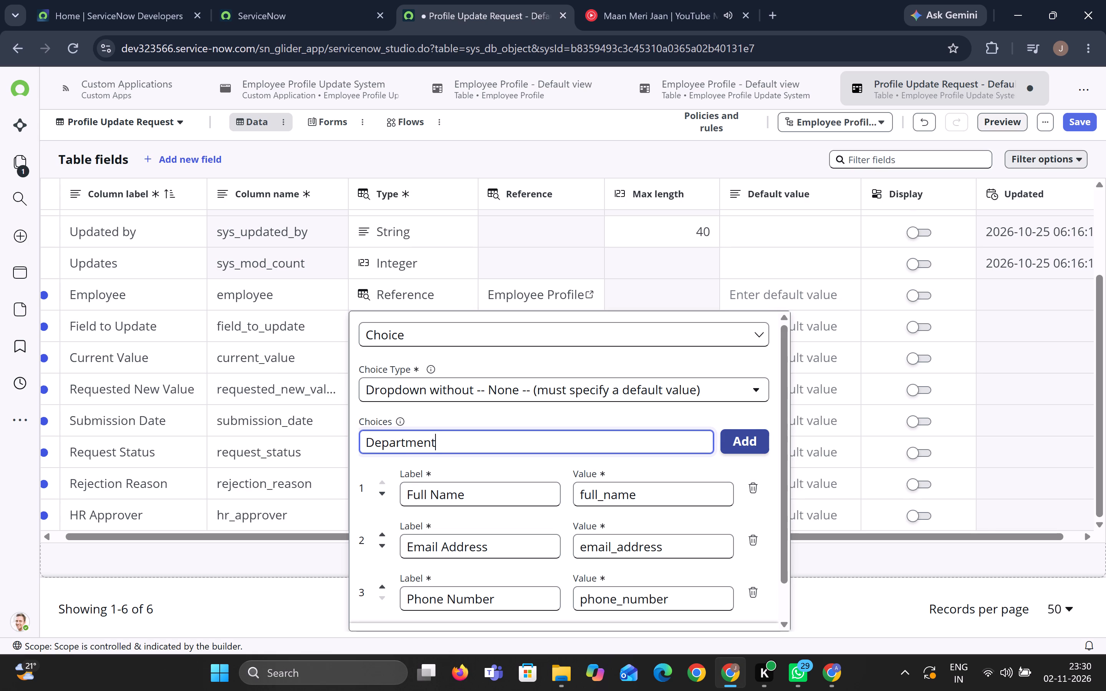
{"action": "left_click", "coordinate": [738, 444]}
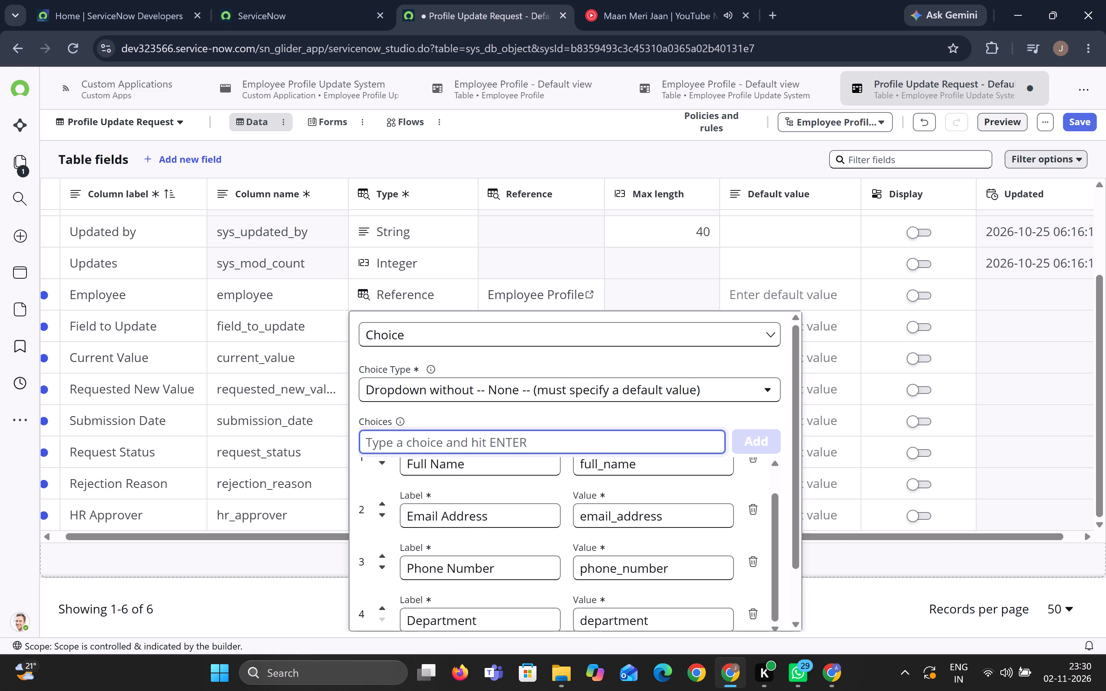
{"action": "type", "text": "Job Title"}
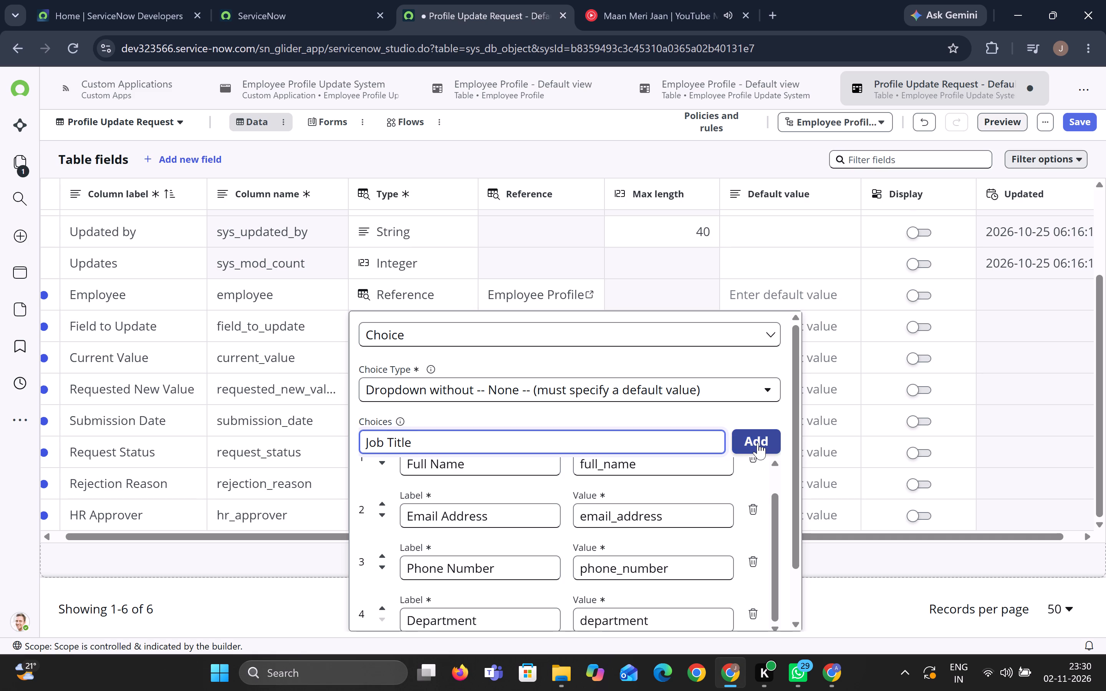
{"action": "left_click", "coordinate": [758, 443]}
{"action": "scroll", "coordinate": [690, 443], "scroll_direction": "down", "scroll_amount": 2}
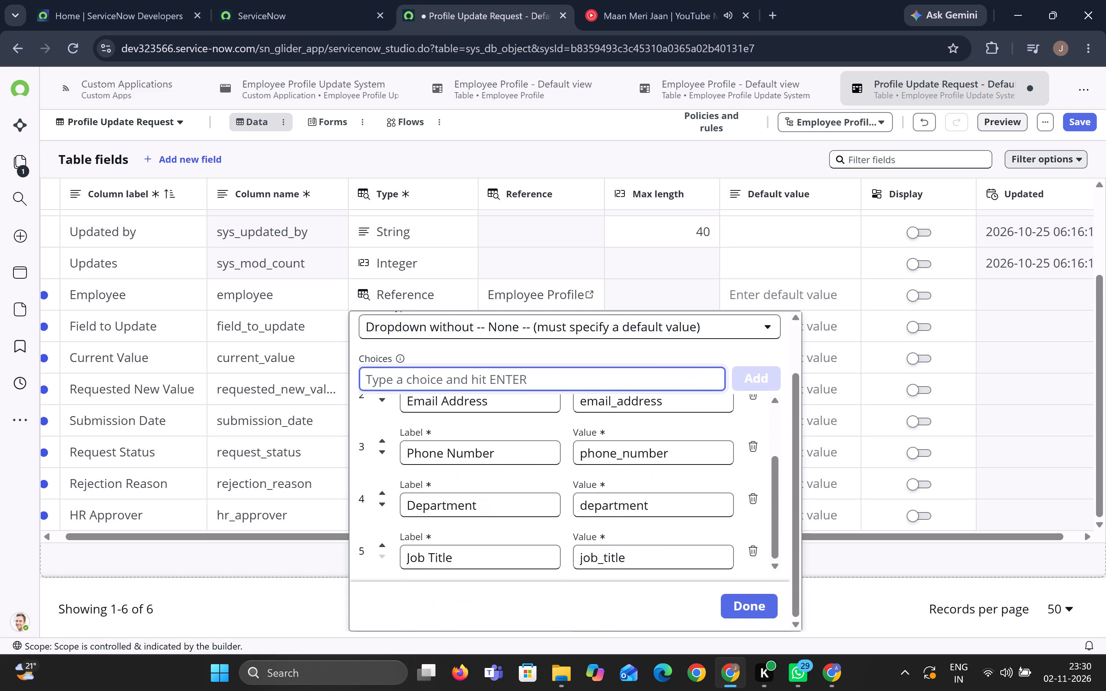
{"action": "scroll", "coordinate": [690, 443], "scroll_direction": "down", "scroll_amount": 2}
{"action": "left_click", "coordinate": [759, 608]}
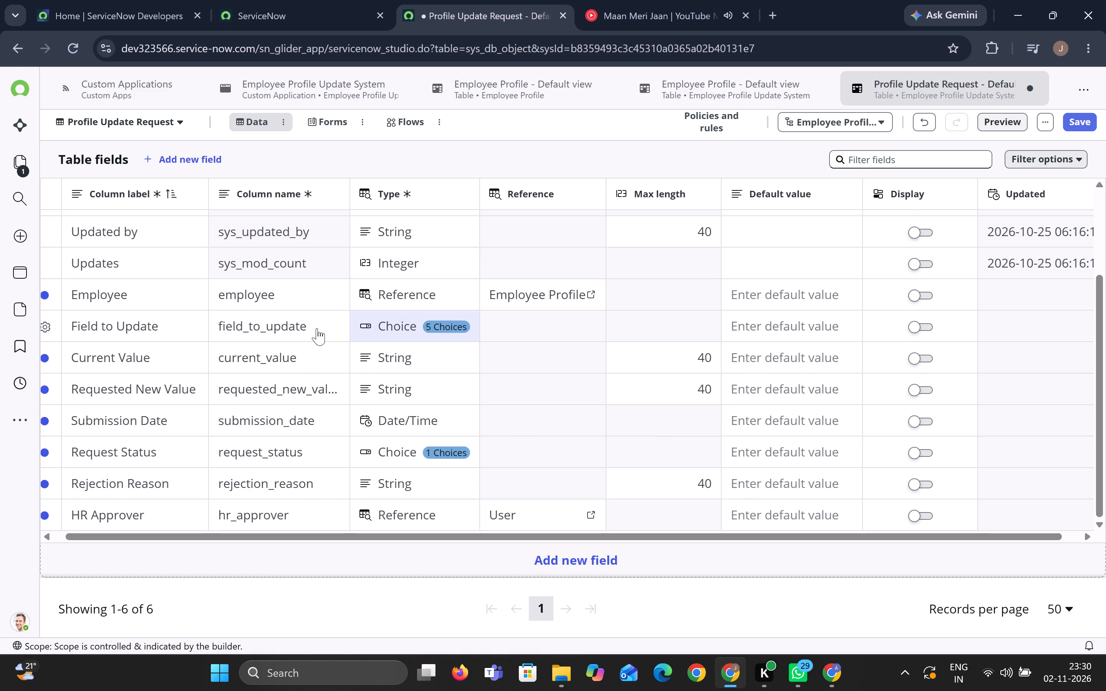
Replace the Request Status field's choice "j" with "Pending", add the choices "Approved" and "Rejected", and finish its choice setup.
{"action": "left_click", "coordinate": [411, 448]}
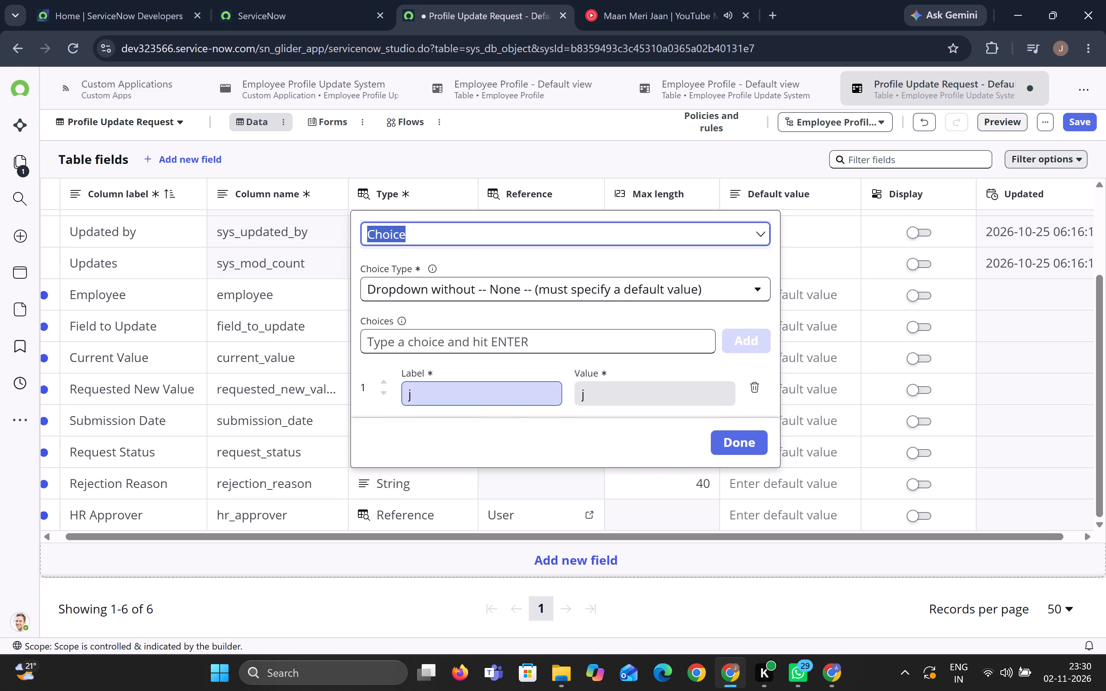
{"action": "left_click", "coordinate": [464, 396]}
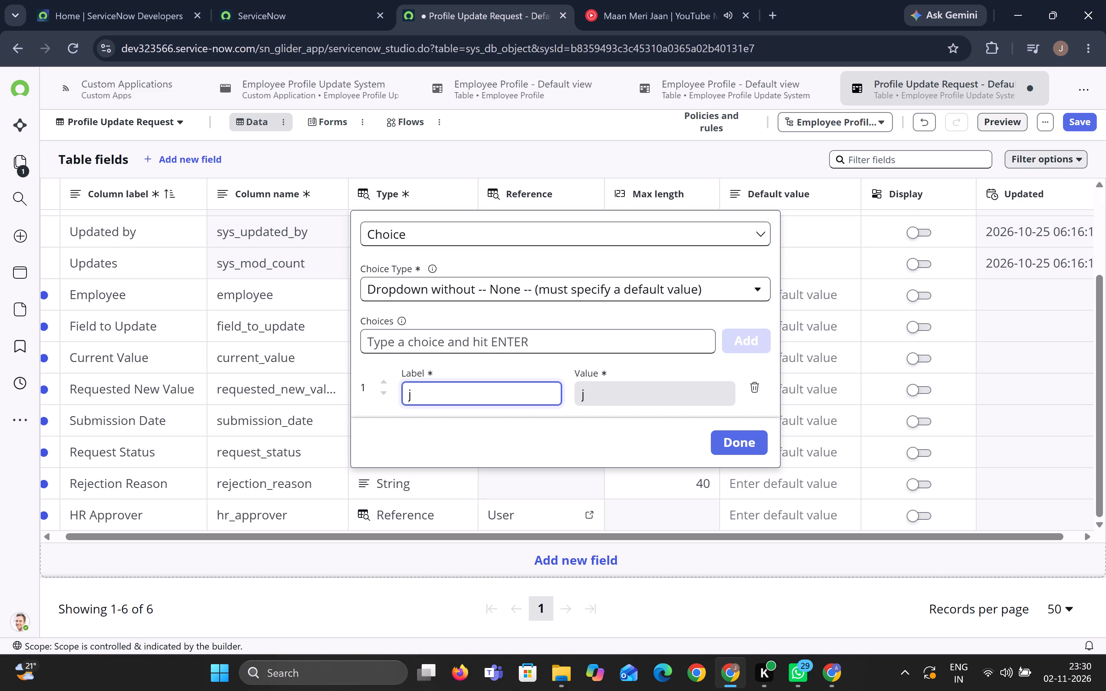
{"action": "key", "text": "BackSpace"}
{"action": "type", "text": "Pending"}
{"action": "left_click", "coordinate": [652, 345]}
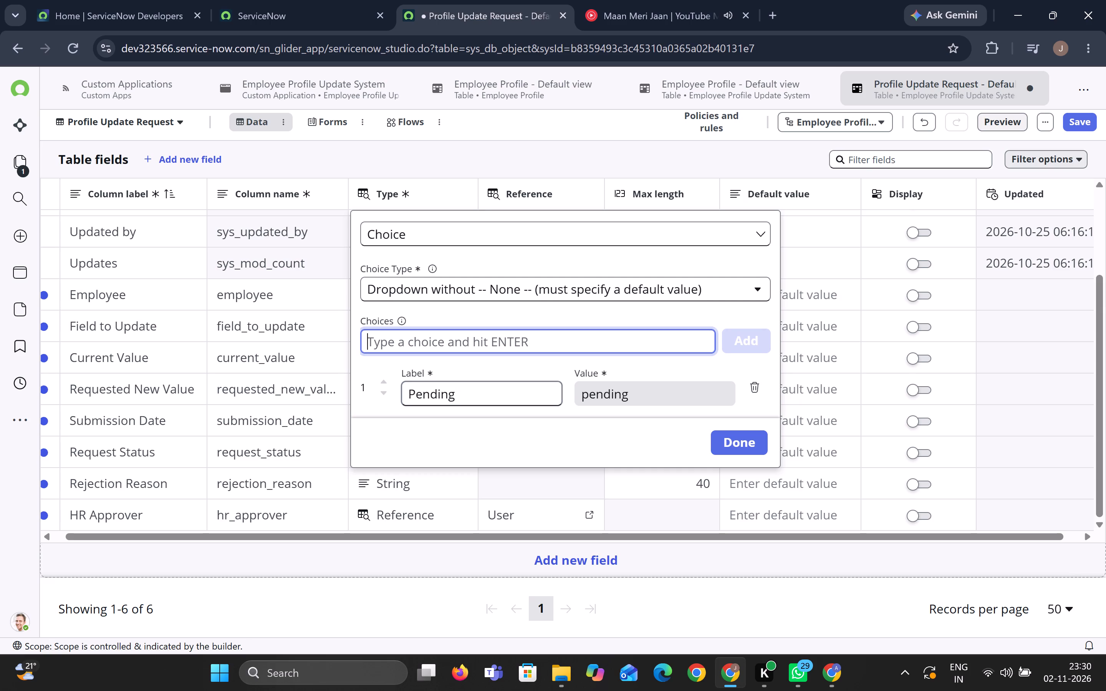
{"action": "type", "text": "Approved"}
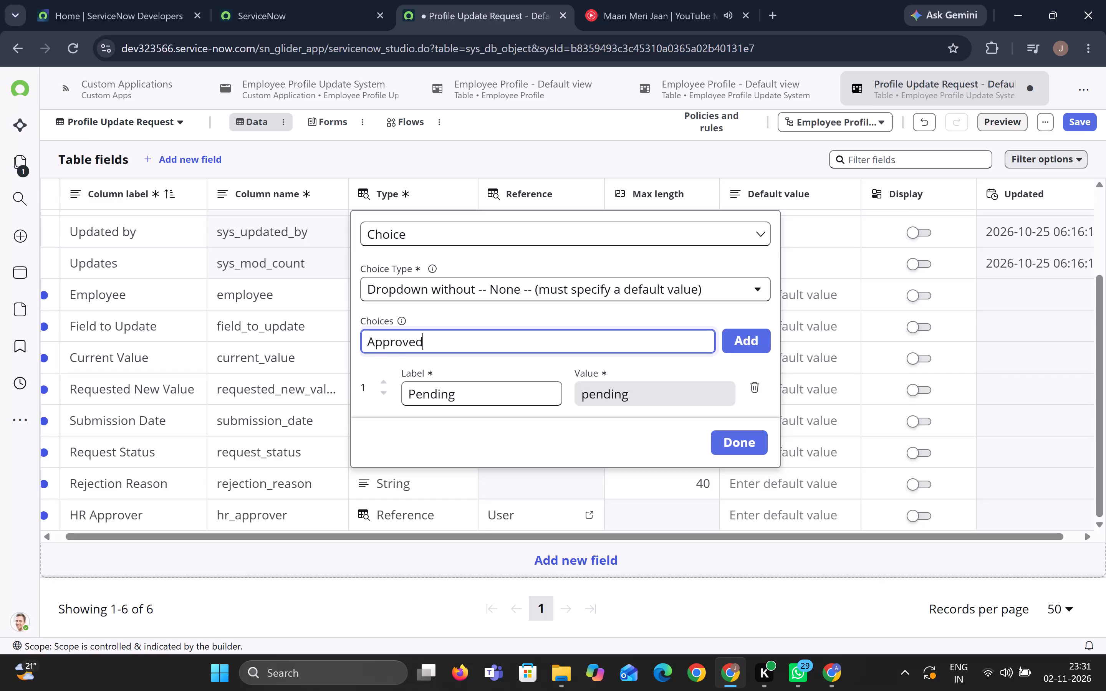
{"action": "key", "text": "Return"}
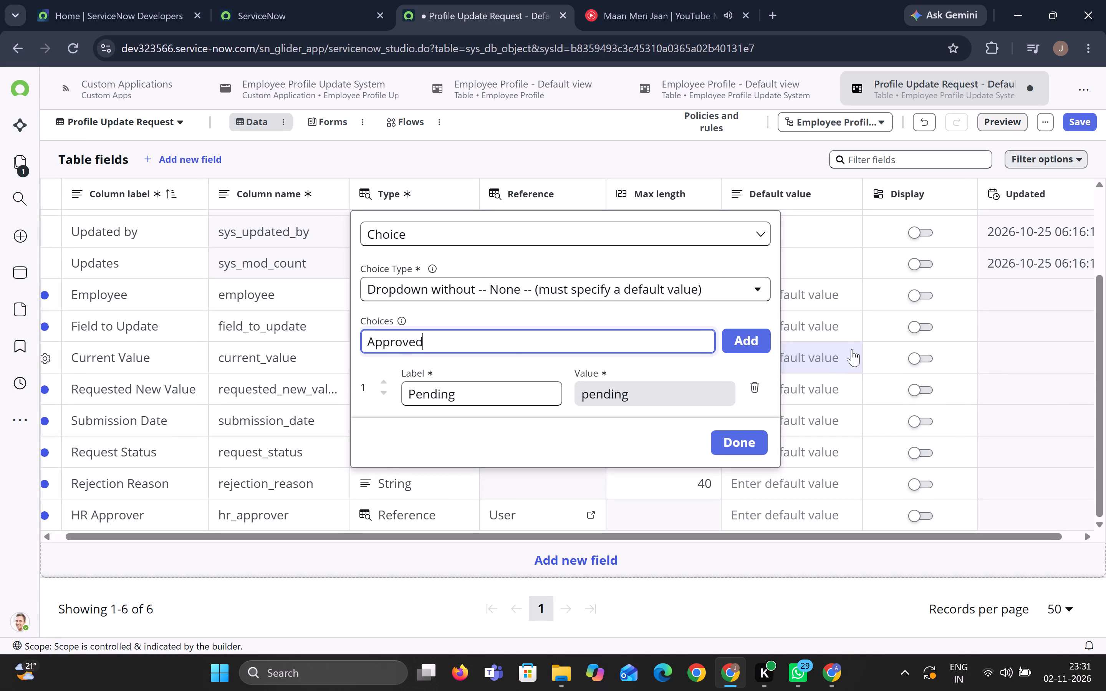
{"action": "left_click", "coordinate": [734, 343]}
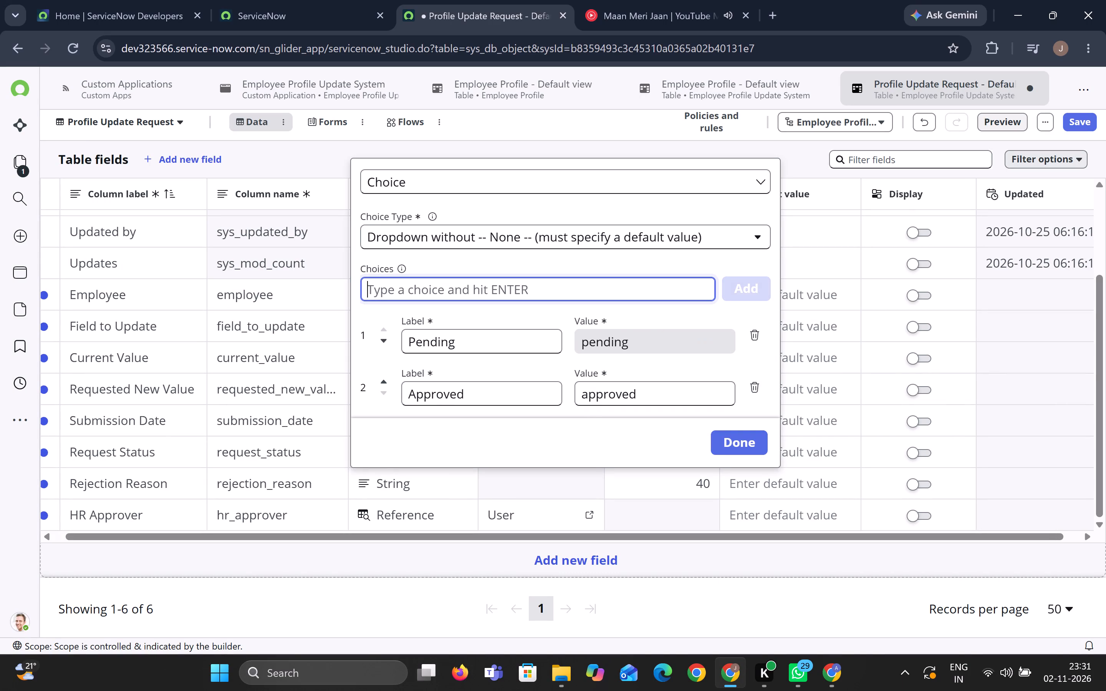
{"action": "type", "text": "Rejected"}
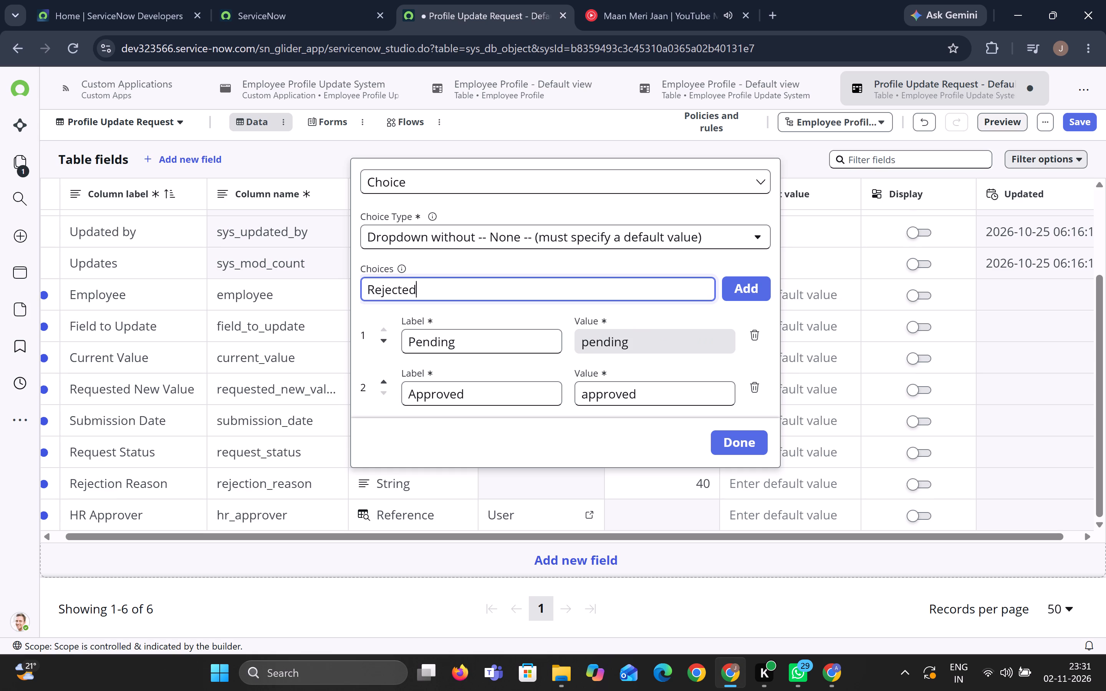
{"action": "left_click", "coordinate": [729, 279]}
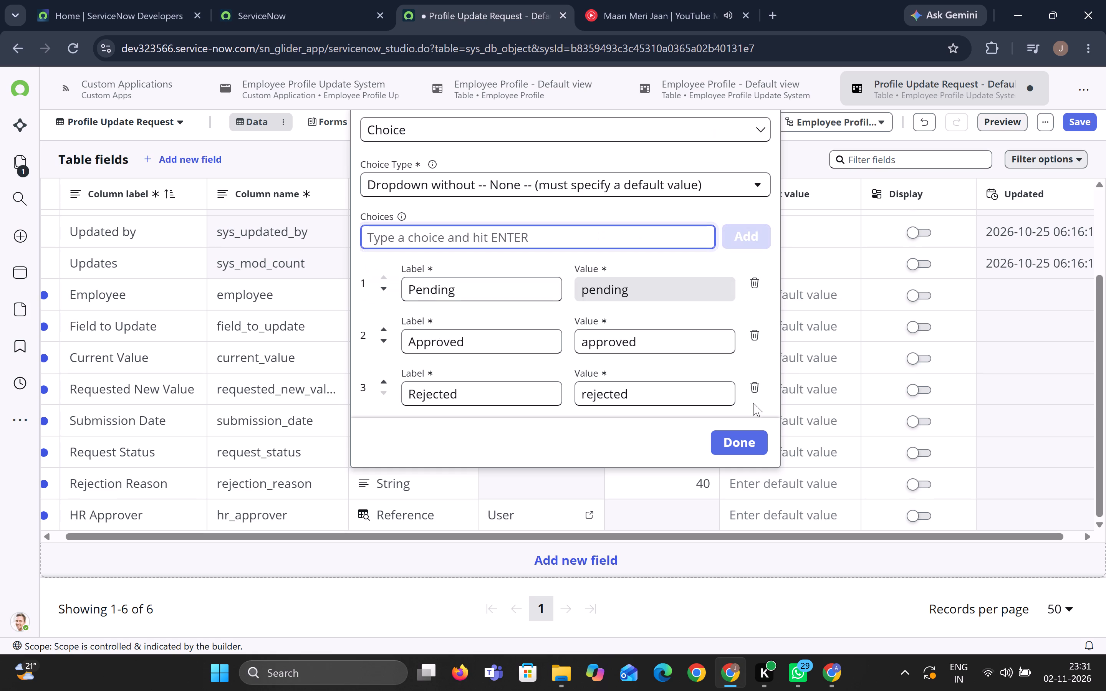
{"action": "left_click", "coordinate": [744, 441]}
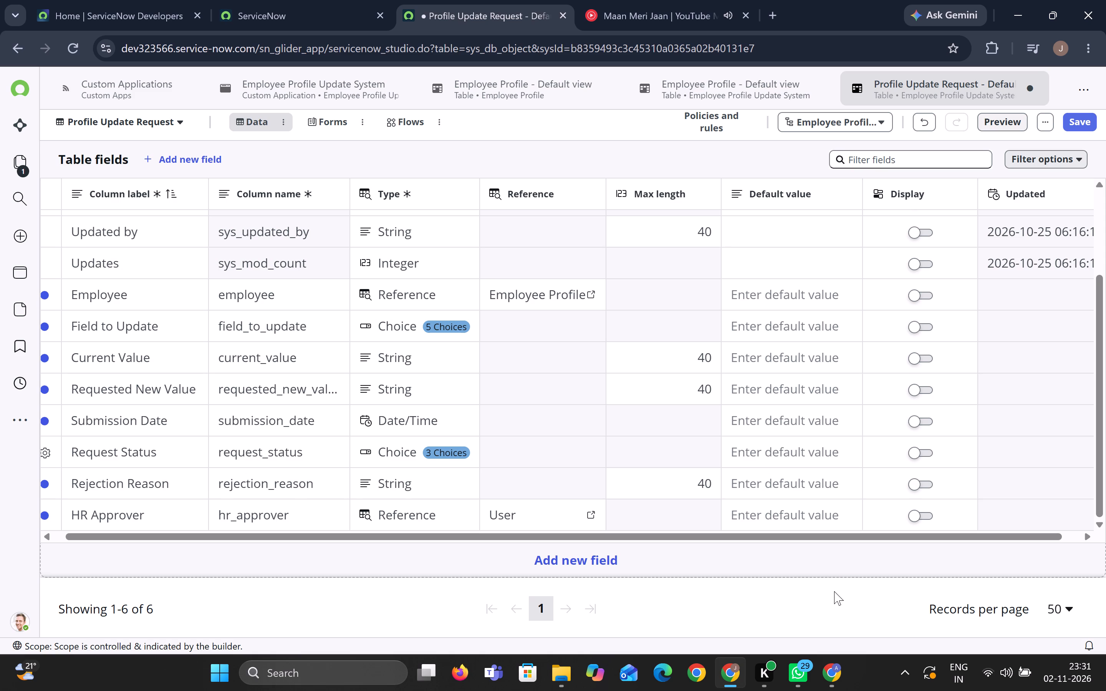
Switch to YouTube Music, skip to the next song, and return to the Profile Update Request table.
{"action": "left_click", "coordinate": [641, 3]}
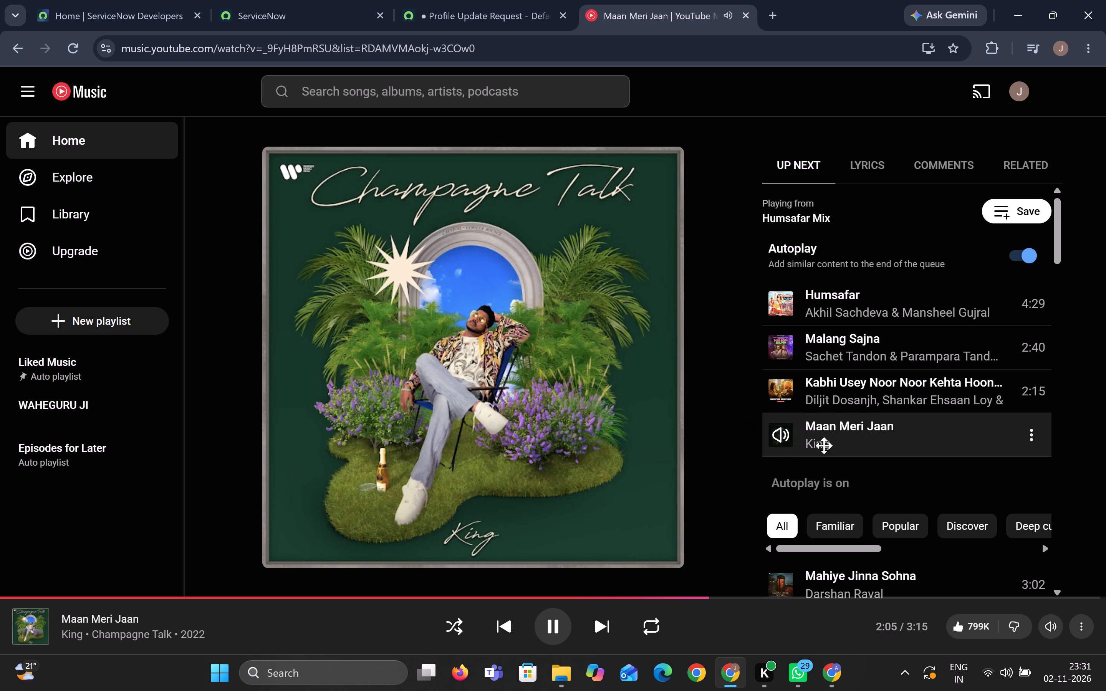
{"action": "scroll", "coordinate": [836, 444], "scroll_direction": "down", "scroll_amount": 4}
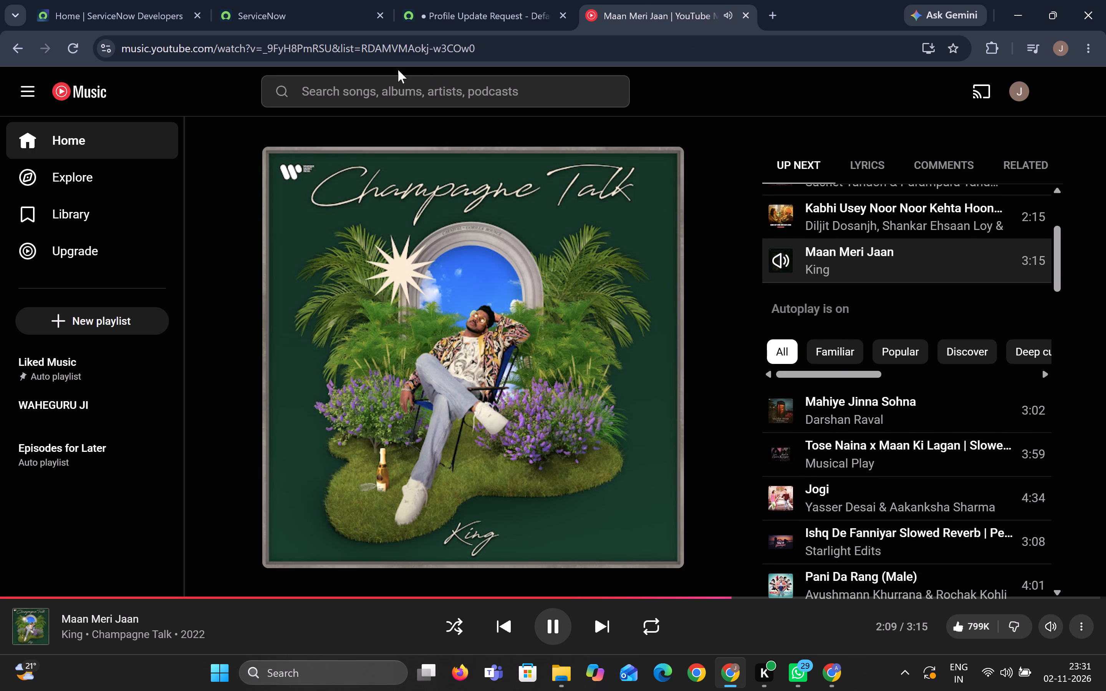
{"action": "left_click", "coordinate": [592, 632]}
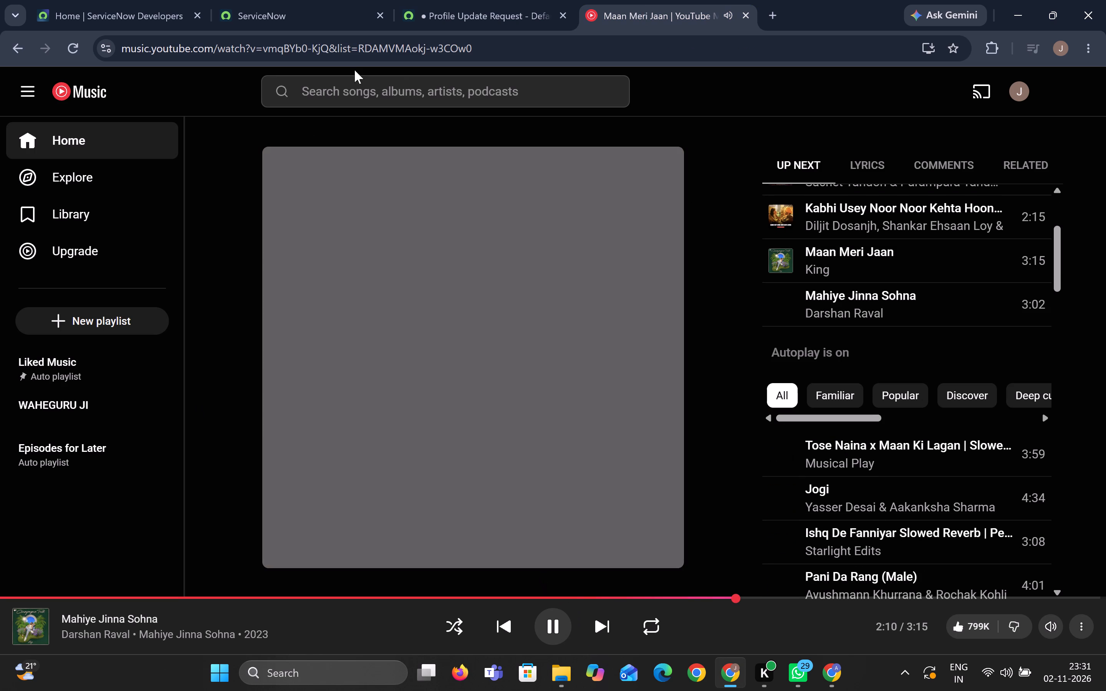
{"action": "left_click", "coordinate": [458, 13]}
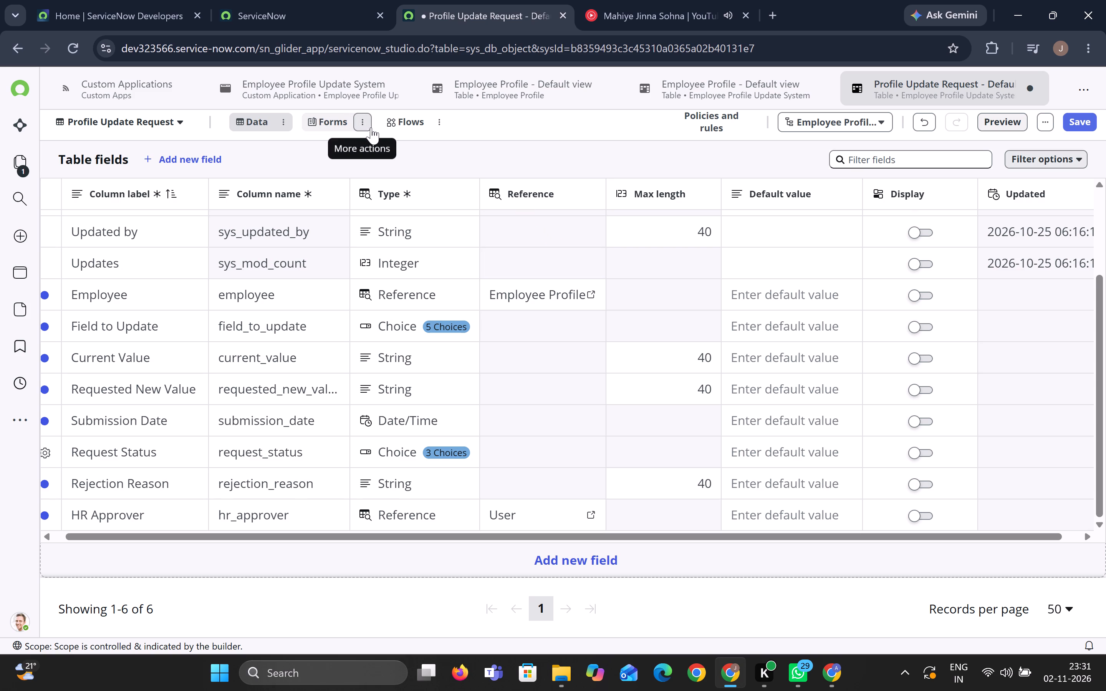
Open the Profile Update Request form's default view and place the Field to Update field directly below Employee.
{"action": "left_click", "coordinate": [339, 122]}
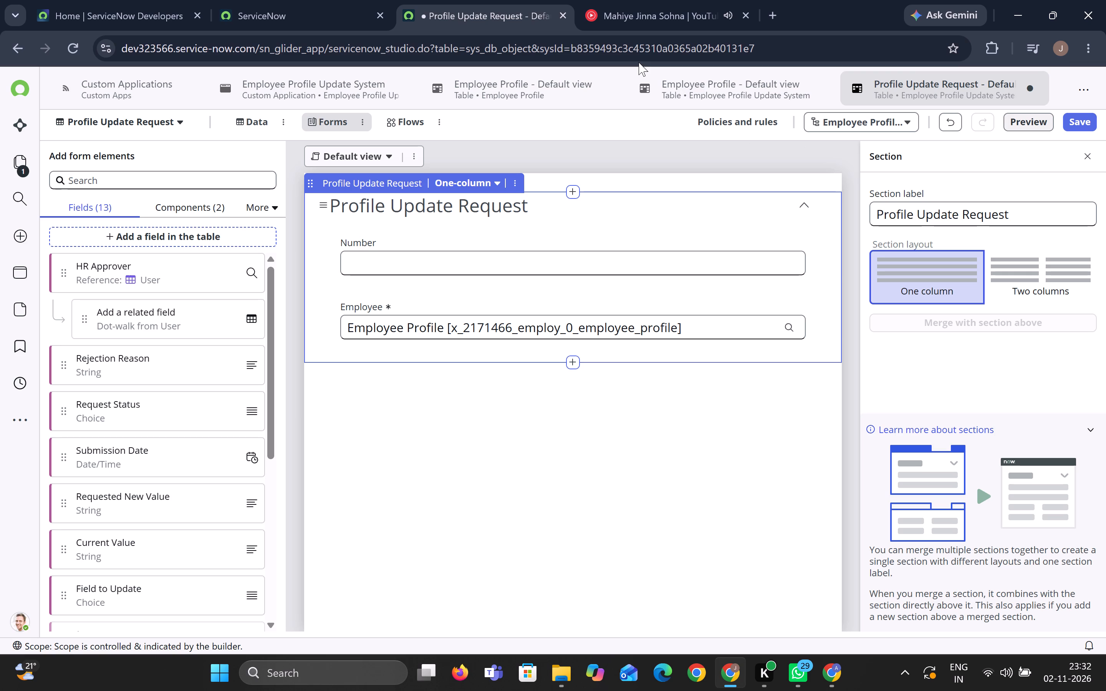
{"action": "scroll", "coordinate": [128, 428], "scroll_direction": "down", "scroll_amount": 1}
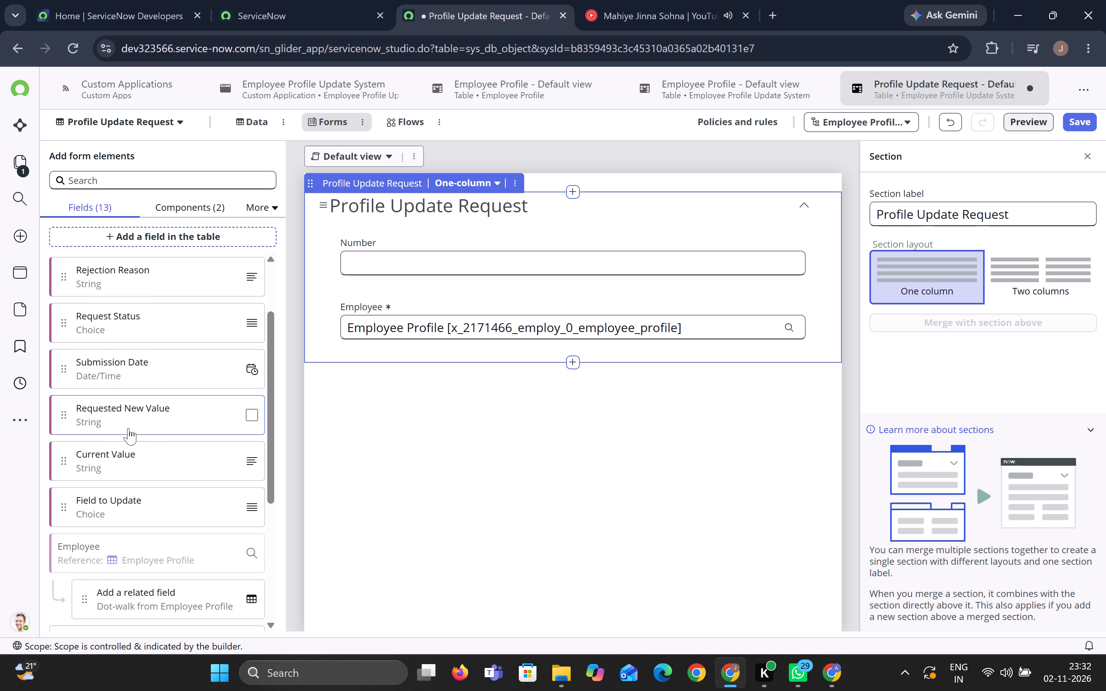
{"action": "left_click_drag", "start_coordinate": [203, 510], "coordinate": [359, 475]}
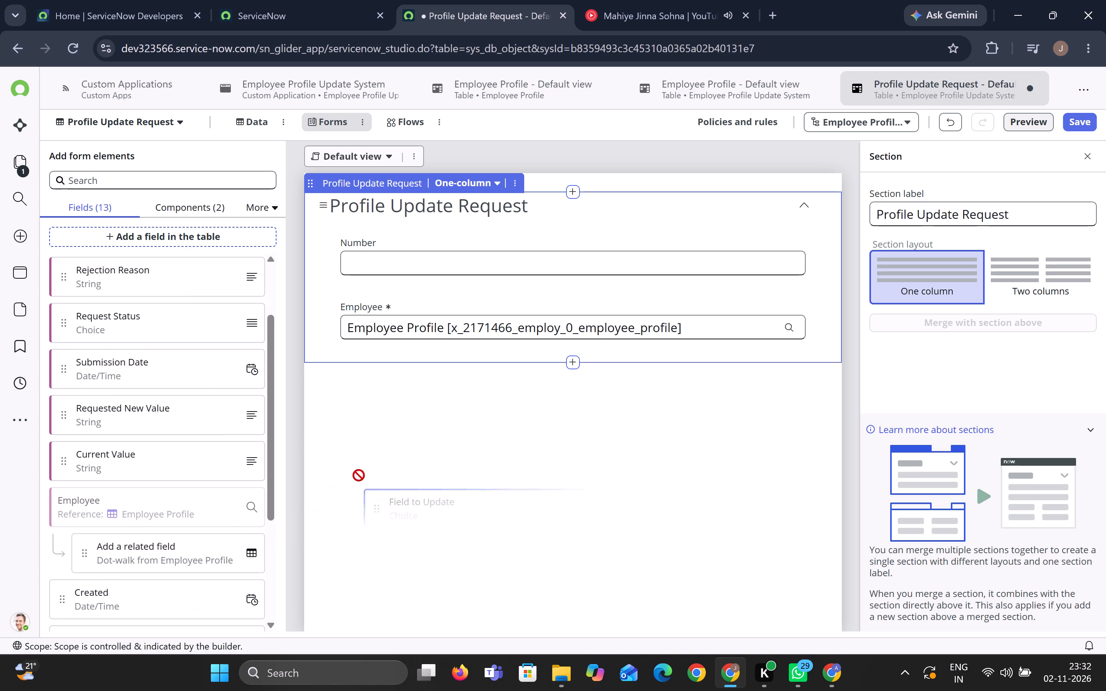
{"action": "left_click_drag", "start_coordinate": [359, 475], "coordinate": [452, 296]}
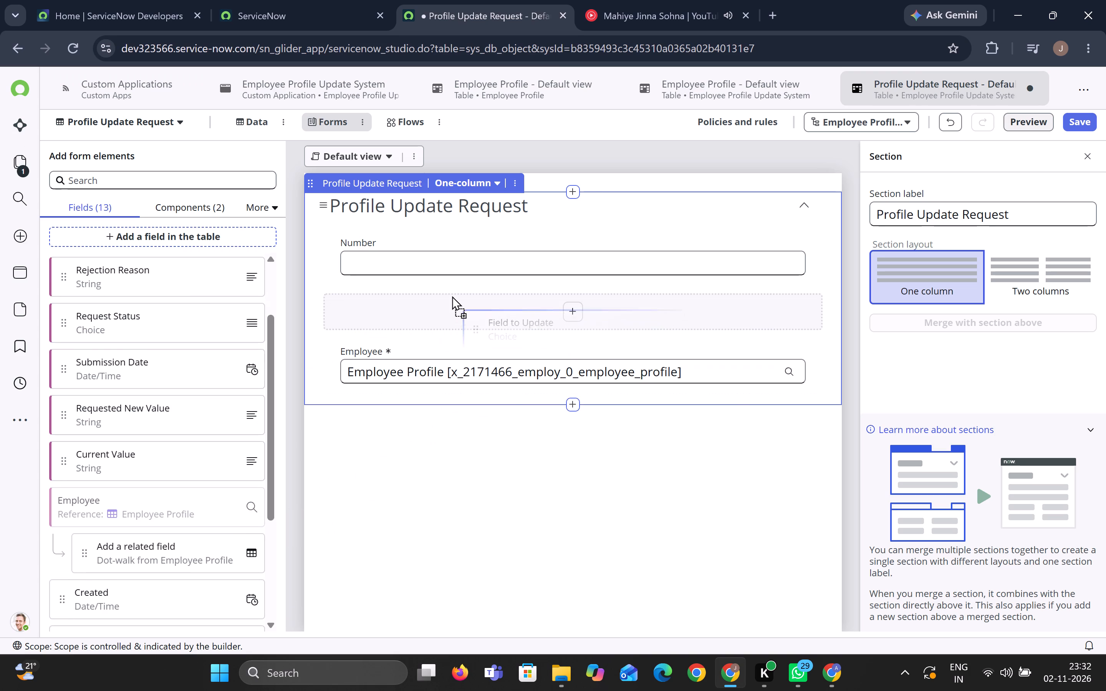
{"action": "left_click_drag", "start_coordinate": [452, 296], "coordinate": [435, 382]}
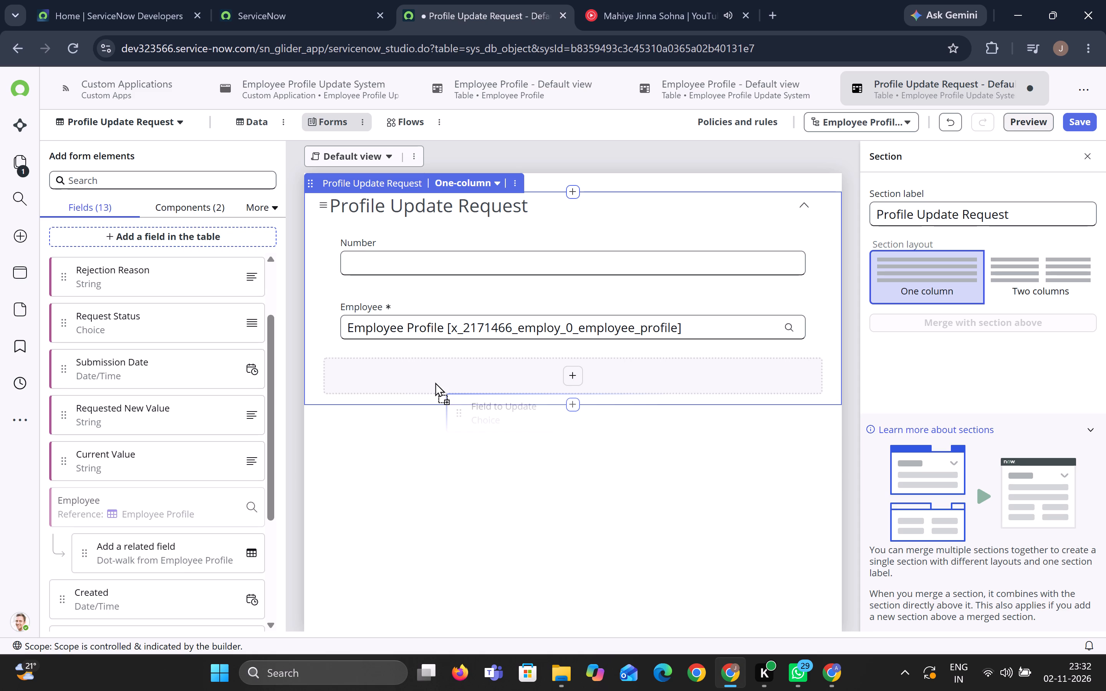
{"action": "left_click_drag", "start_coordinate": [435, 382], "coordinate": [445, 344]}
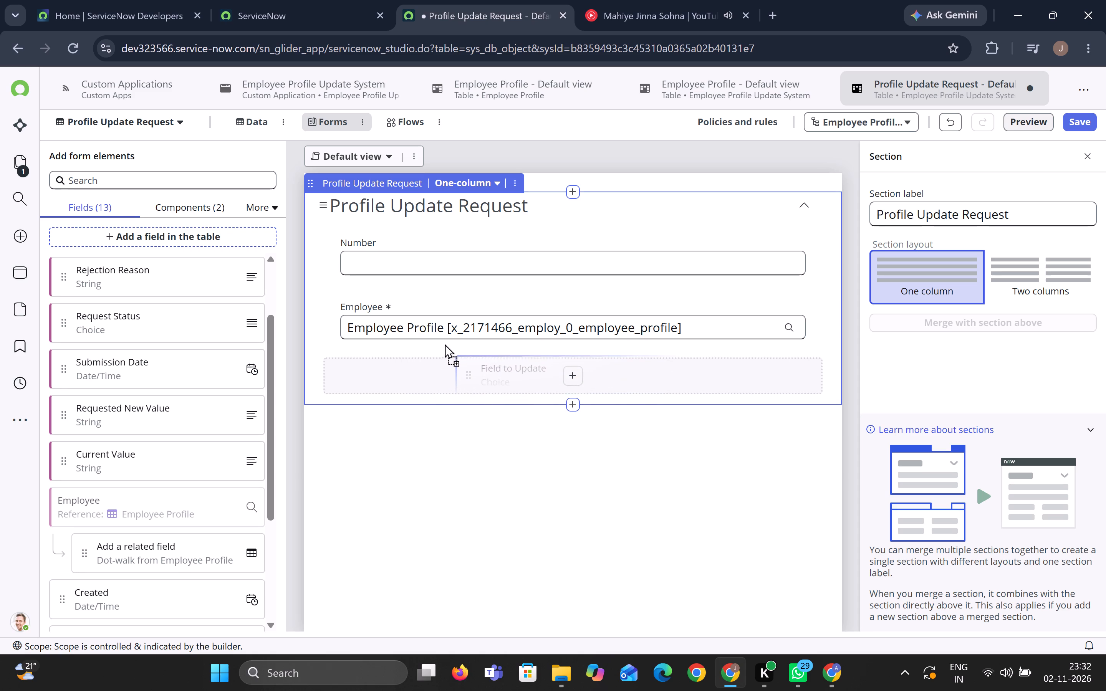
{"action": "left_click_drag", "start_coordinate": [445, 344], "coordinate": [445, 341]}
Add the Current Value and Requested New Value fields, in that order, below Field to Update on the form.
{"action": "scroll", "coordinate": [425, 415], "scroll_direction": "down", "scroll_amount": 1}
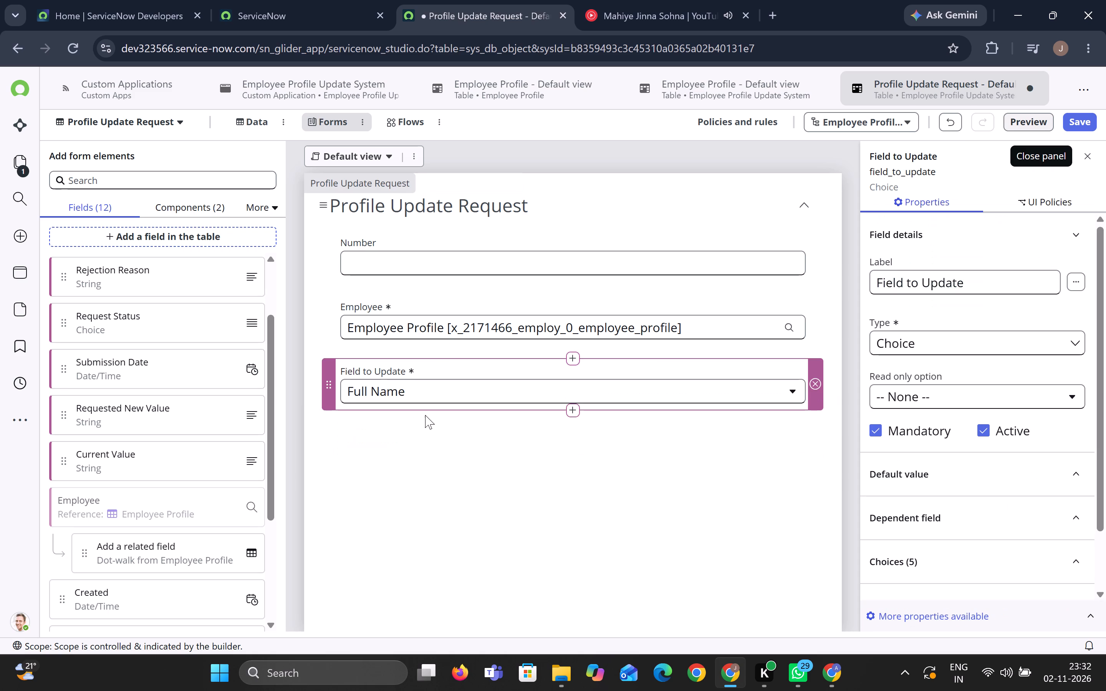
{"action": "scroll", "coordinate": [425, 415], "scroll_direction": "down", "scroll_amount": 1}
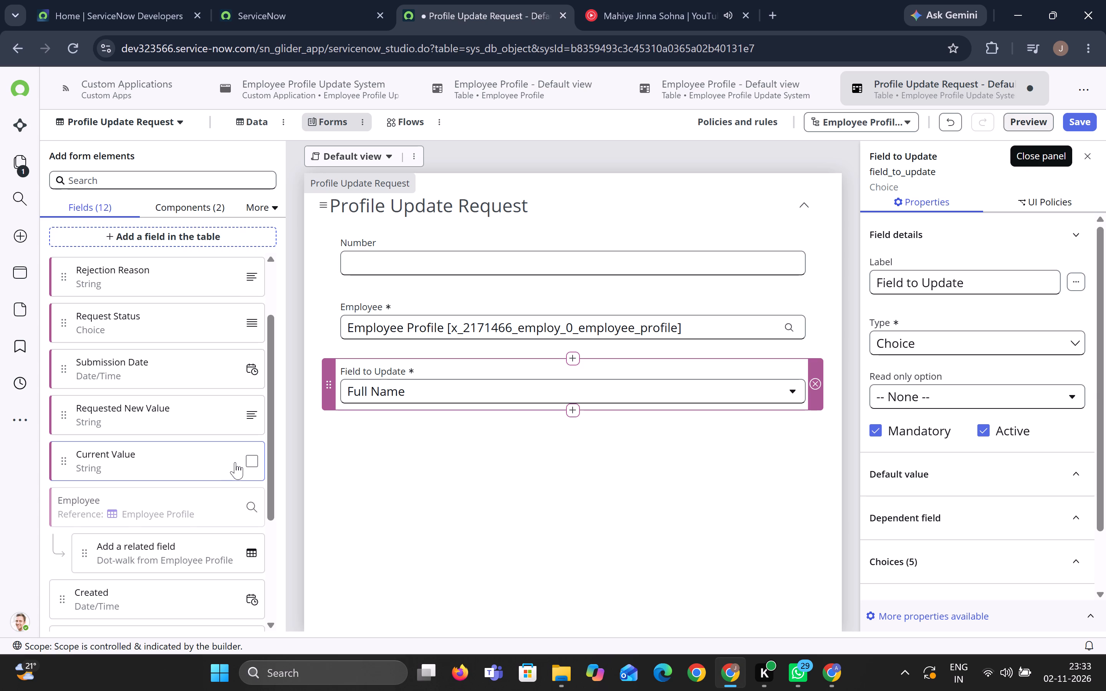
{"action": "left_click_drag", "start_coordinate": [235, 462], "coordinate": [460, 403]}
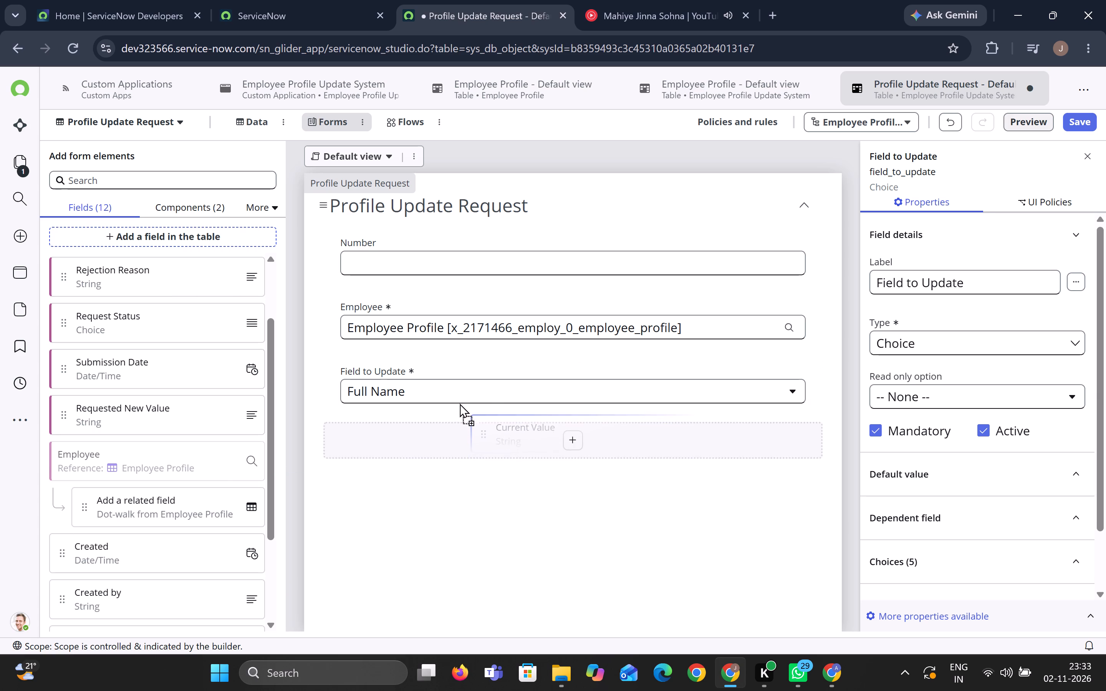
{"action": "left_click_drag", "start_coordinate": [460, 403], "coordinate": [458, 404]}
{"action": "scroll", "coordinate": [425, 523], "scroll_direction": "down", "scroll_amount": 2}
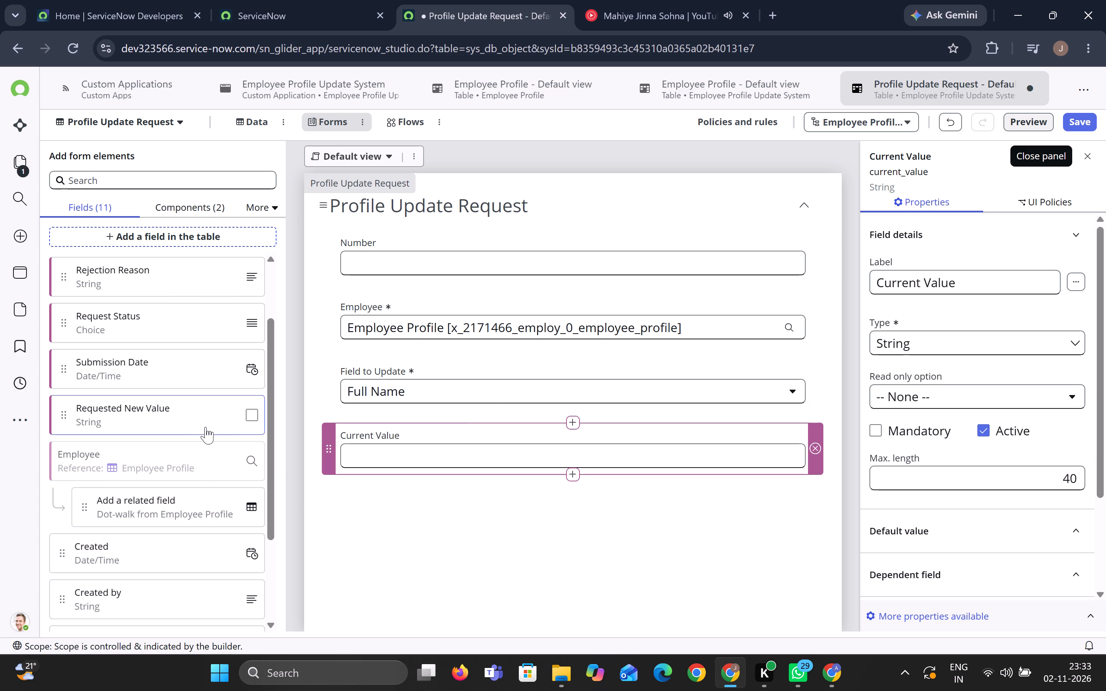
{"action": "left_click_drag", "start_coordinate": [228, 420], "coordinate": [400, 481]}
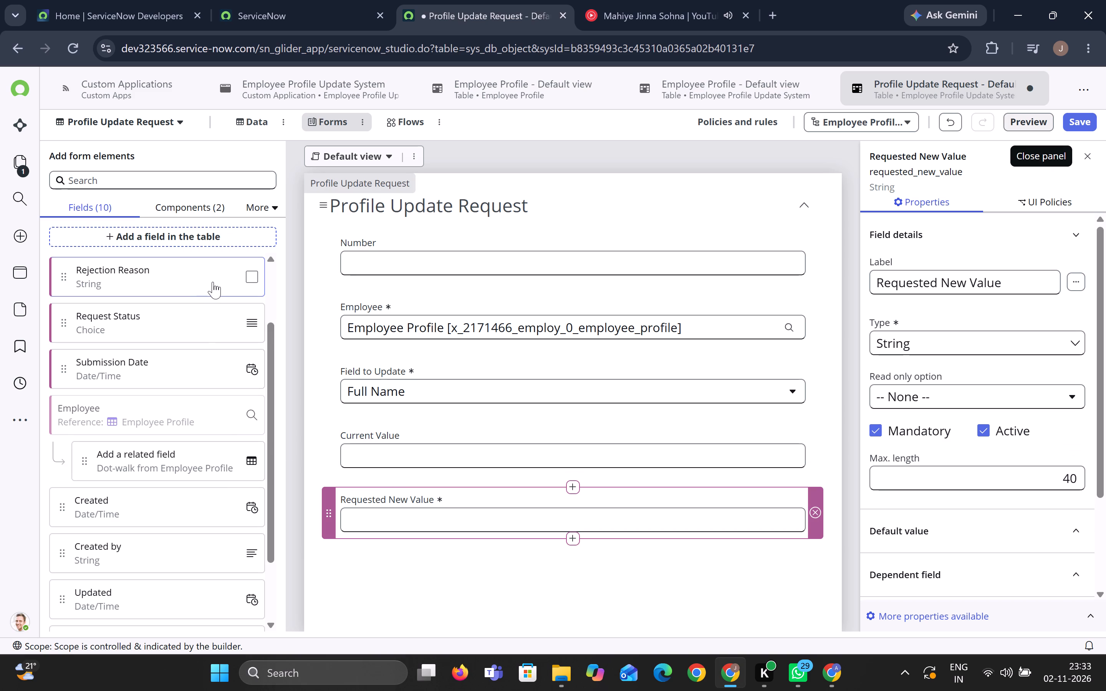
Review the form's unplaced fields and the Profile Update Request table's field list for anything missing.
{"action": "scroll", "coordinate": [180, 459], "scroll_direction": "down", "scroll_amount": 2}
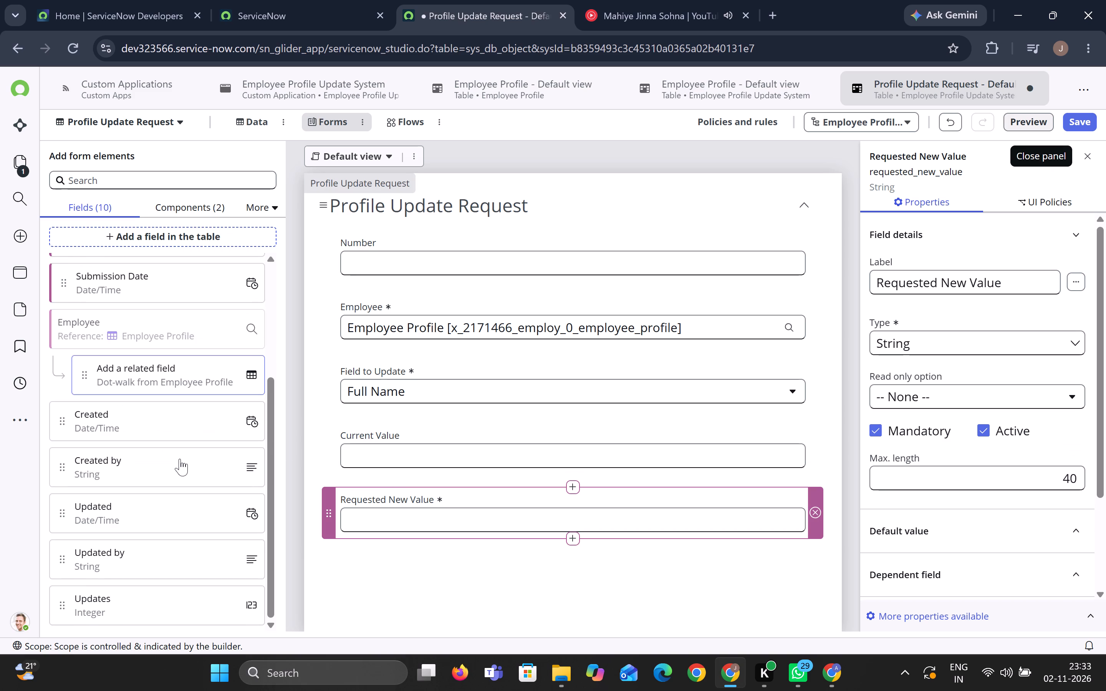
{"action": "scroll", "coordinate": [180, 459], "scroll_direction": "down", "scroll_amount": 1}
{"action": "scroll", "coordinate": [180, 459], "scroll_direction": "up", "scroll_amount": 6}
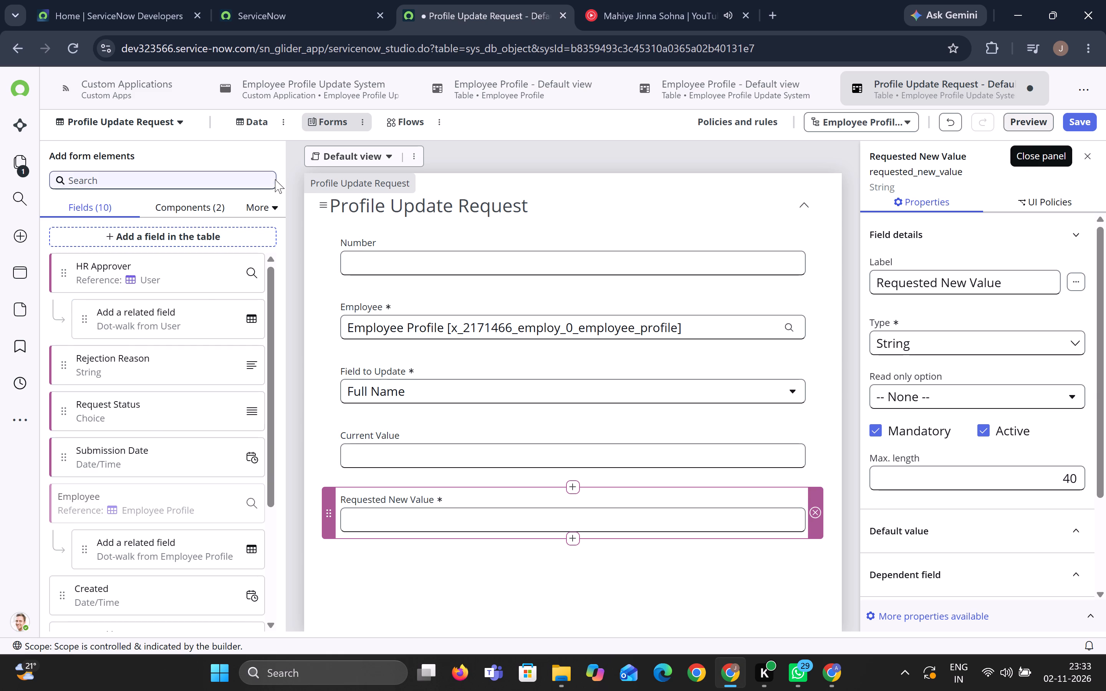
{"action": "left_click", "coordinate": [255, 121]}
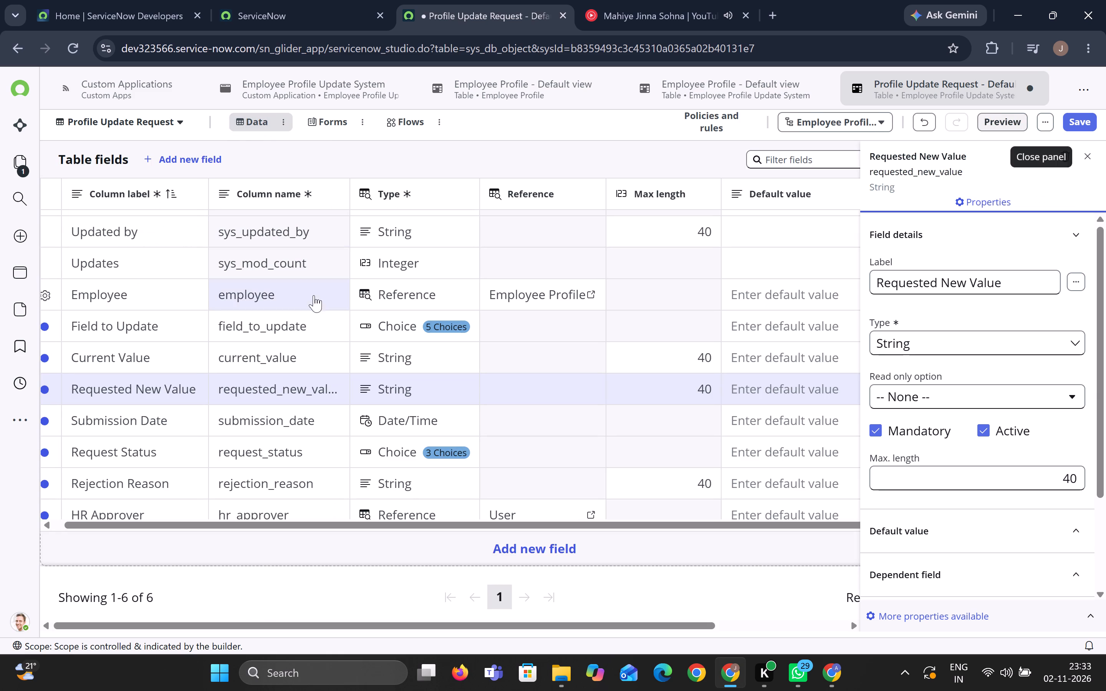
{"action": "scroll", "coordinate": [308, 350], "scroll_direction": "down", "scroll_amount": 2}
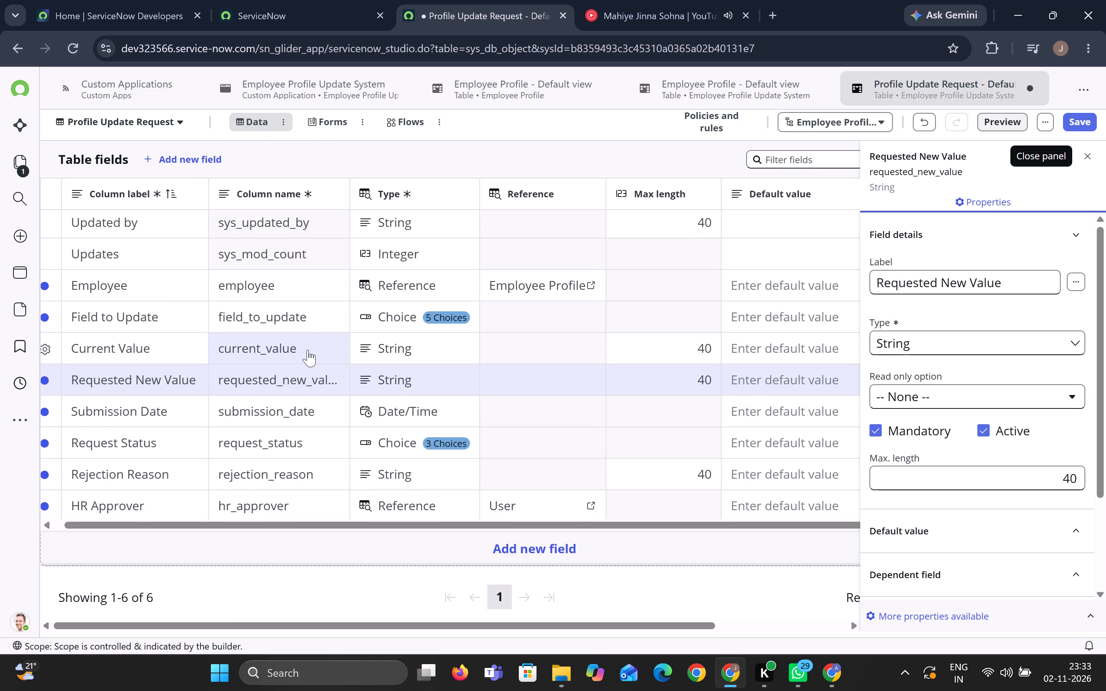
{"action": "scroll", "coordinate": [308, 350], "scroll_direction": "up", "scroll_amount": 6}
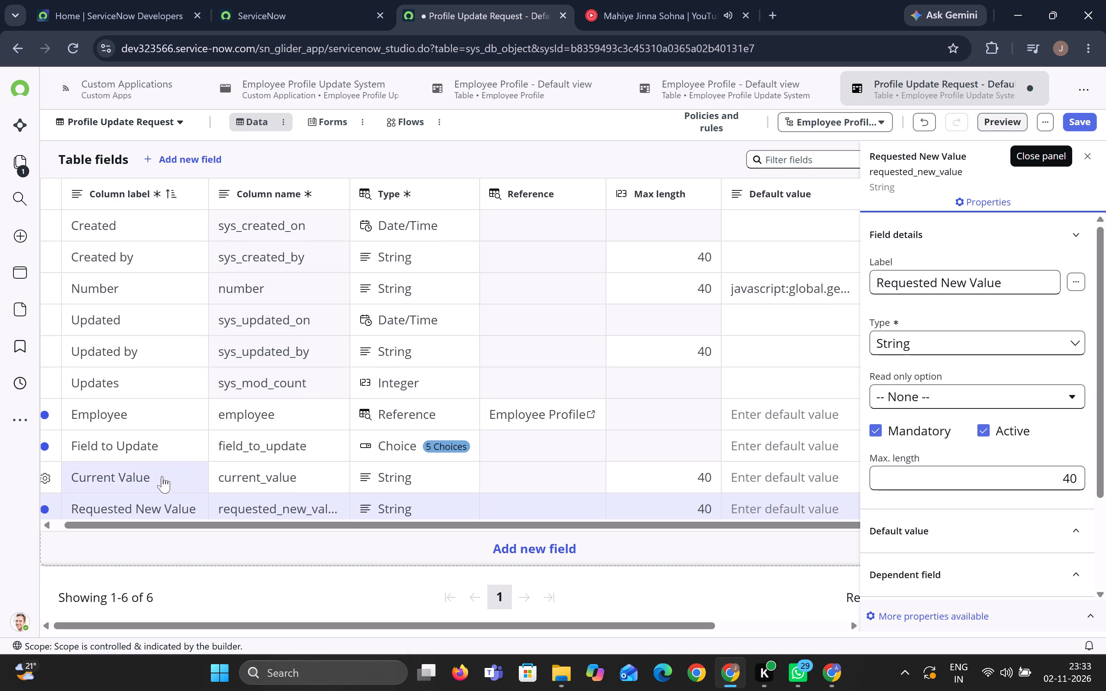
{"action": "scroll", "coordinate": [177, 460], "scroll_direction": "down", "scroll_amount": 3}
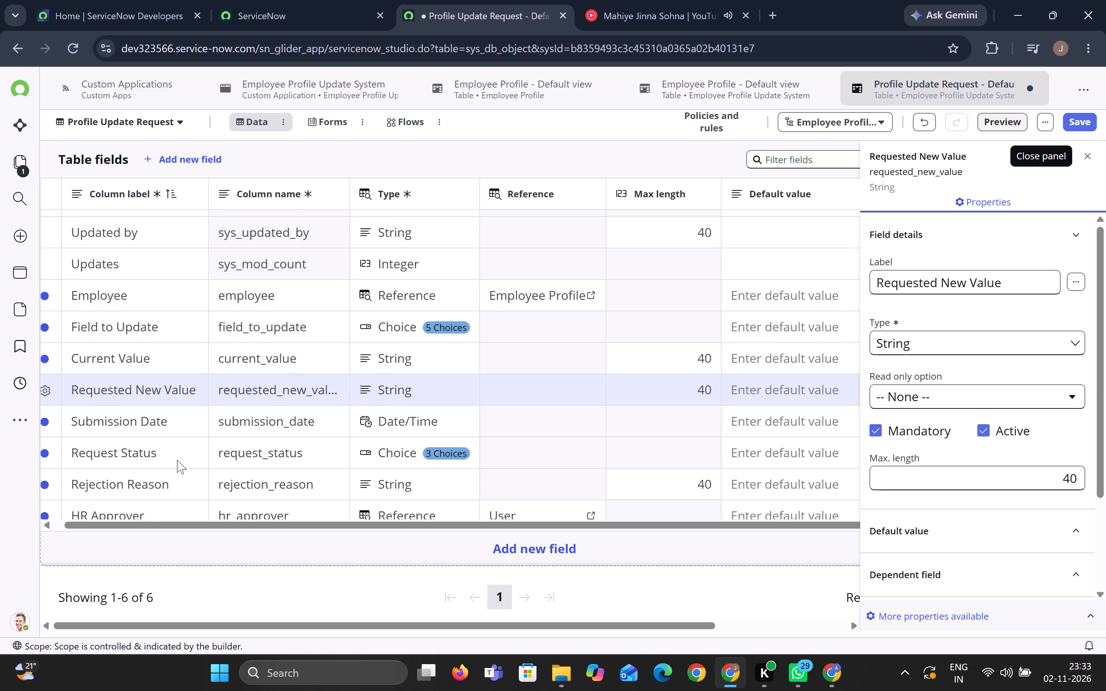
{"action": "scroll", "coordinate": [177, 460], "scroll_direction": "down", "scroll_amount": 1}
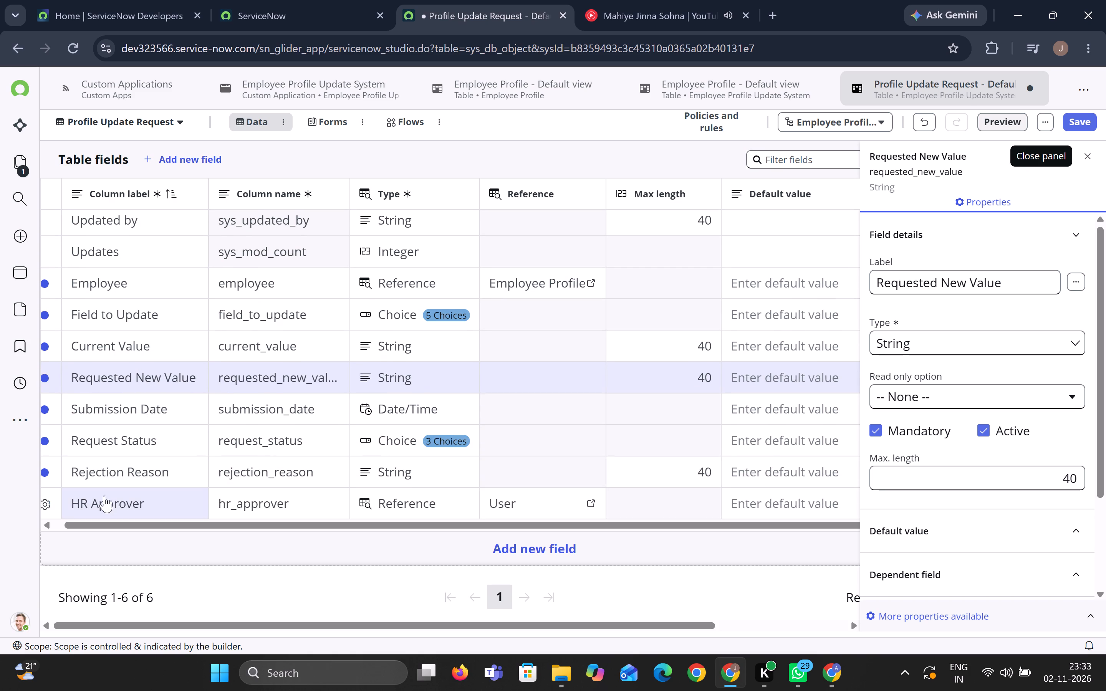
Add a field labelled "Reason for Change" to the Profile Update Request table and make it mandatory.
{"action": "left_click", "coordinate": [497, 545]}
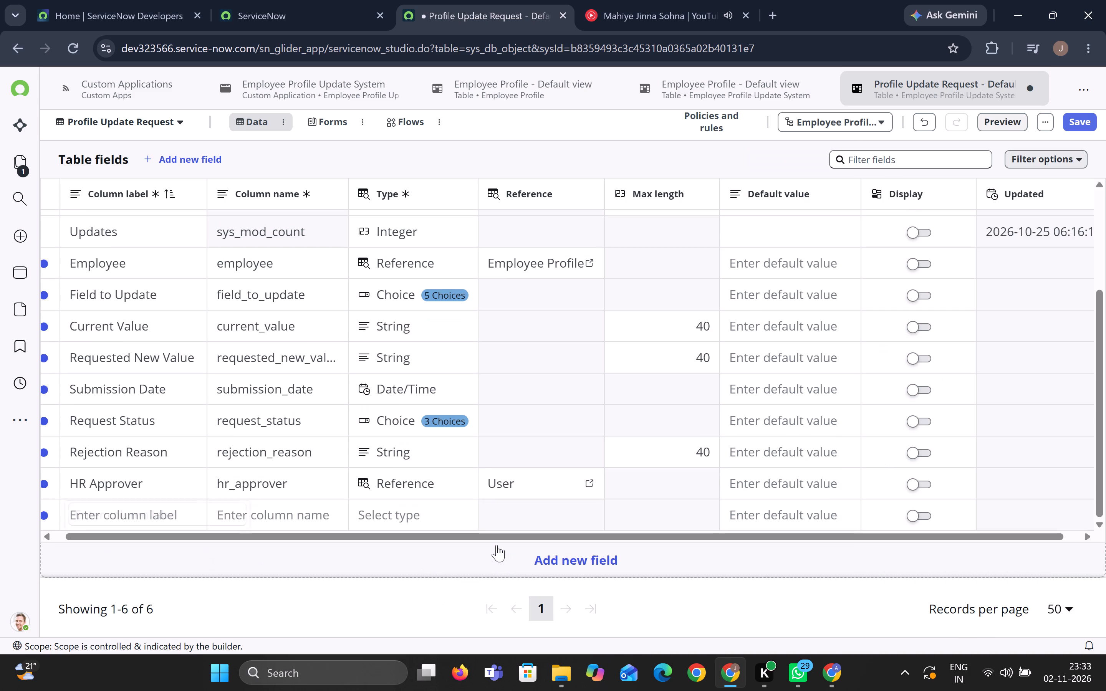
{"action": "type", "text": "Reason for Change"}
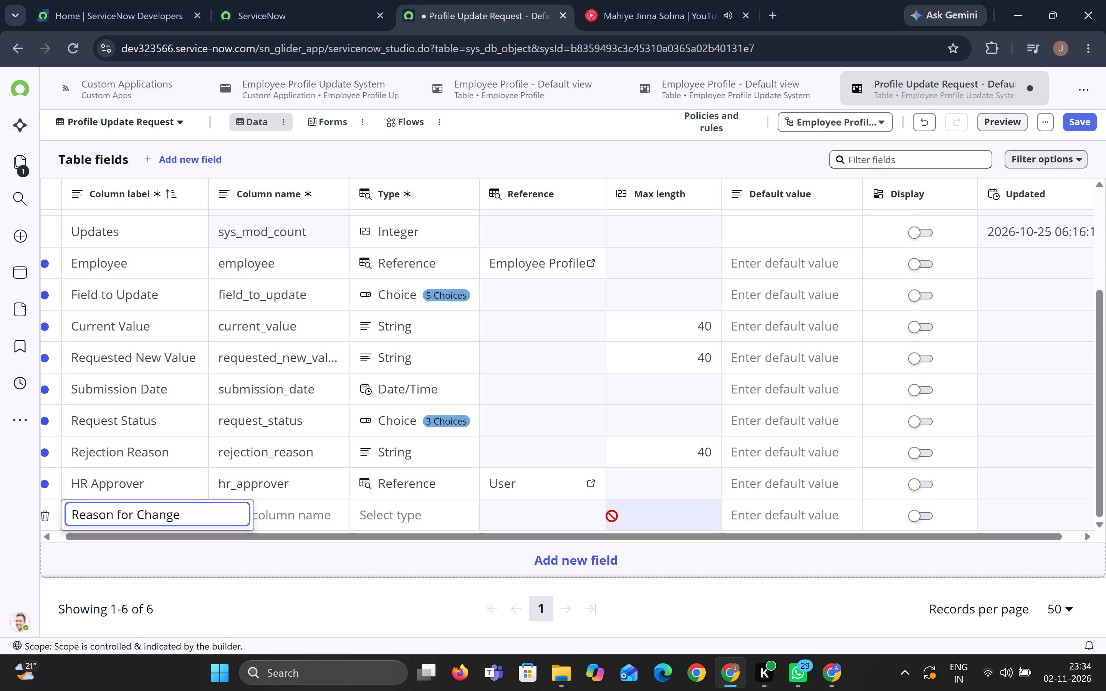
{"action": "key", "text": "Return"}
{"action": "left_click", "coordinate": [397, 511]}
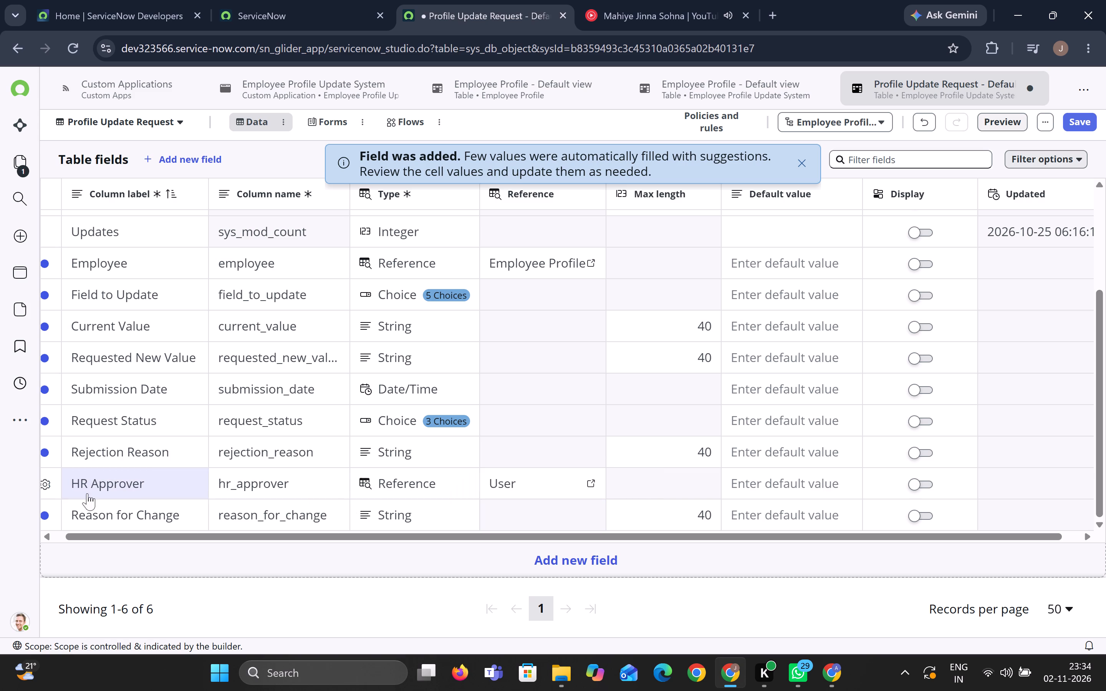
{"action": "left_click", "coordinate": [47, 514]}
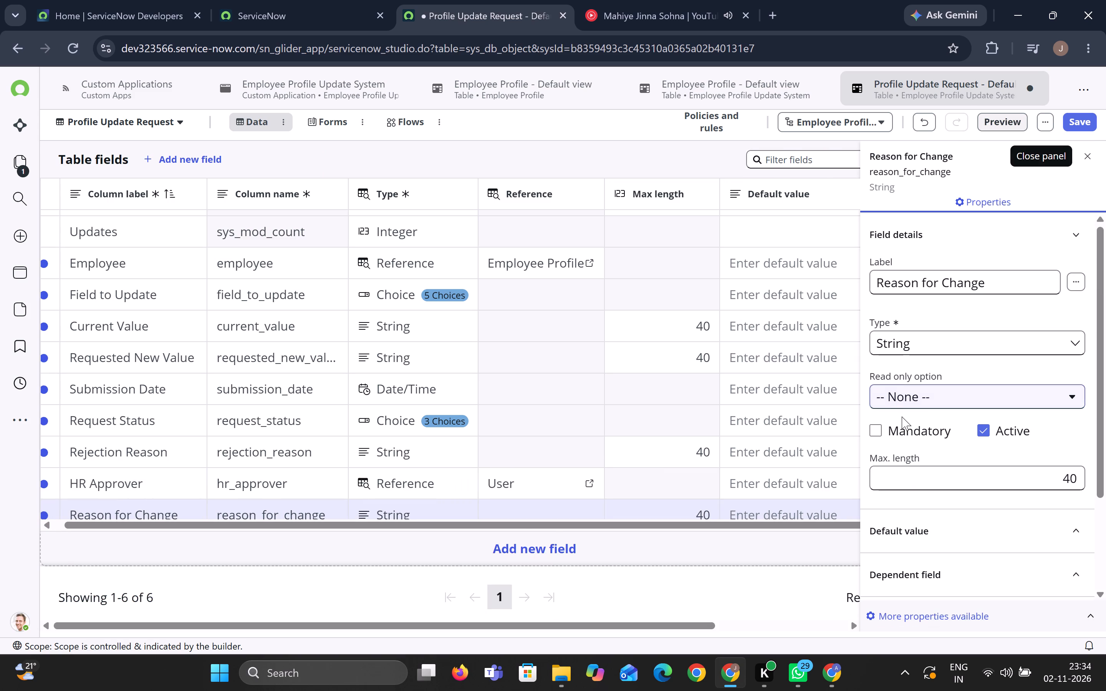
{"action": "left_click", "coordinate": [911, 431]}
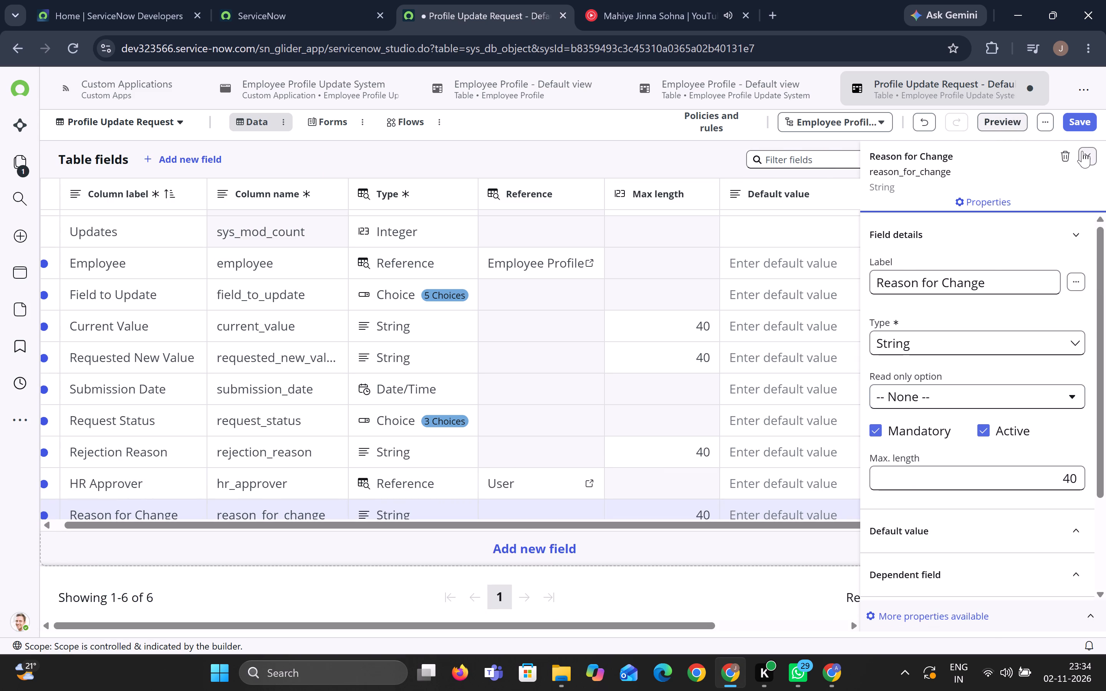
{"action": "left_click", "coordinate": [1082, 151]}
Return to the Profile Update Request form and place the Reason for Change field directly below Requested New Value.
{"action": "scroll", "coordinate": [586, 185], "scroll_direction": "down", "scroll_amount": 2}
{"action": "scroll", "coordinate": [556, 273], "scroll_direction": "up", "scroll_amount": 2}
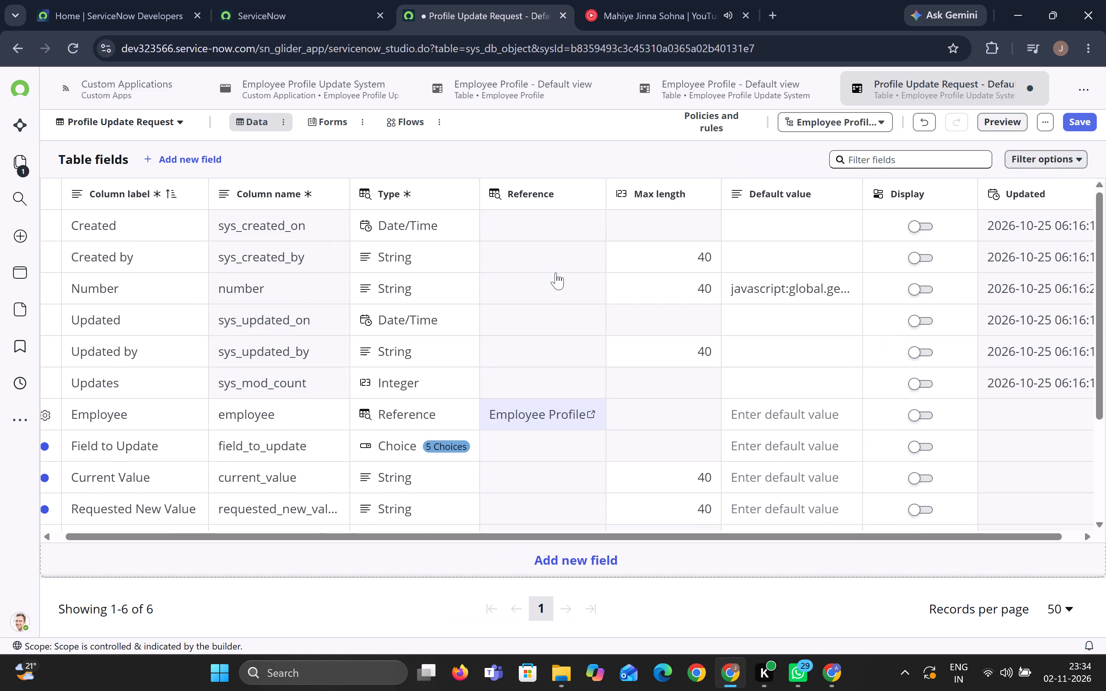
{"action": "scroll", "coordinate": [556, 273], "scroll_direction": "up", "scroll_amount": 4}
{"action": "scroll", "coordinate": [556, 273], "scroll_direction": "down", "scroll_amount": 3}
{"action": "scroll", "coordinate": [556, 273], "scroll_direction": "right", "scroll_amount": 3}
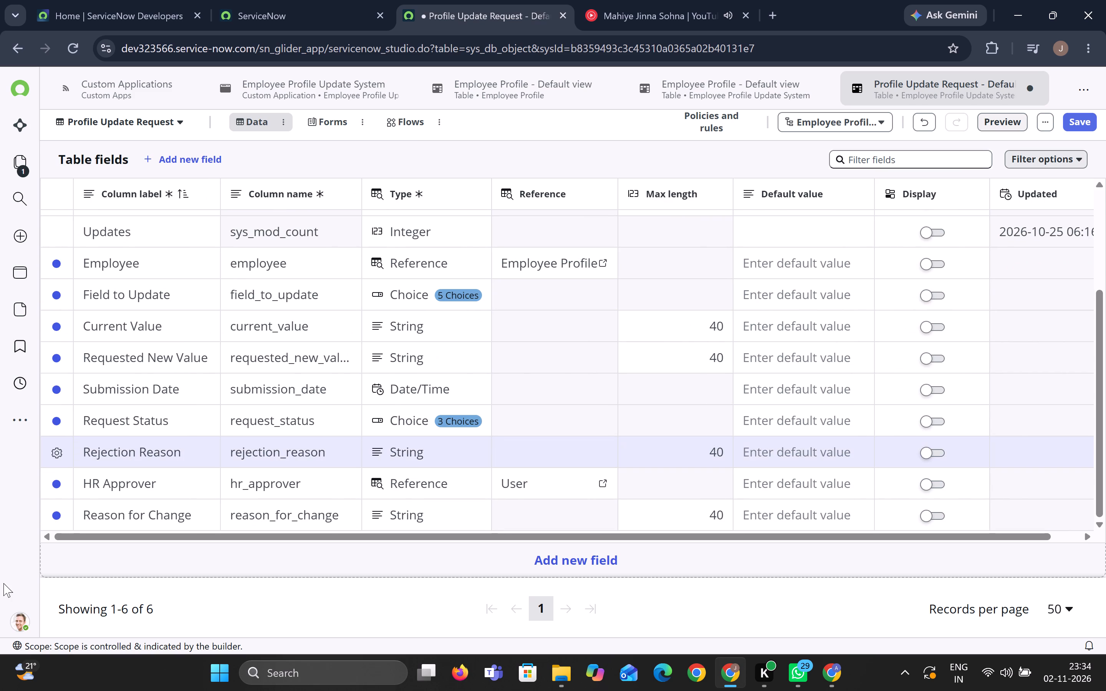
{"action": "scroll", "coordinate": [309, 418], "scroll_direction": "down", "scroll_amount": 3}
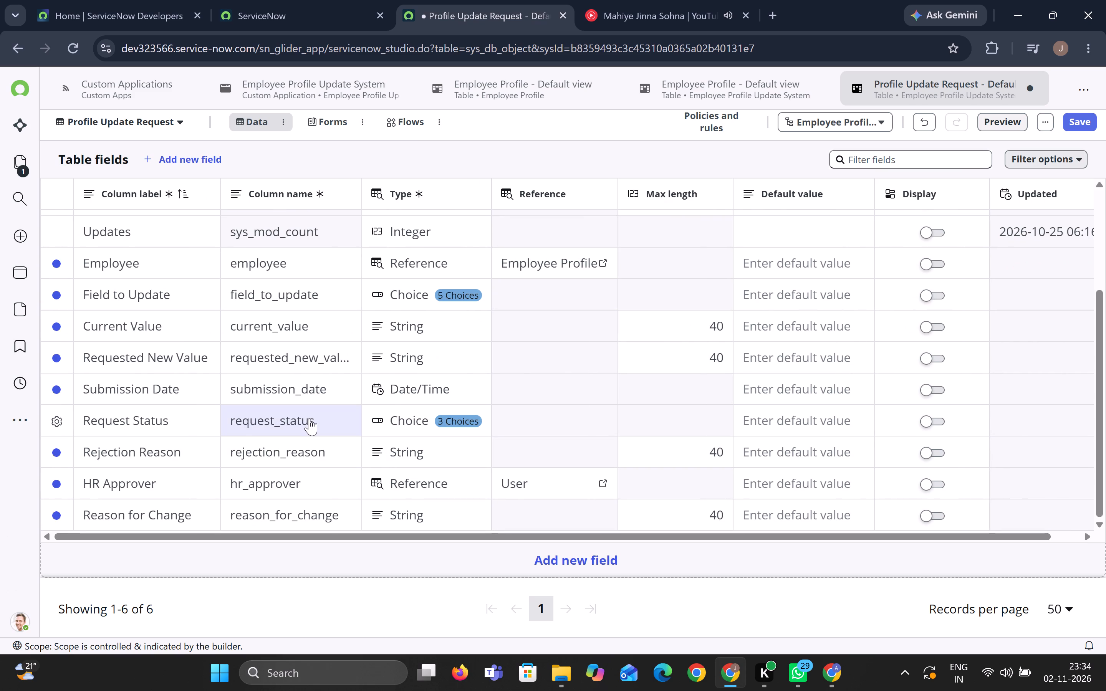
{"action": "left_click", "coordinate": [323, 117]}
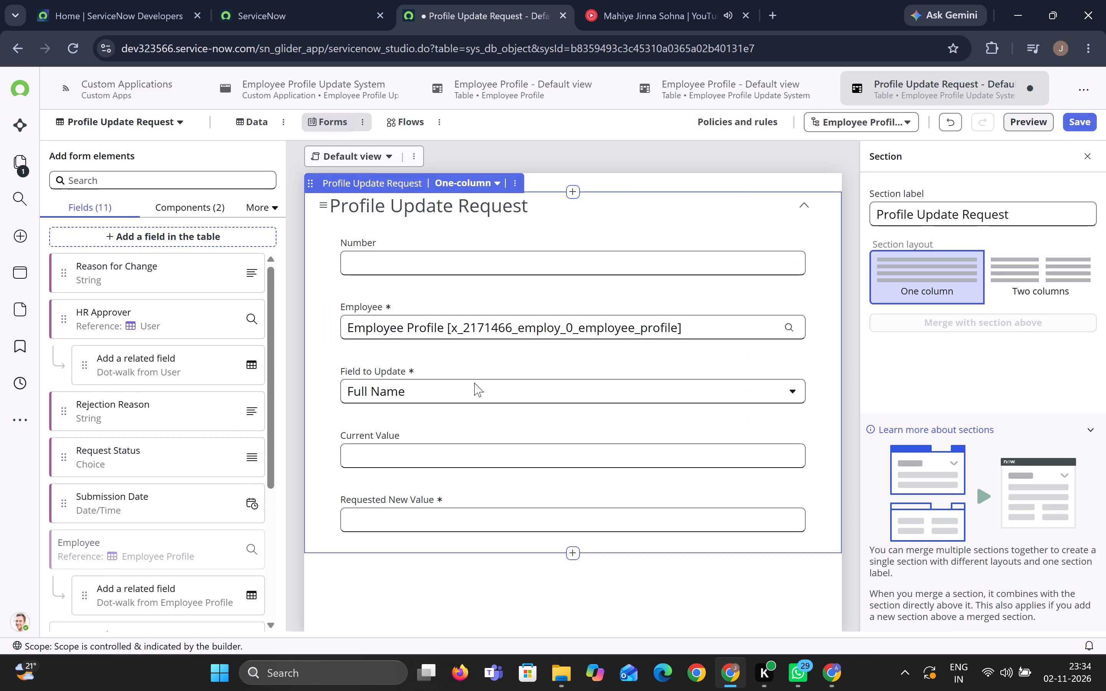
{"action": "scroll", "coordinate": [474, 383], "scroll_direction": "down", "scroll_amount": 2}
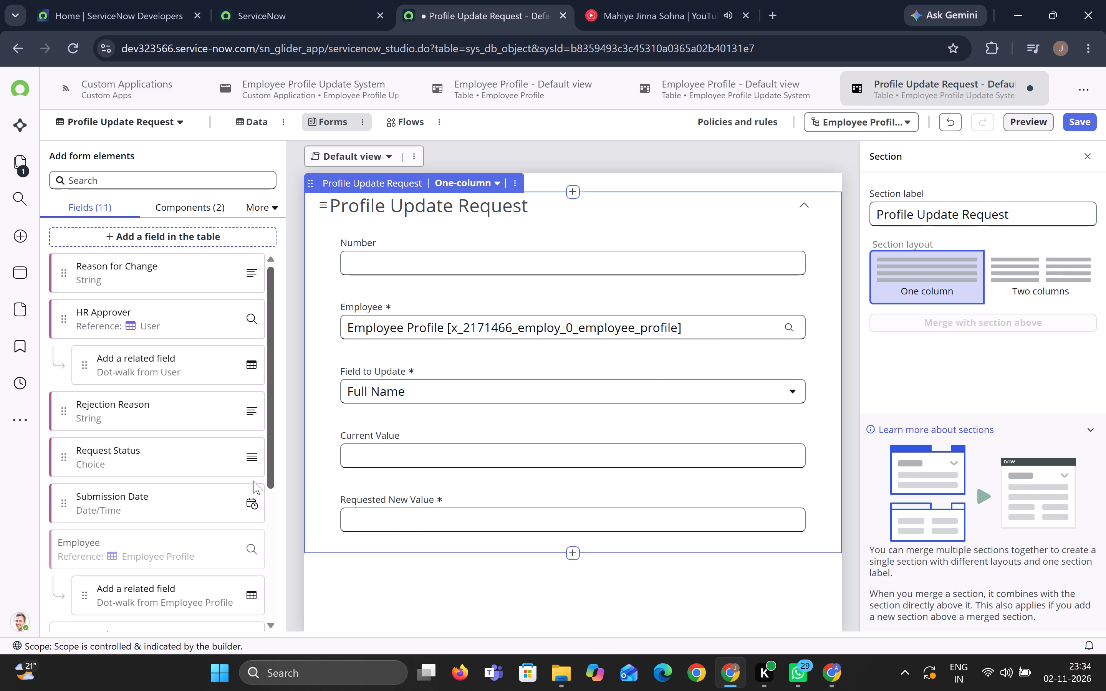
{"action": "left_click_drag", "start_coordinate": [182, 278], "coordinate": [183, 278]}
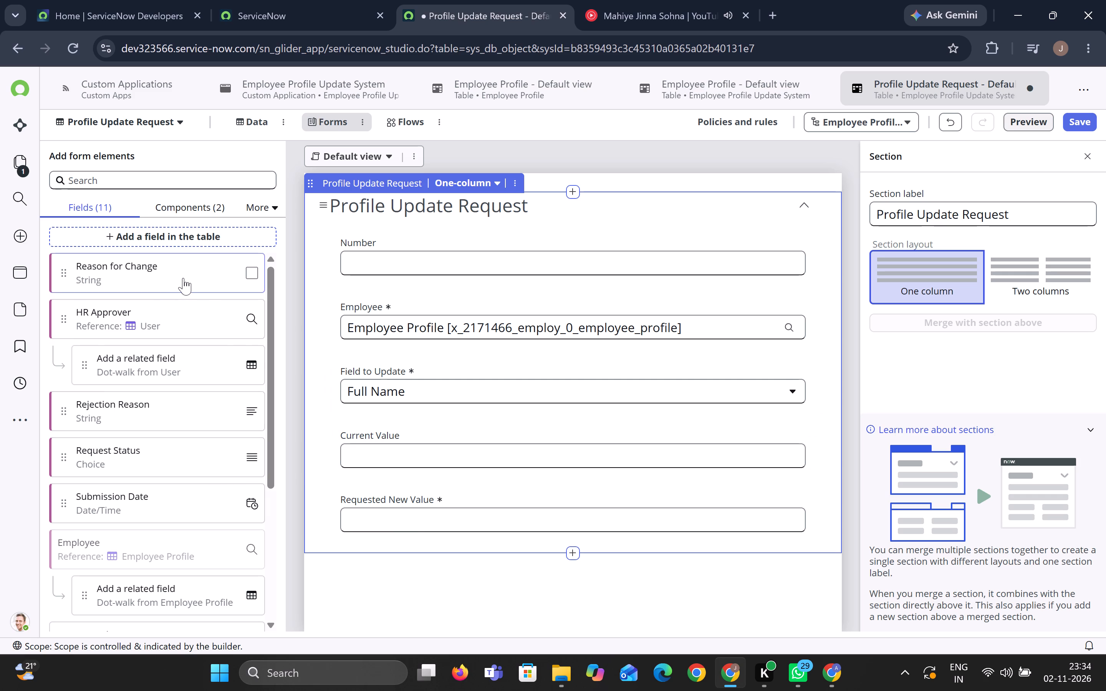
{"action": "left_click_drag", "start_coordinate": [183, 278], "coordinate": [432, 562]}
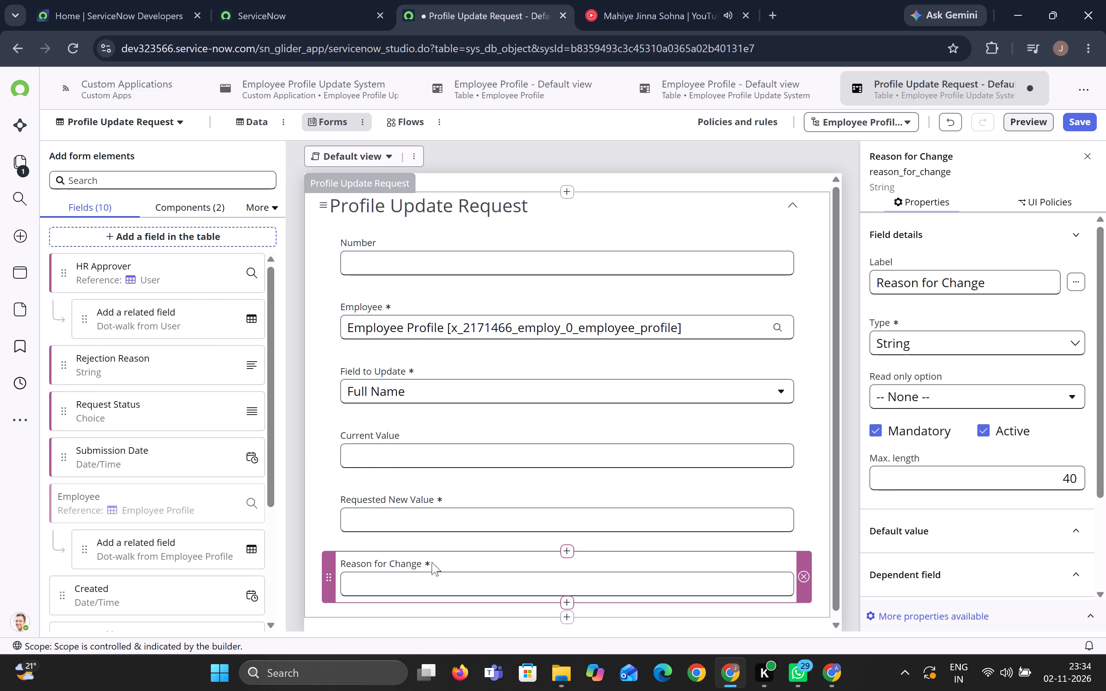
Add the Submission Date and Request Status fields, in that order, below Reason for Change on the form.
{"action": "scroll", "coordinate": [432, 562], "scroll_direction": "down", "scroll_amount": 3}
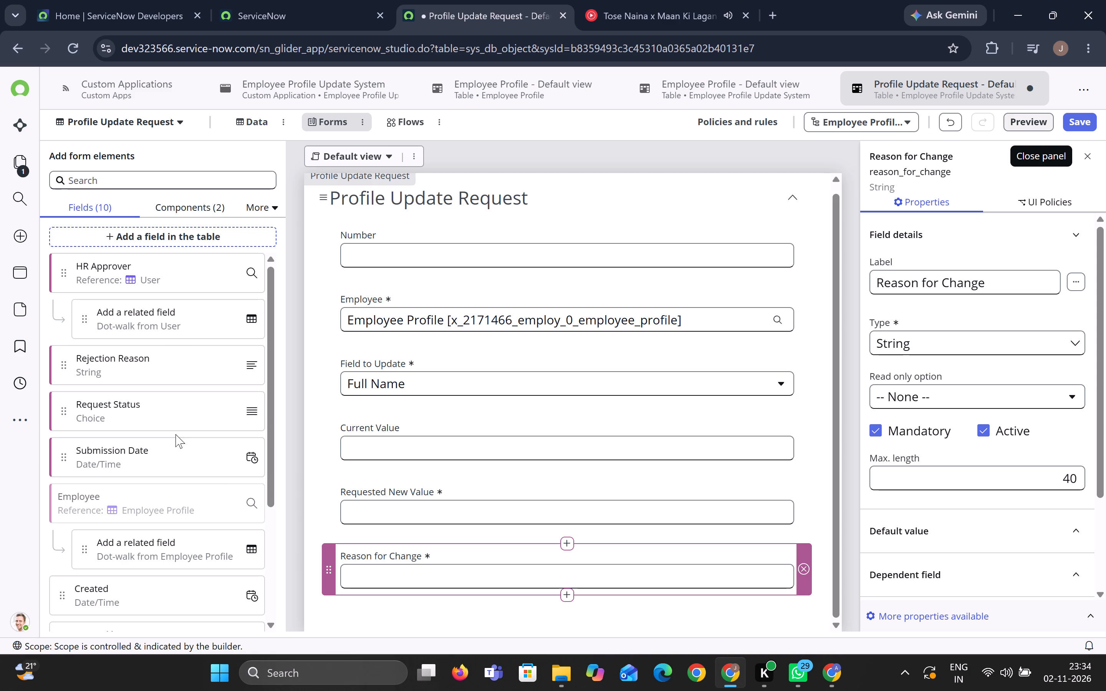
{"action": "left_click_drag", "start_coordinate": [164, 453], "coordinate": [413, 608]}
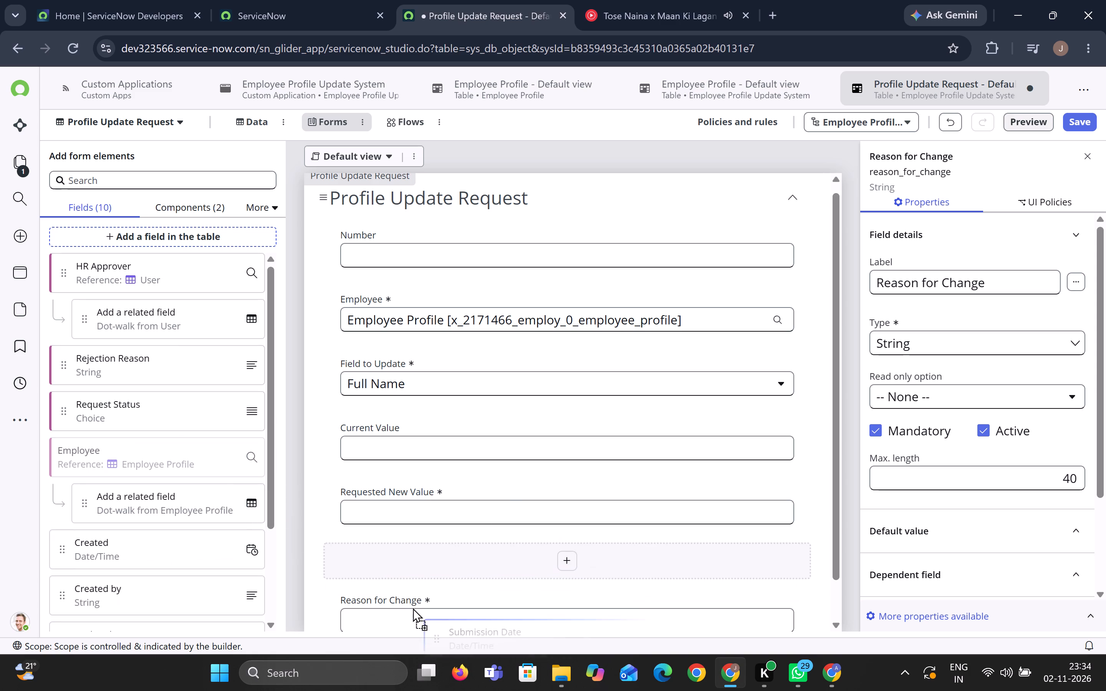
{"action": "left_click_drag", "start_coordinate": [413, 608], "coordinate": [362, 595]}
{"action": "scroll", "coordinate": [362, 595], "scroll_direction": "down", "scroll_amount": 2}
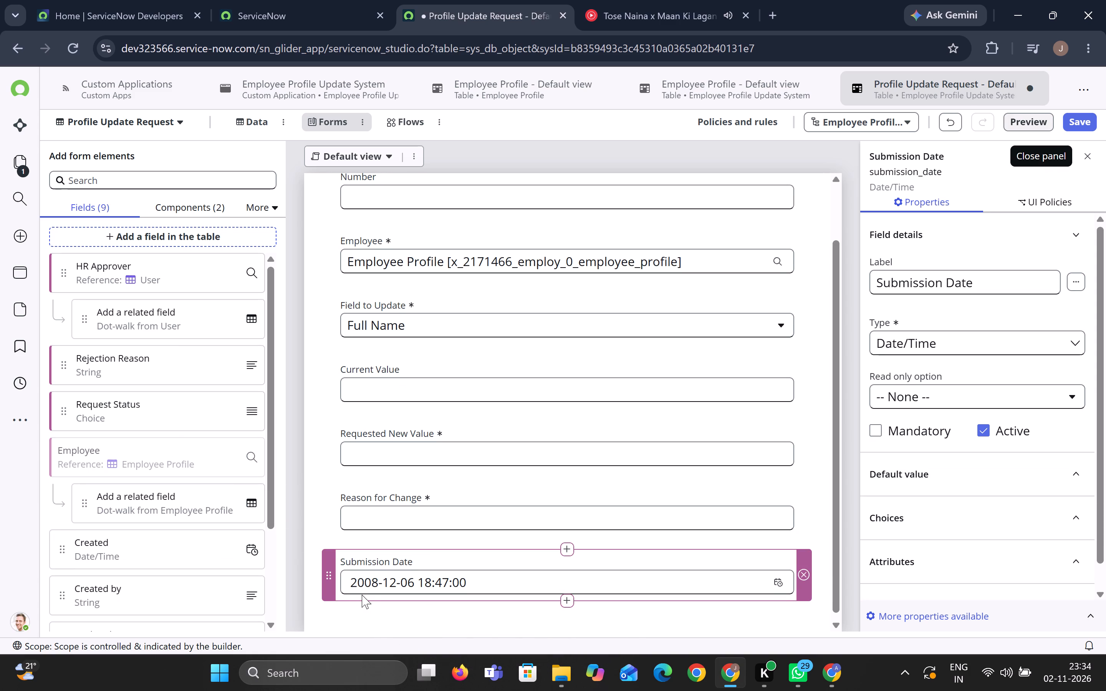
{"action": "left_click_drag", "start_coordinate": [162, 414], "coordinate": [330, 627]}
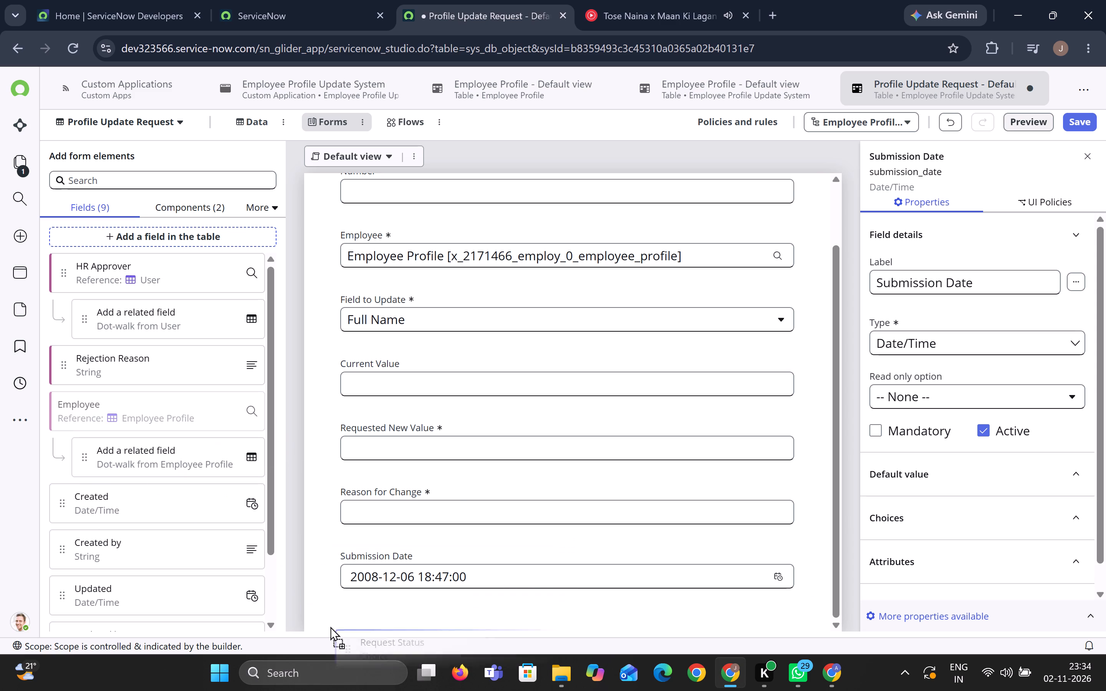
{"action": "left_click_drag", "start_coordinate": [330, 627], "coordinate": [383, 605]}
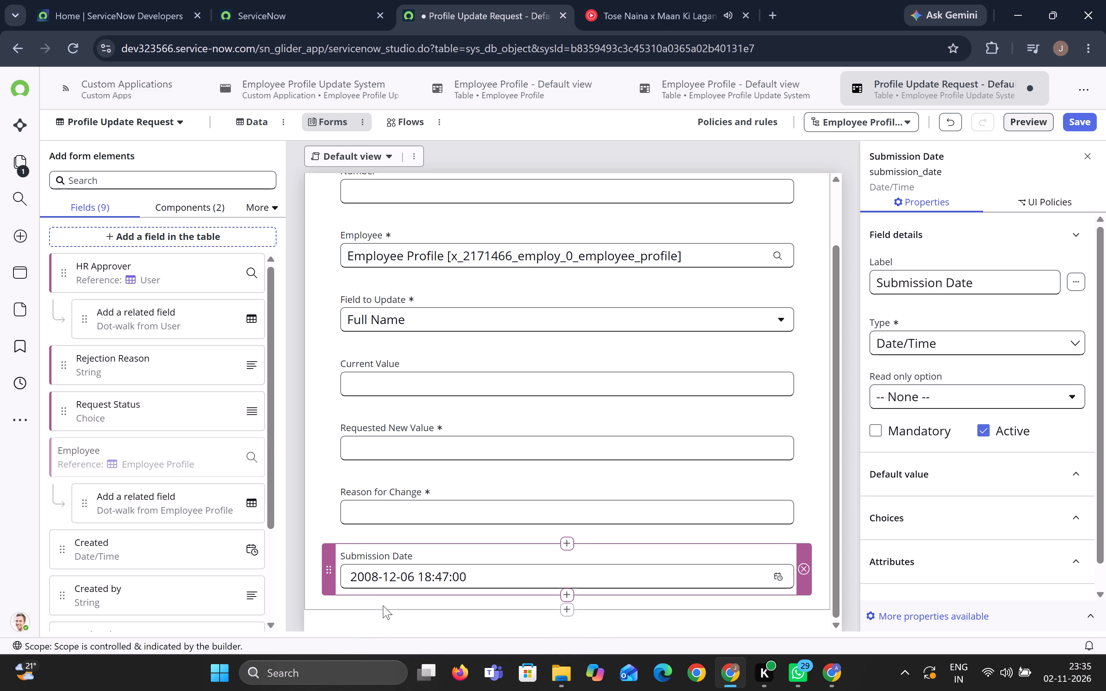
{"action": "scroll", "coordinate": [350, 578], "scroll_direction": "down", "scroll_amount": 2}
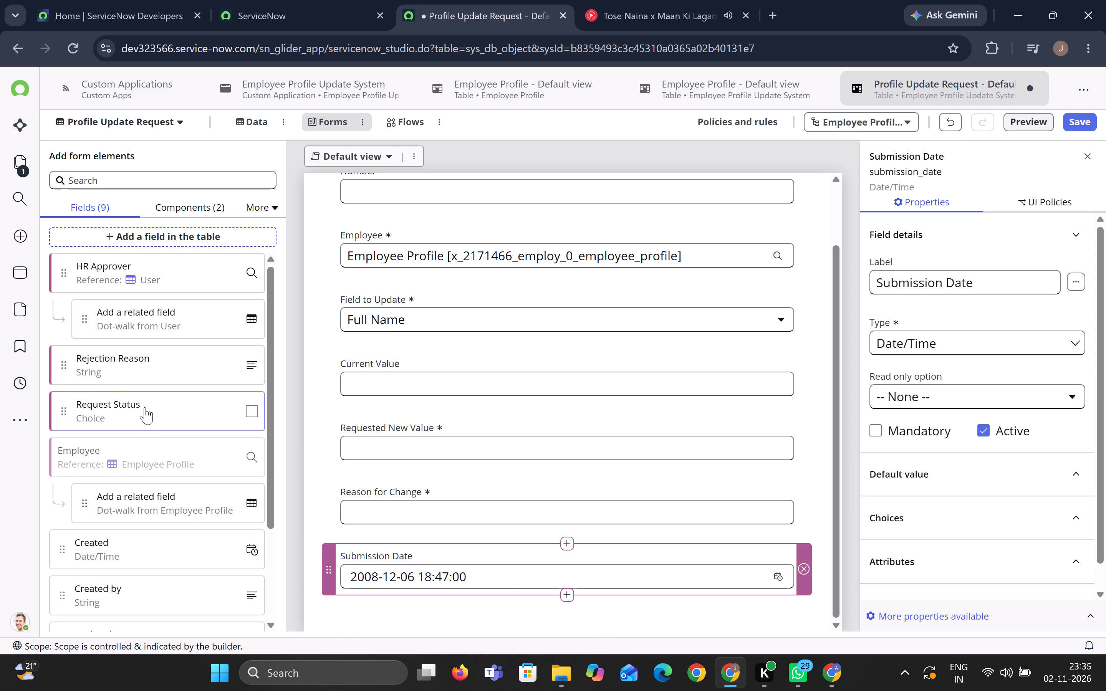
{"action": "left_click_drag", "start_coordinate": [146, 411], "coordinate": [344, 587]}
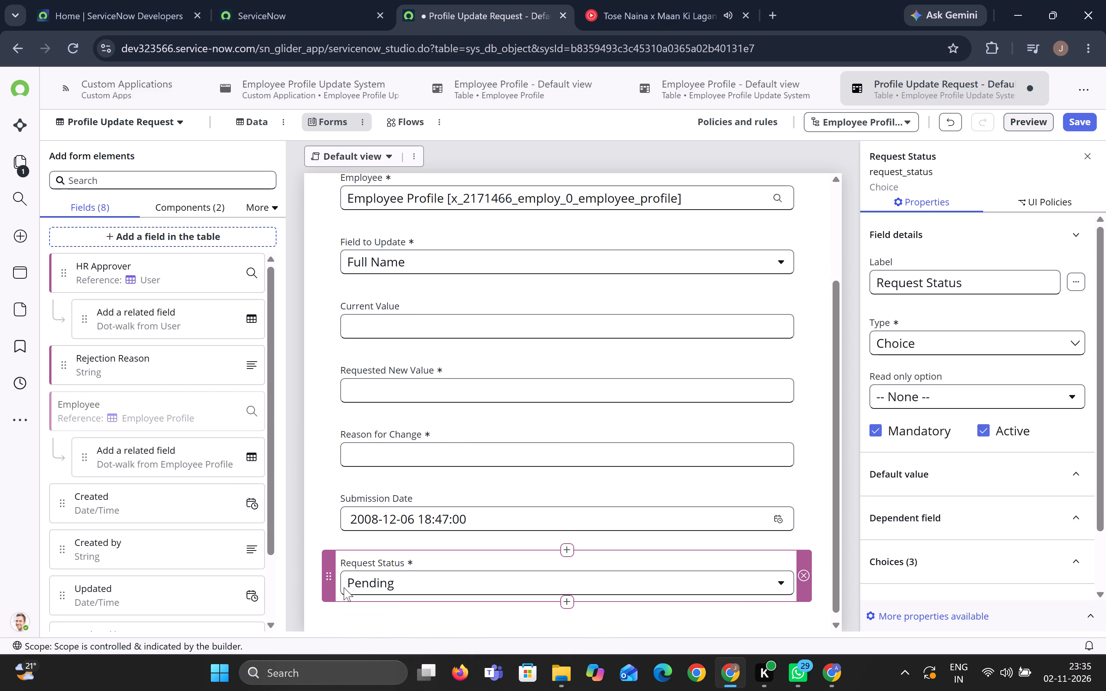
Add the Rejection Reason and HR Approver fields, in that order, below Request Status on the form.
{"action": "scroll", "coordinate": [371, 497], "scroll_direction": "down", "scroll_amount": 2}
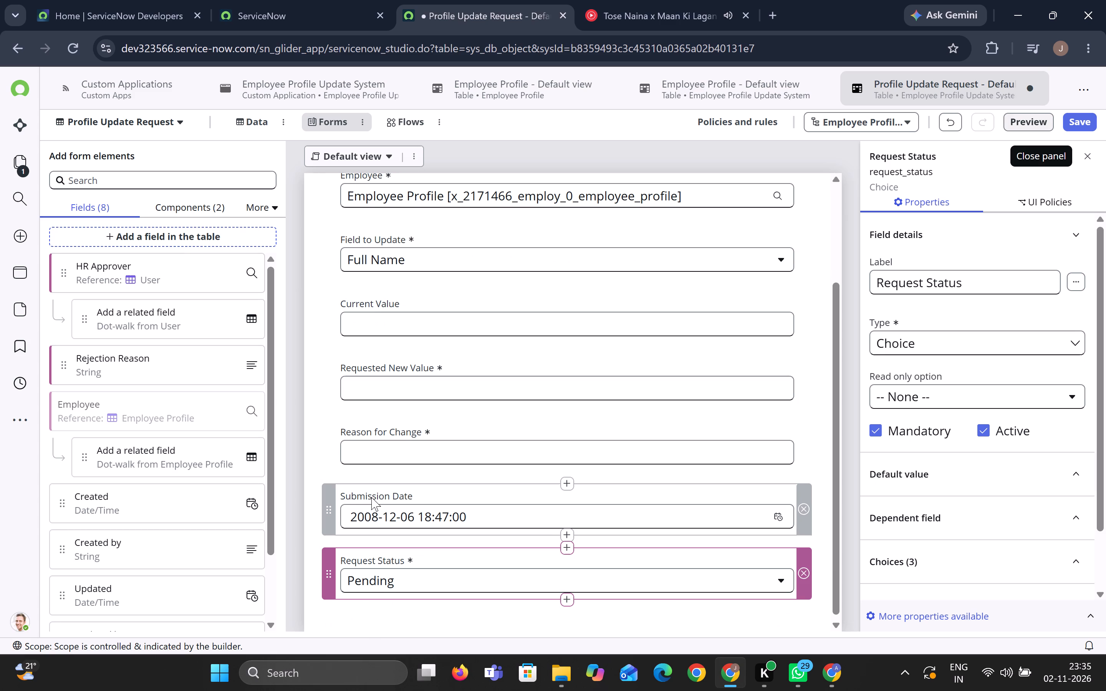
{"action": "left_click_drag", "start_coordinate": [120, 372], "coordinate": [265, 496]}
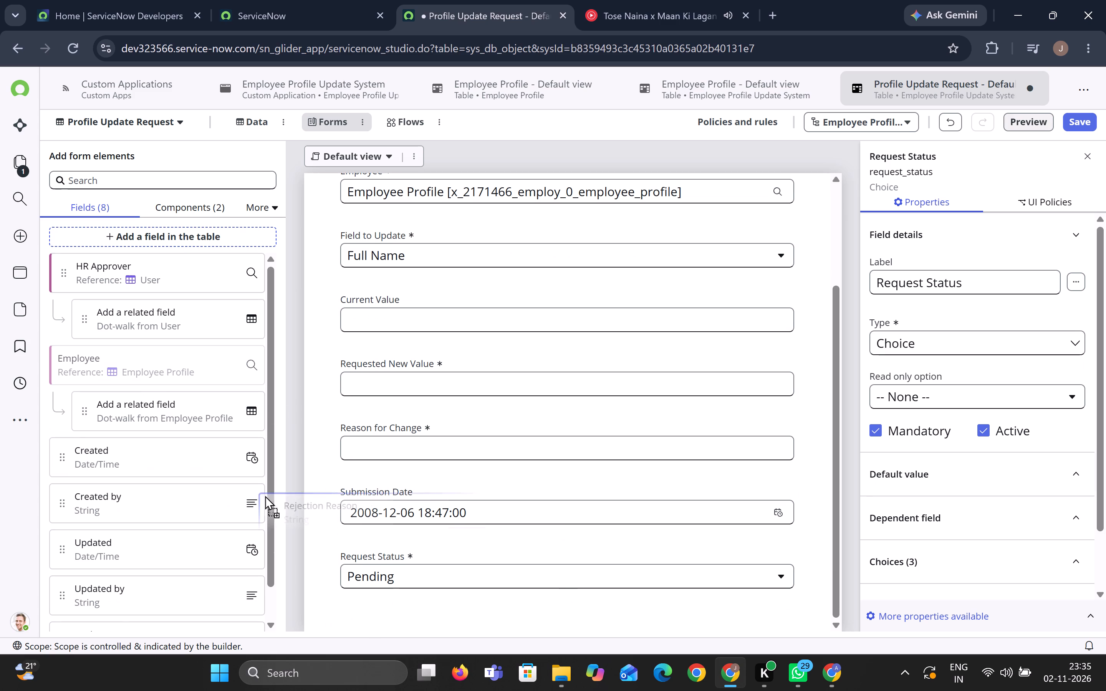
{"action": "left_click_drag", "start_coordinate": [265, 496], "coordinate": [381, 621]}
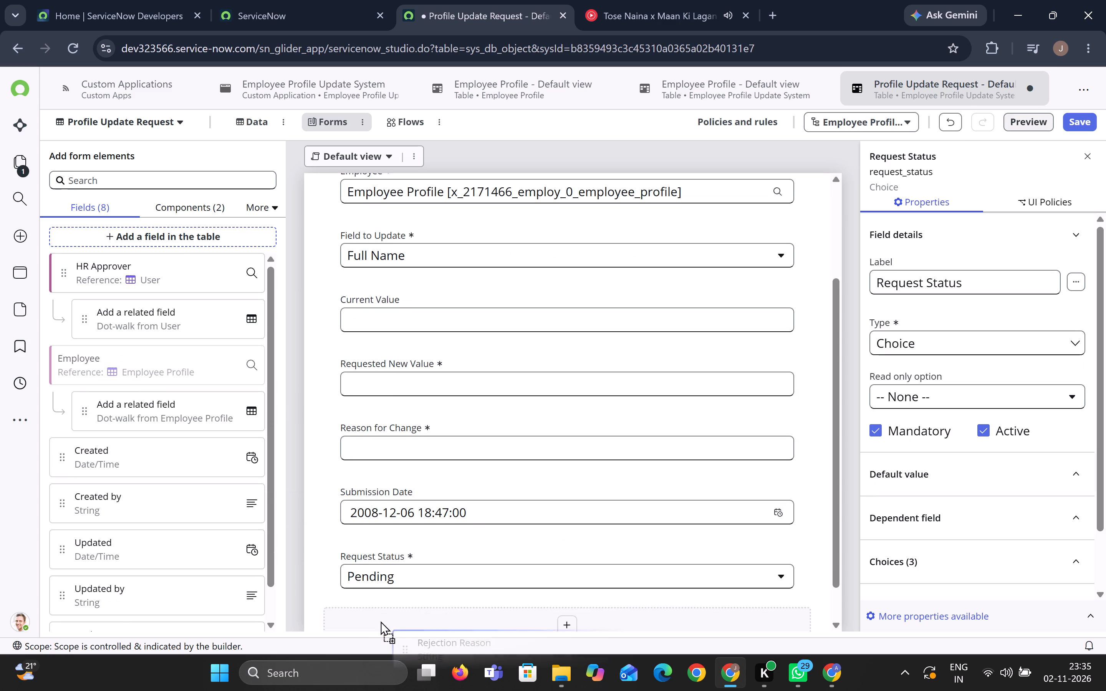
{"action": "left_click_drag", "start_coordinate": [381, 621], "coordinate": [350, 590]}
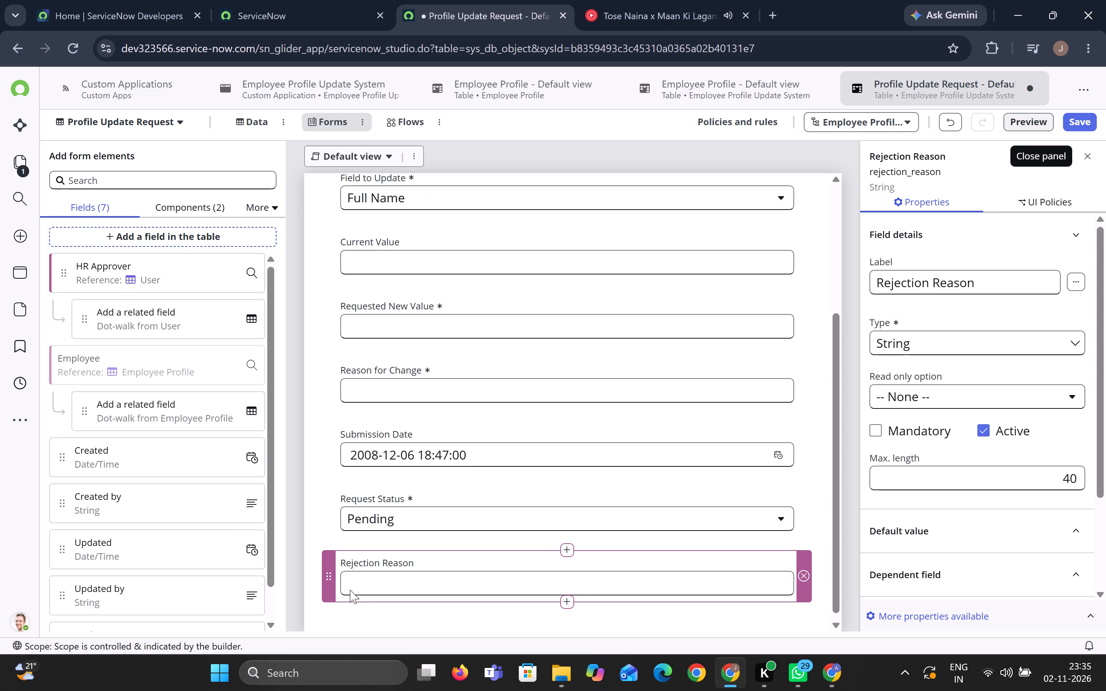
{"action": "left_click_drag", "start_coordinate": [147, 286], "coordinate": [353, 528]}
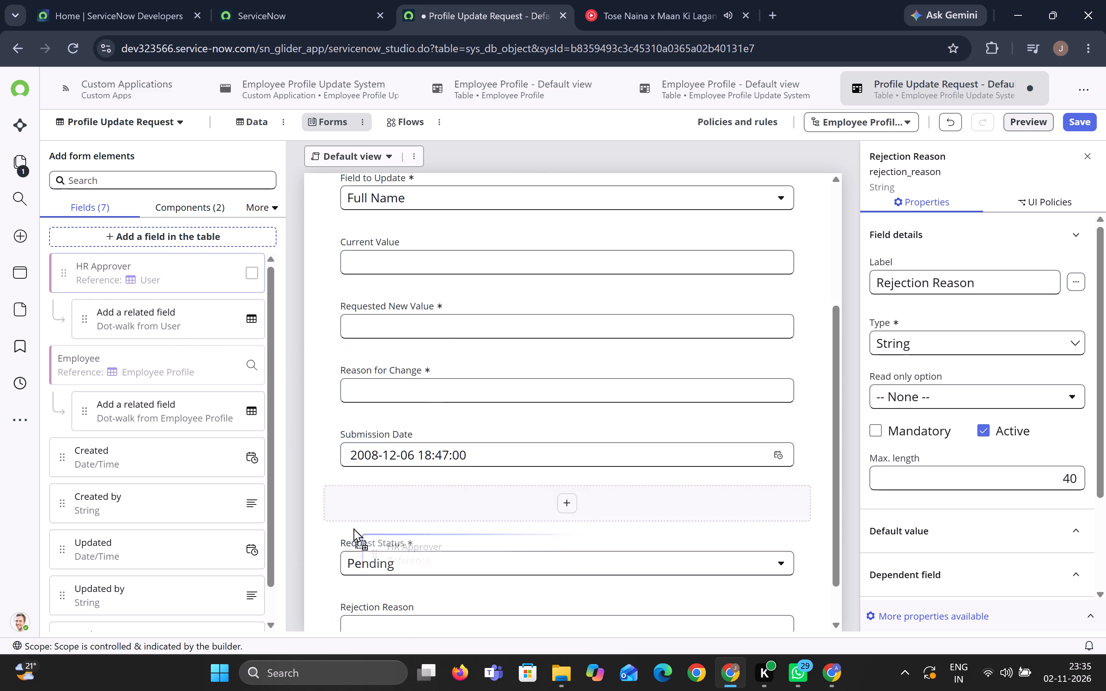
{"action": "left_click_drag", "start_coordinate": [353, 528], "coordinate": [337, 627]}
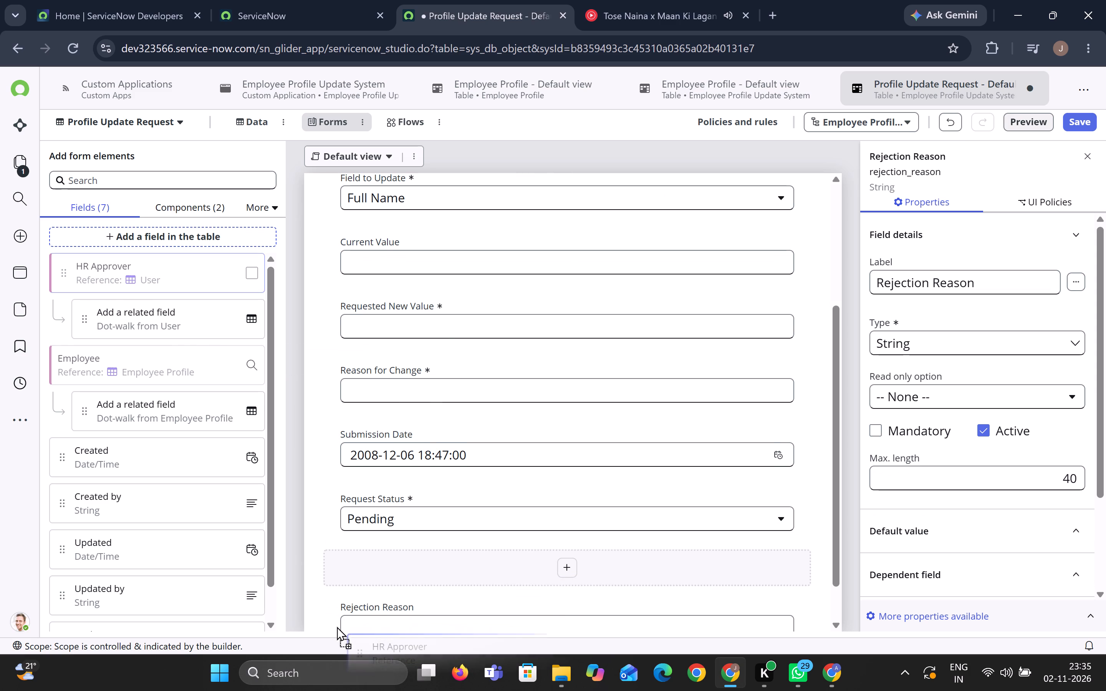
{"action": "left_click_drag", "start_coordinate": [337, 627], "coordinate": [346, 572]}
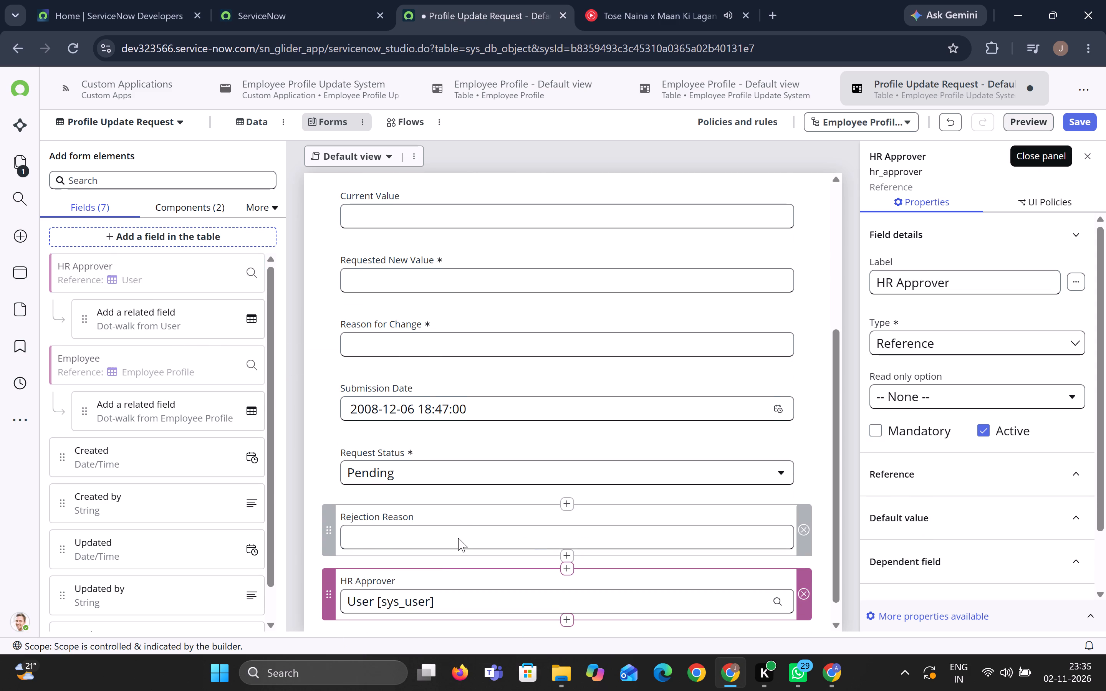
{"action": "scroll", "coordinate": [467, 526], "scroll_direction": "up", "scroll_amount": 1}
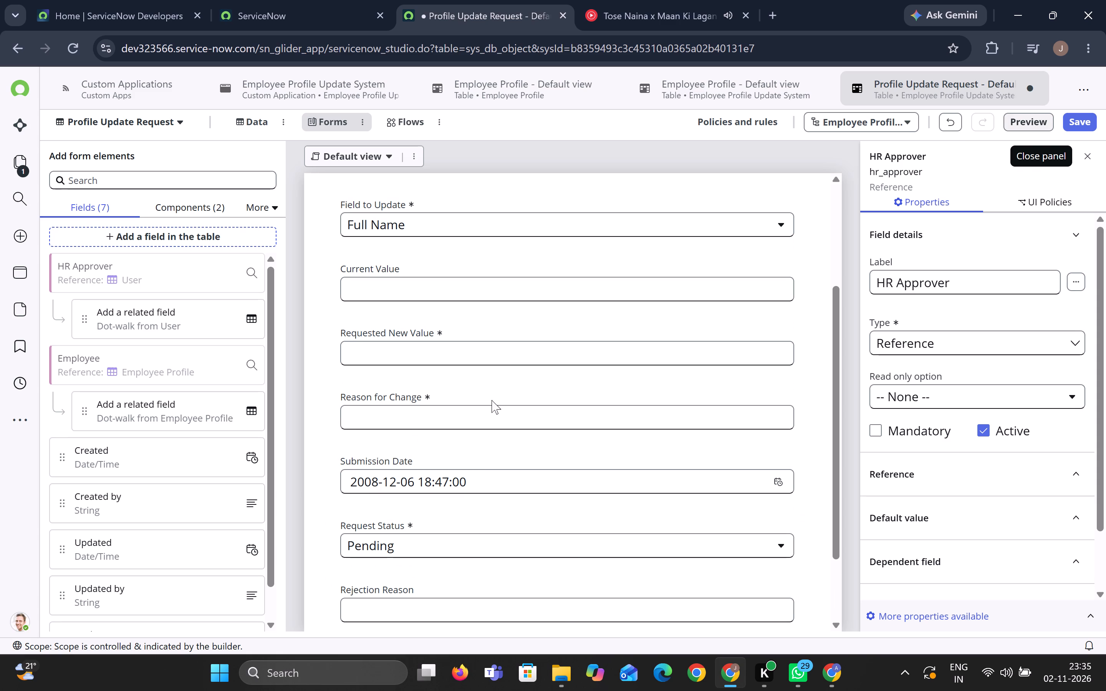
Review the Profile Update Request form layout from Number down to HR Approver, inspecting the properties of the Field to Update field.
{"action": "scroll", "coordinate": [519, 317], "scroll_direction": "up", "scroll_amount": 2}
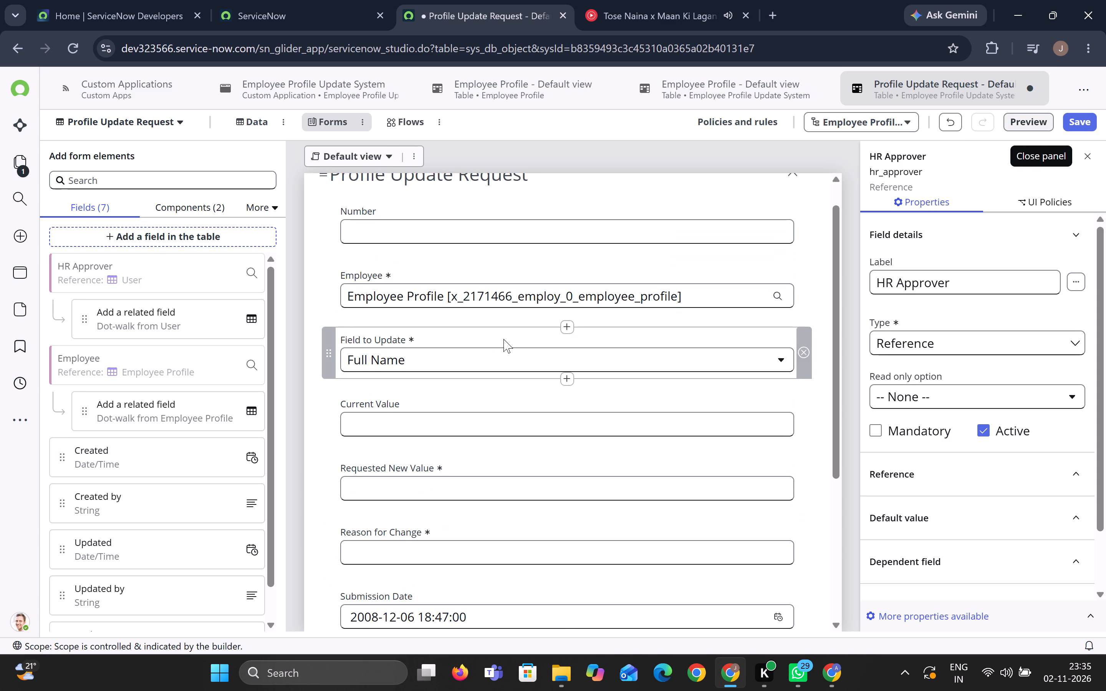
{"action": "scroll", "coordinate": [503, 339], "scroll_direction": "down", "scroll_amount": 1}
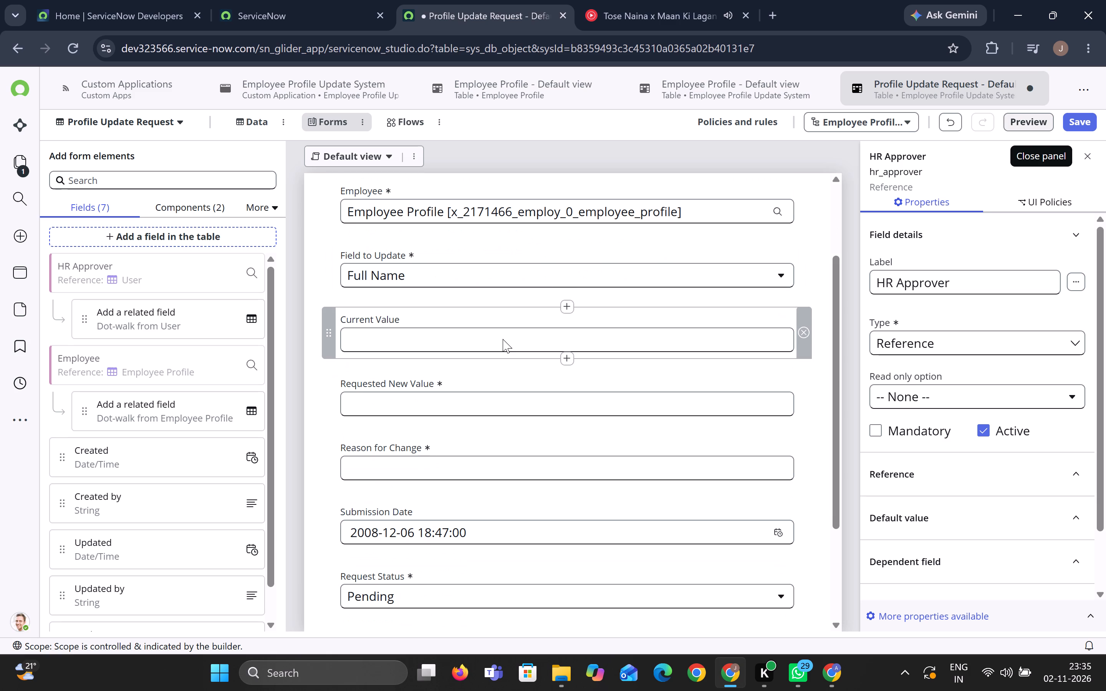
{"action": "left_click", "coordinate": [395, 288]}
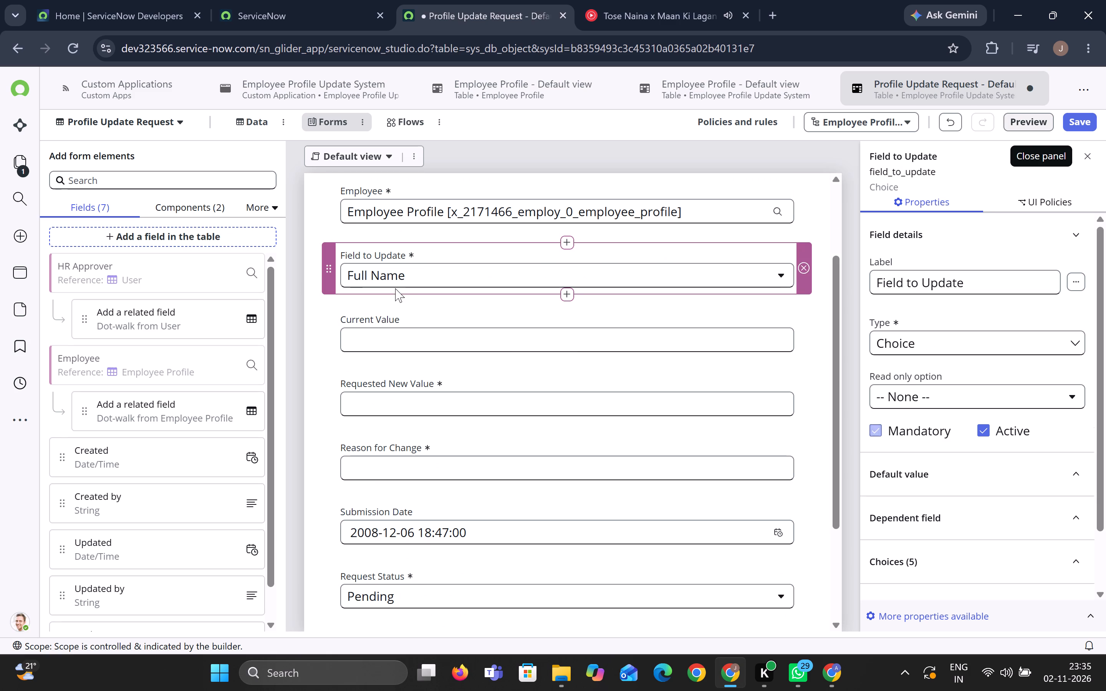
{"action": "left_click", "coordinate": [411, 274]}
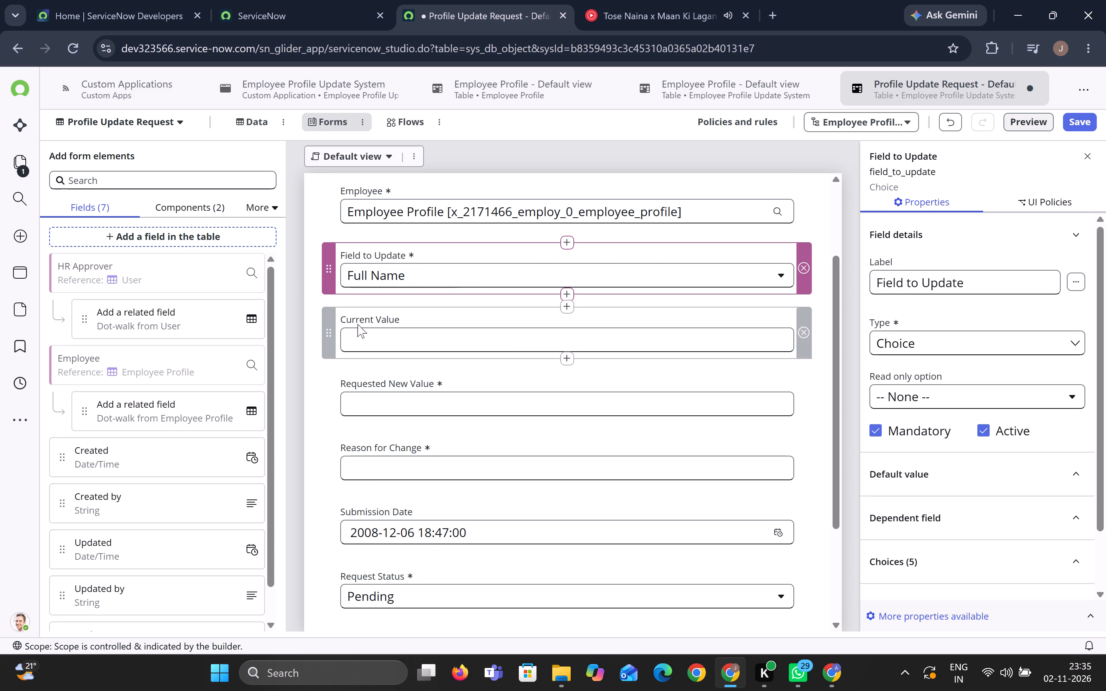
{"action": "left_click", "coordinate": [312, 326]}
{"action": "left_click", "coordinate": [439, 280]}
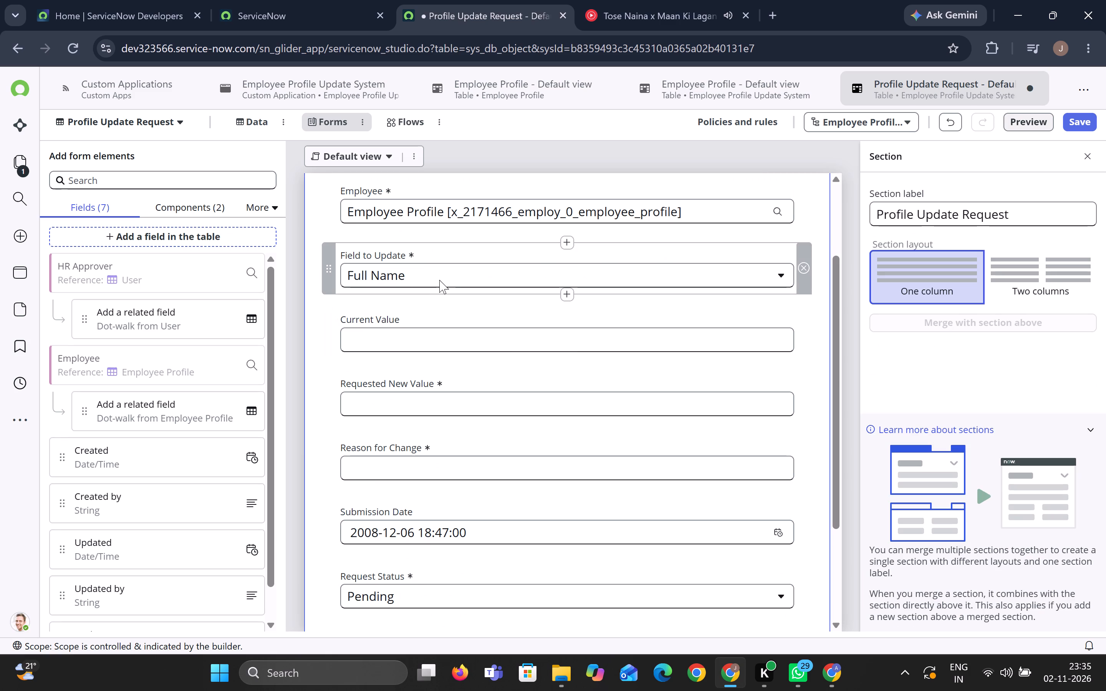
{"action": "left_click", "coordinate": [778, 274]}
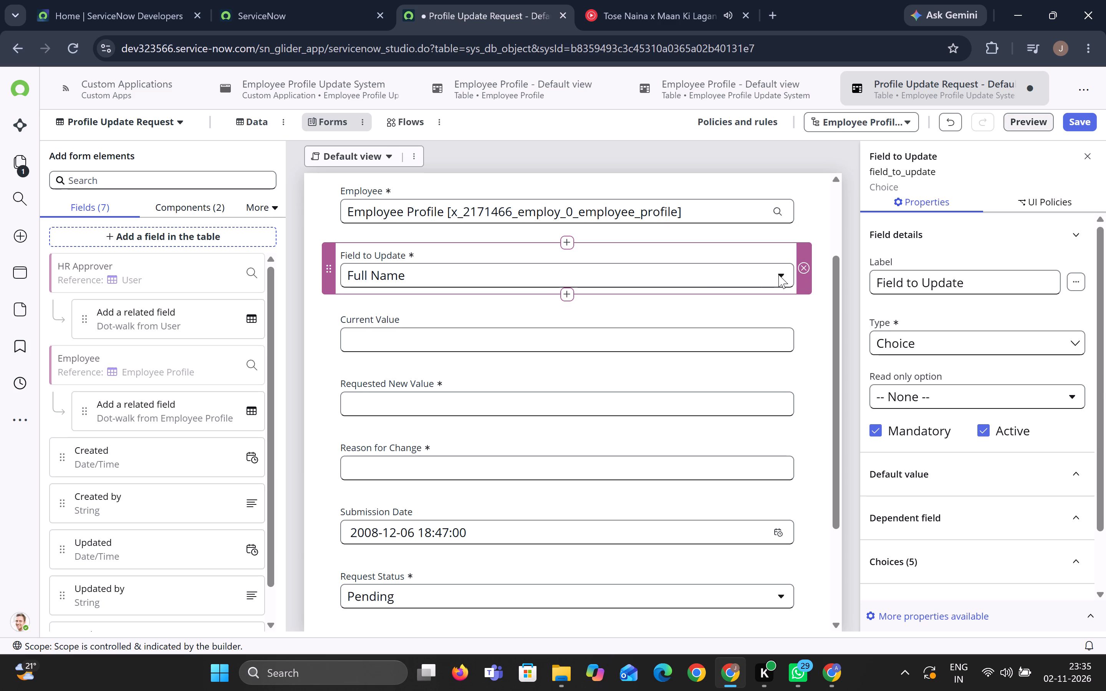
{"action": "left_click", "coordinate": [310, 340]}
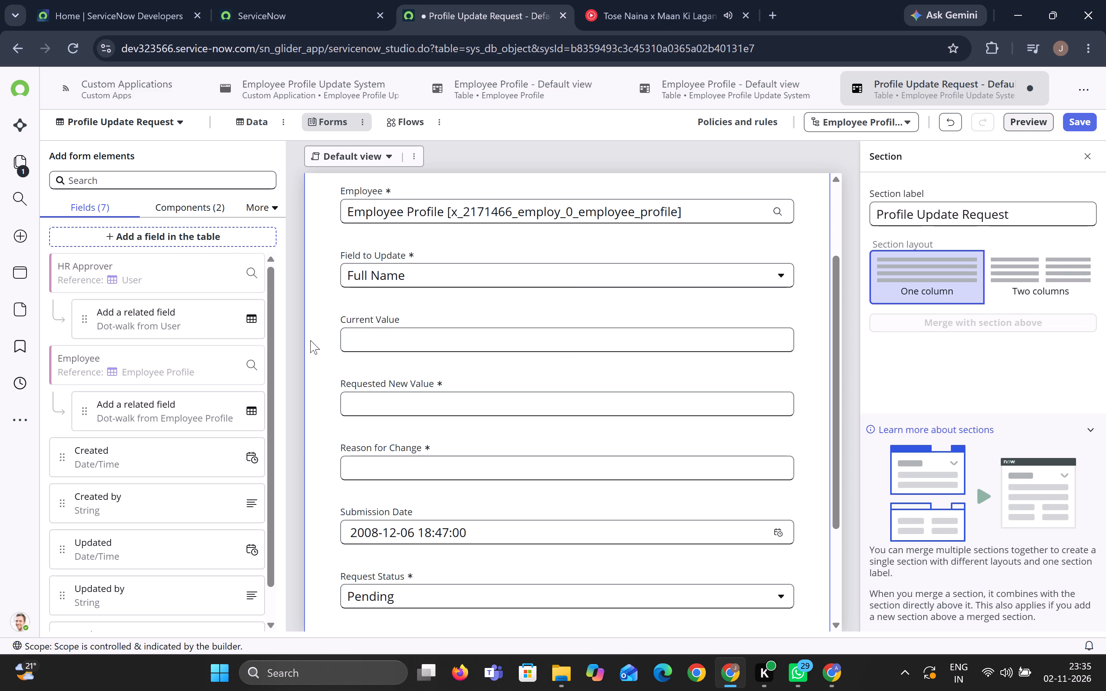
{"action": "scroll", "coordinate": [310, 340], "scroll_direction": "down", "scroll_amount": 2}
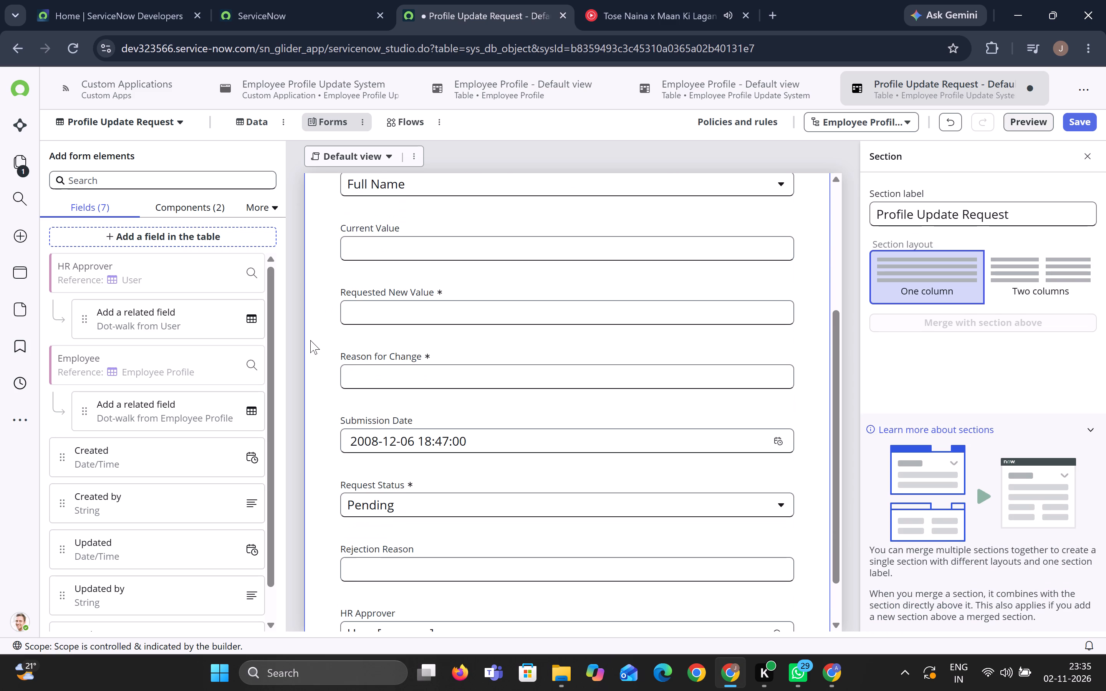
{"action": "scroll", "coordinate": [310, 340], "scroll_direction": "down", "scroll_amount": 1}
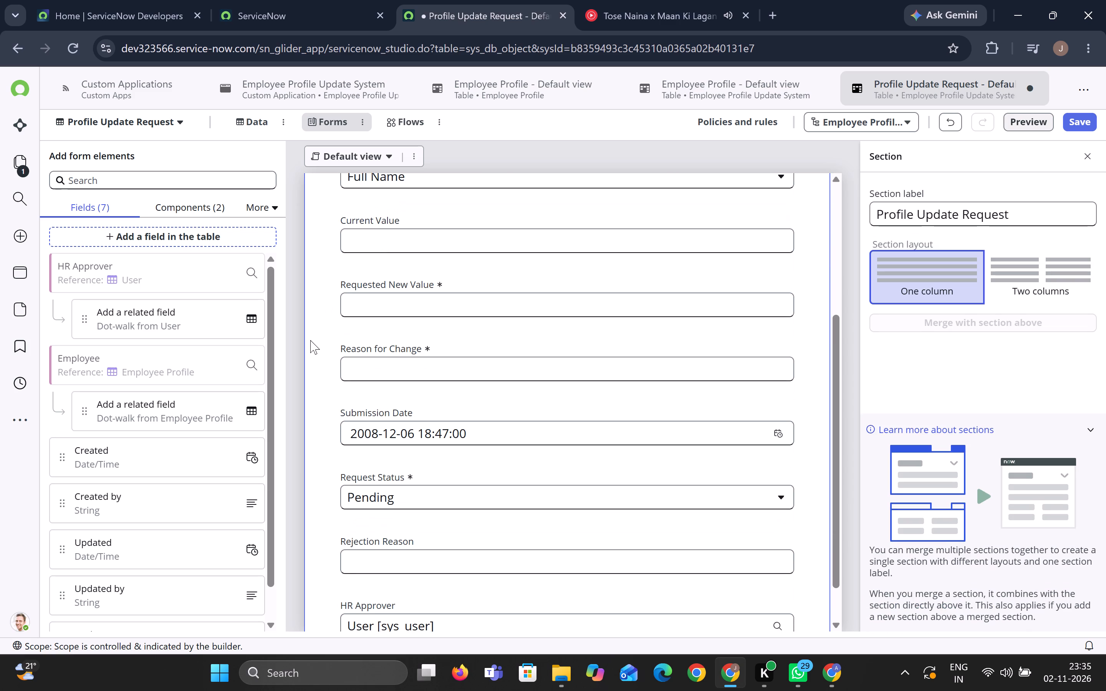
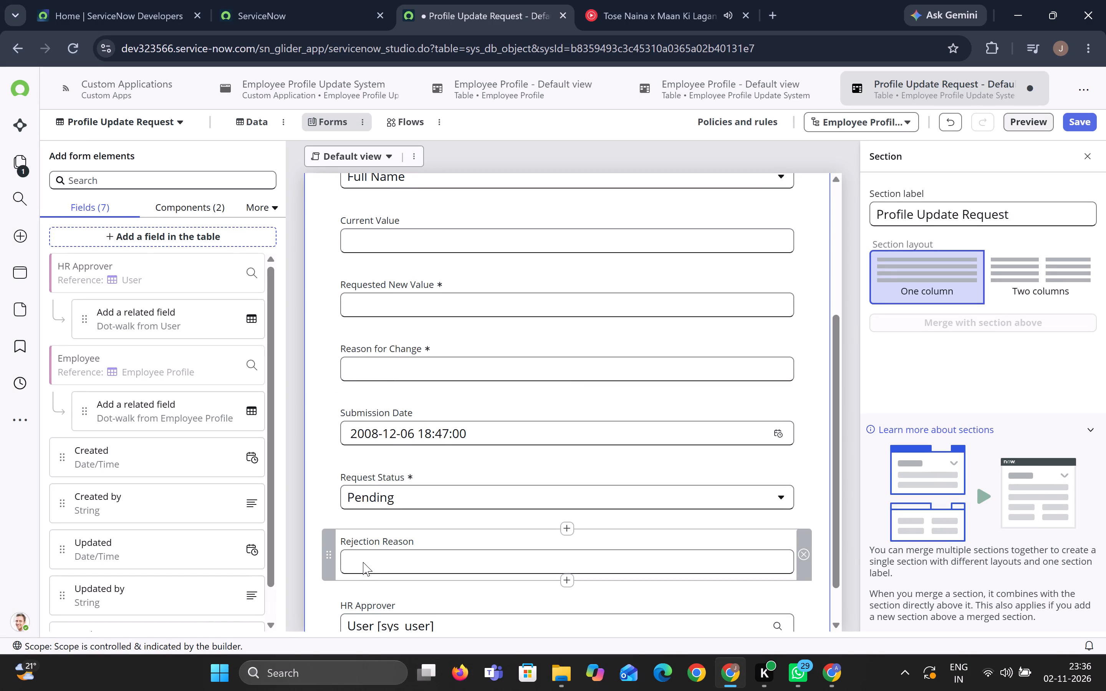
Check the Profile Update Request form layout from Number to HR Approver and save the form.
{"action": "scroll", "coordinate": [348, 570], "scroll_direction": "down", "scroll_amount": 1}
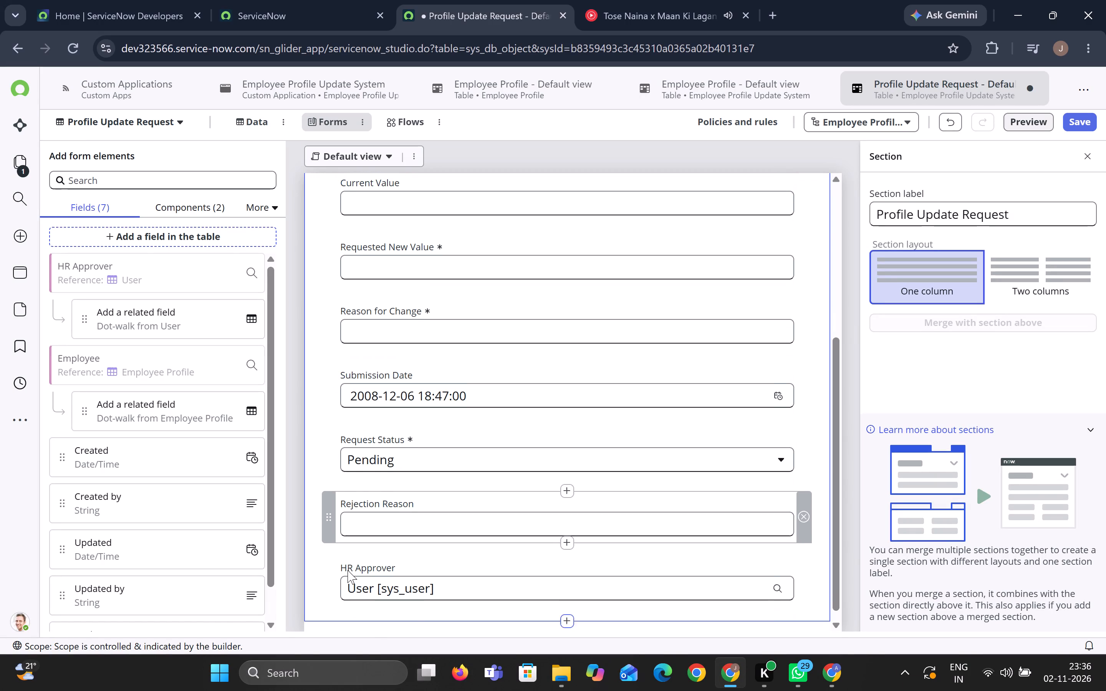
{"action": "scroll", "coordinate": [348, 570], "scroll_direction": "down", "scroll_amount": 1}
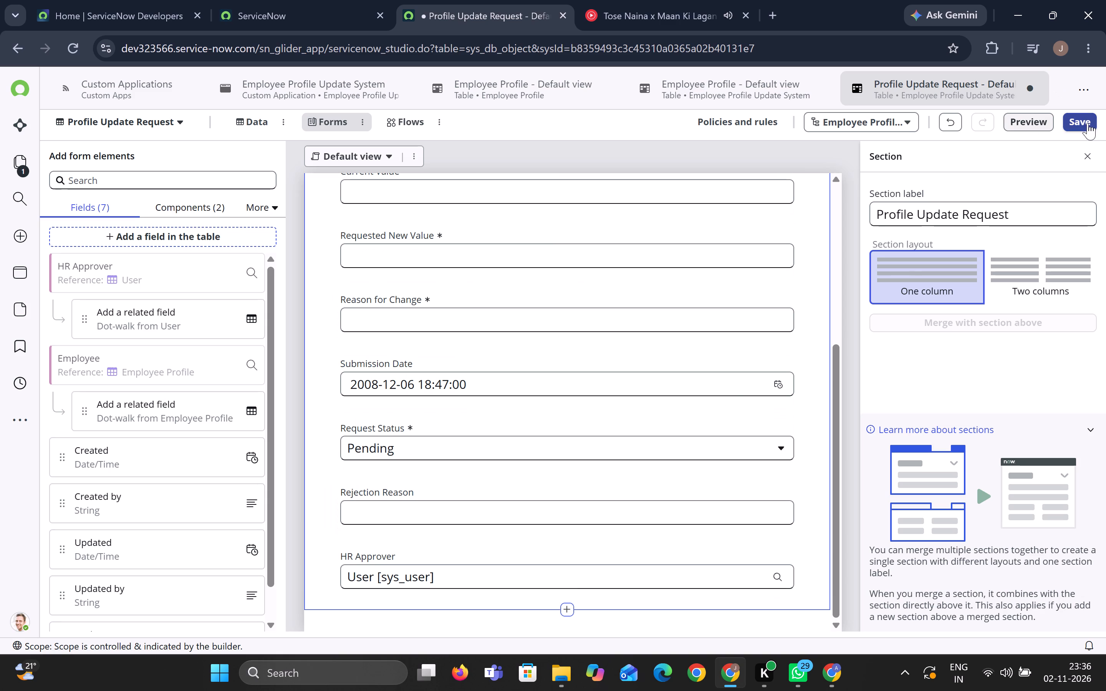
{"action": "scroll", "coordinate": [724, 280], "scroll_direction": "up", "scroll_amount": 5}
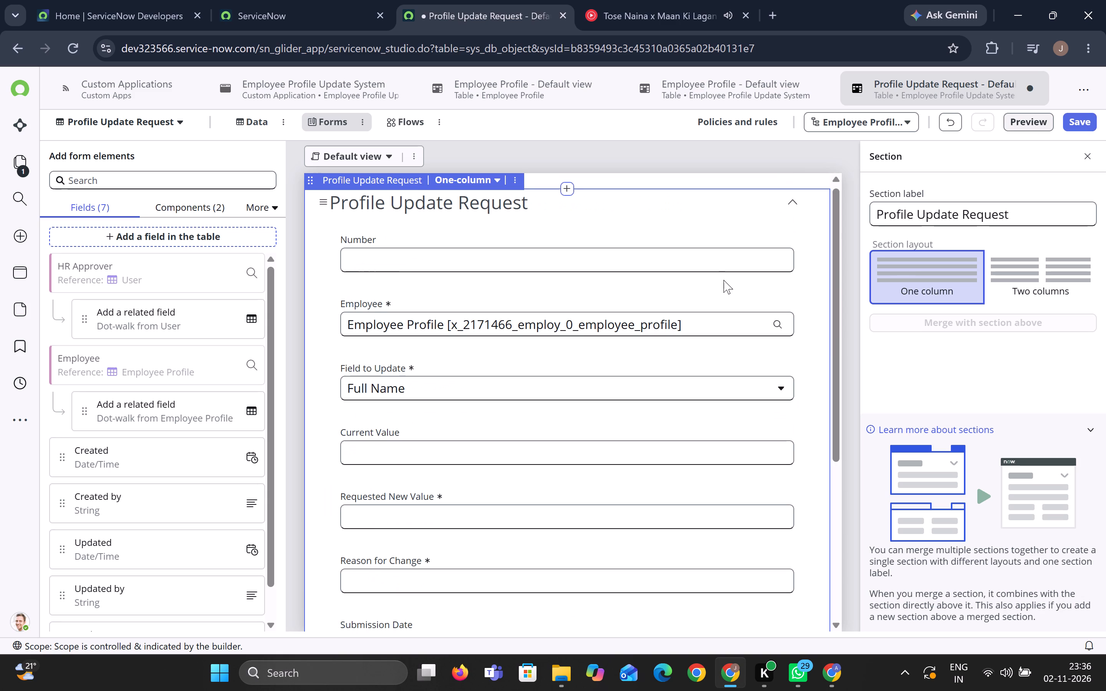
{"action": "scroll", "coordinate": [724, 280], "scroll_direction": "down", "scroll_amount": 4}
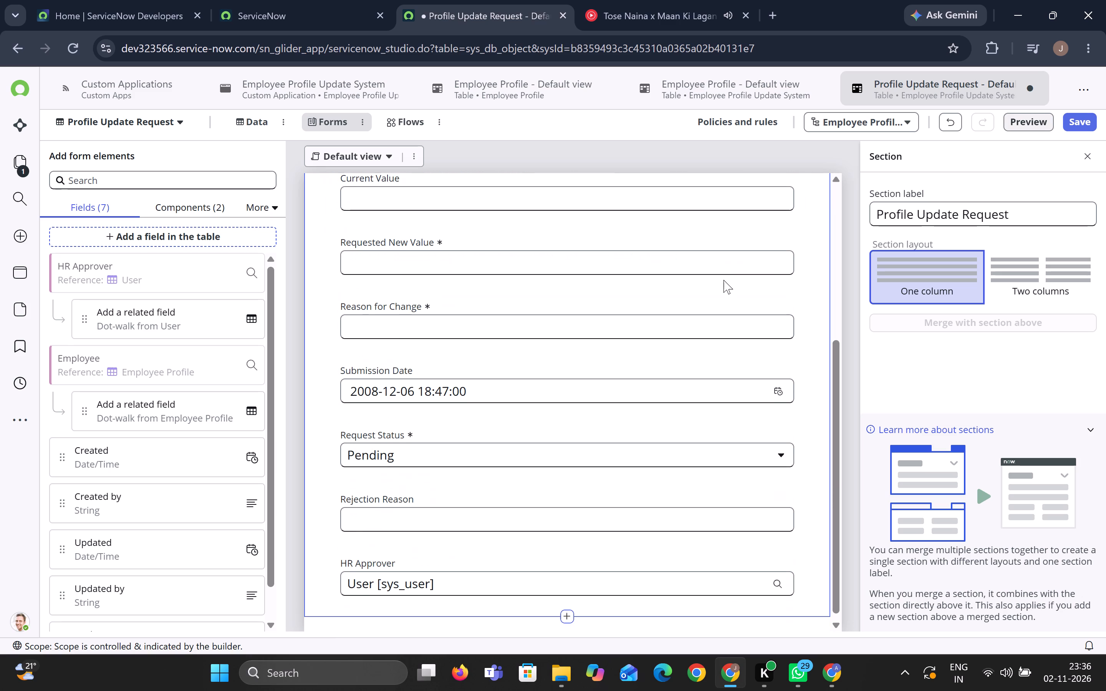
{"action": "left_click", "coordinate": [1084, 113]}
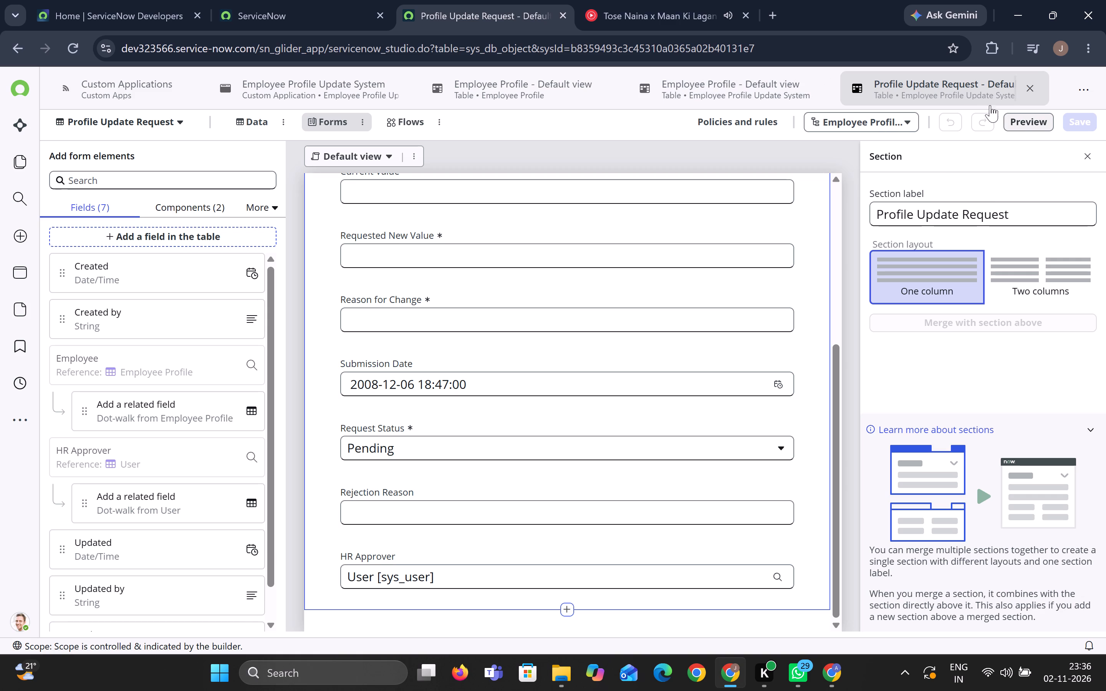
Preview the Profile Update Request form, choosing the employee matching "priya" and Department as the Field to Update.
{"action": "left_click", "coordinate": [1020, 124]}
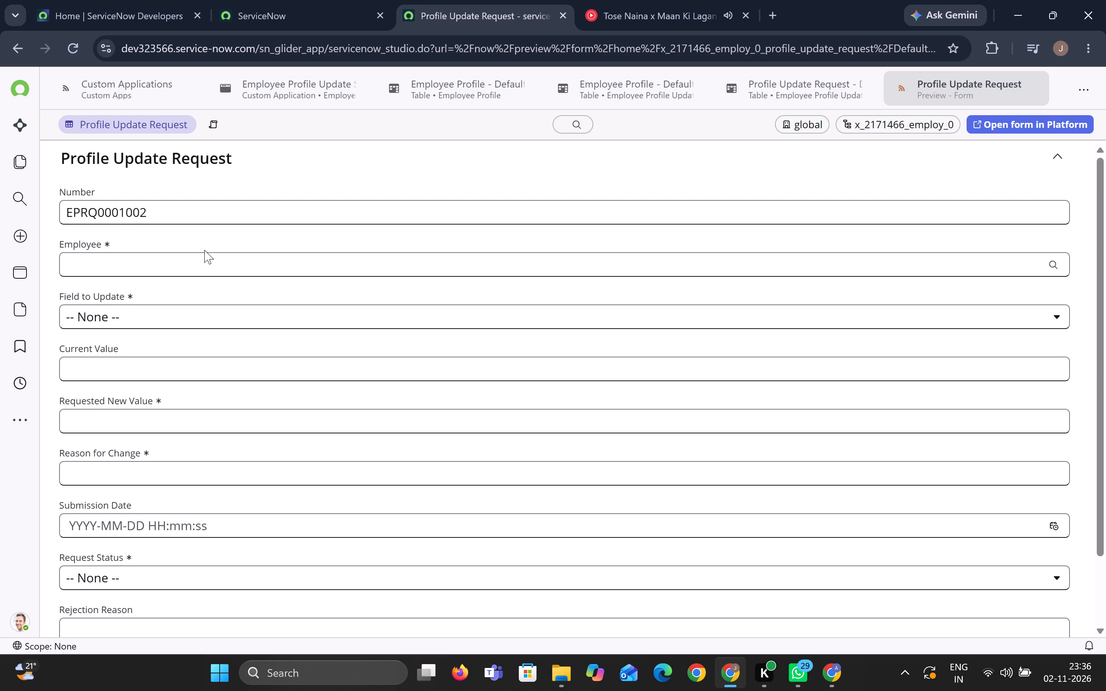
{"action": "left_click", "coordinate": [169, 261]}
{"action": "type", "text": "priya"}
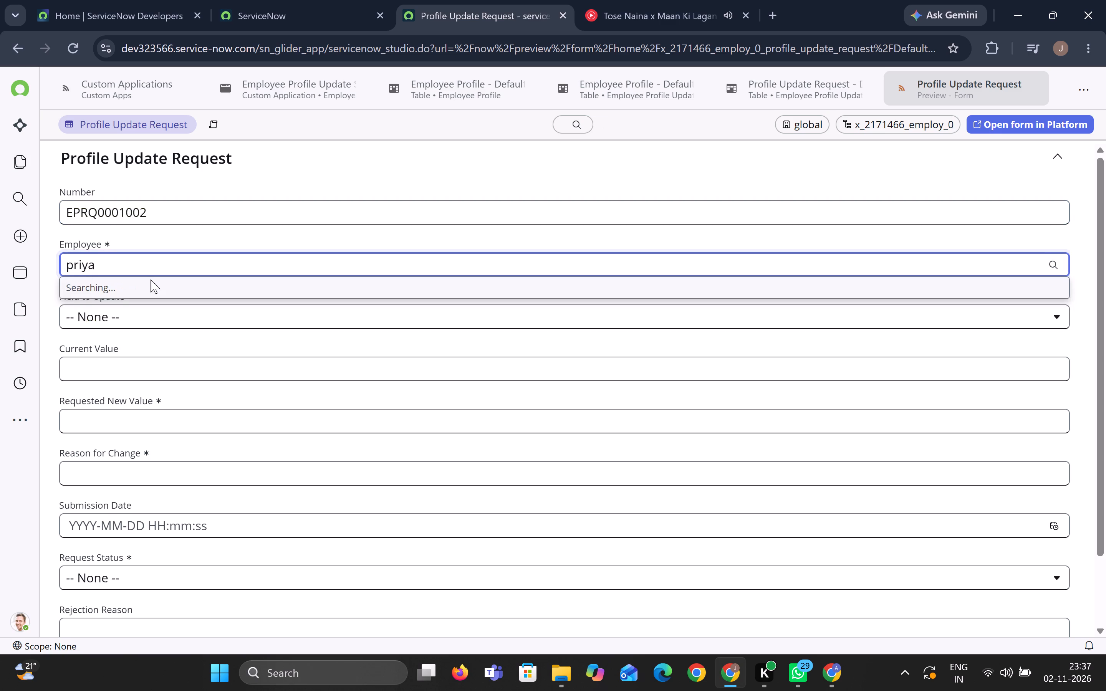
{"action": "left_click", "coordinate": [125, 306]}
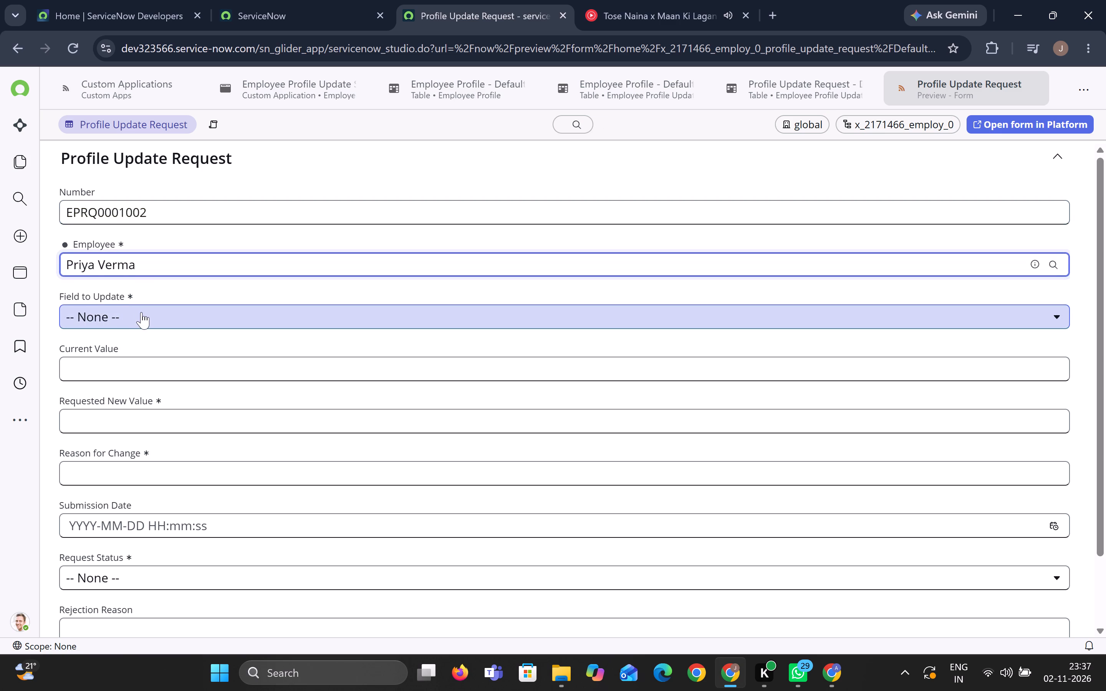
{"action": "left_click", "coordinate": [141, 312]}
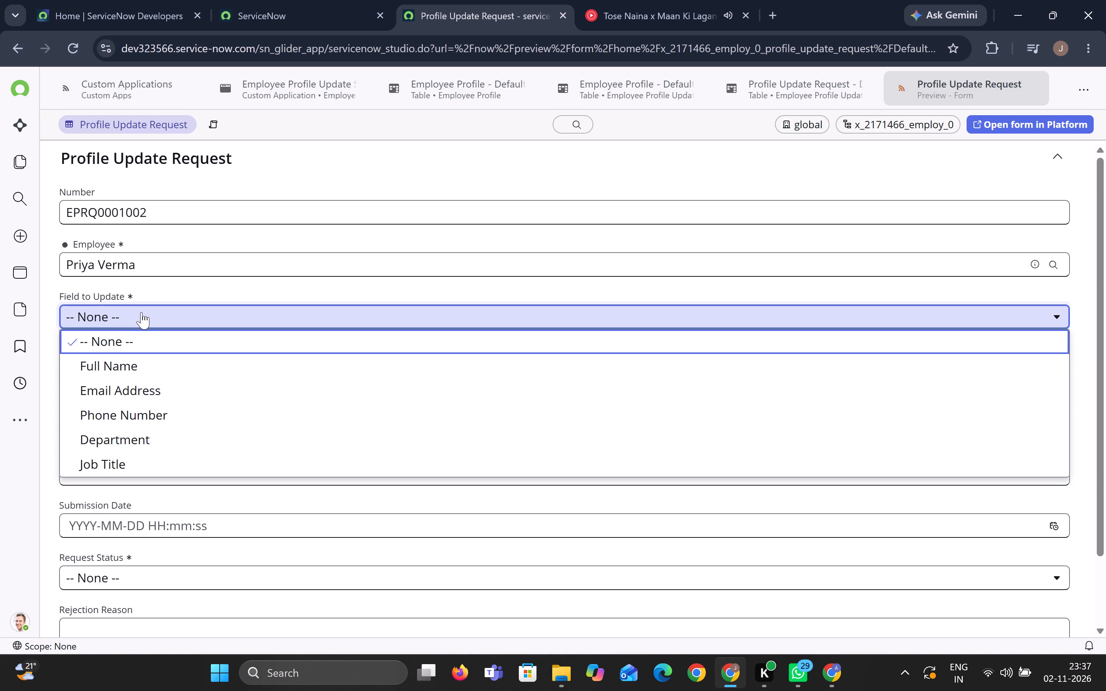
{"action": "left_click", "coordinate": [141, 312]}
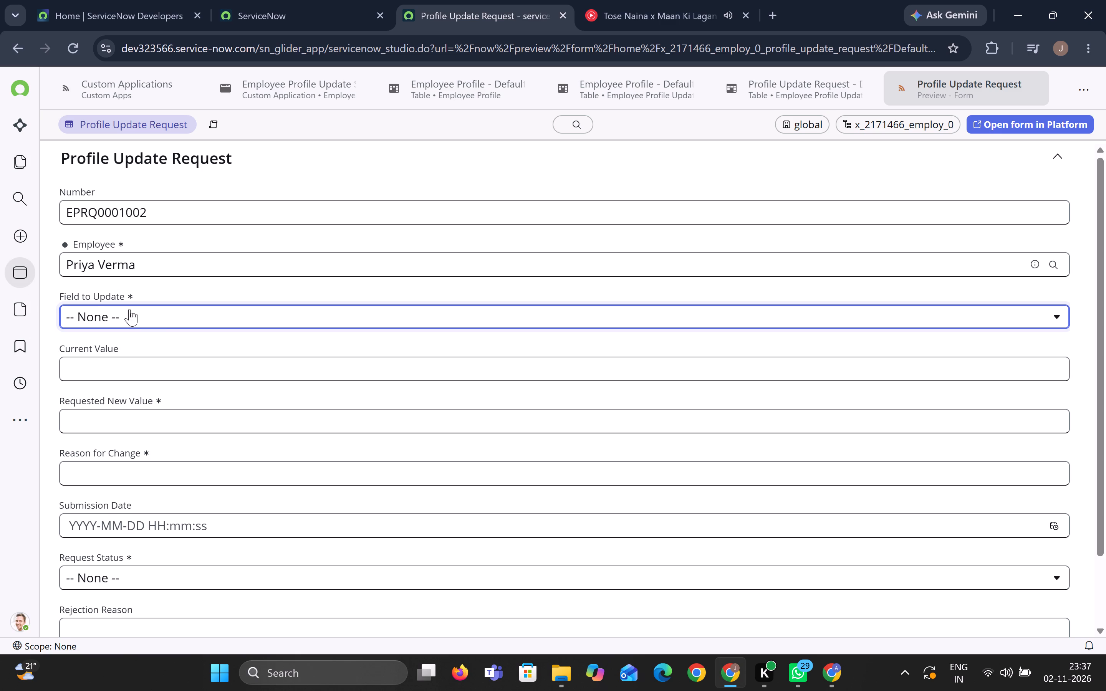
{"action": "left_click", "coordinate": [151, 318]}
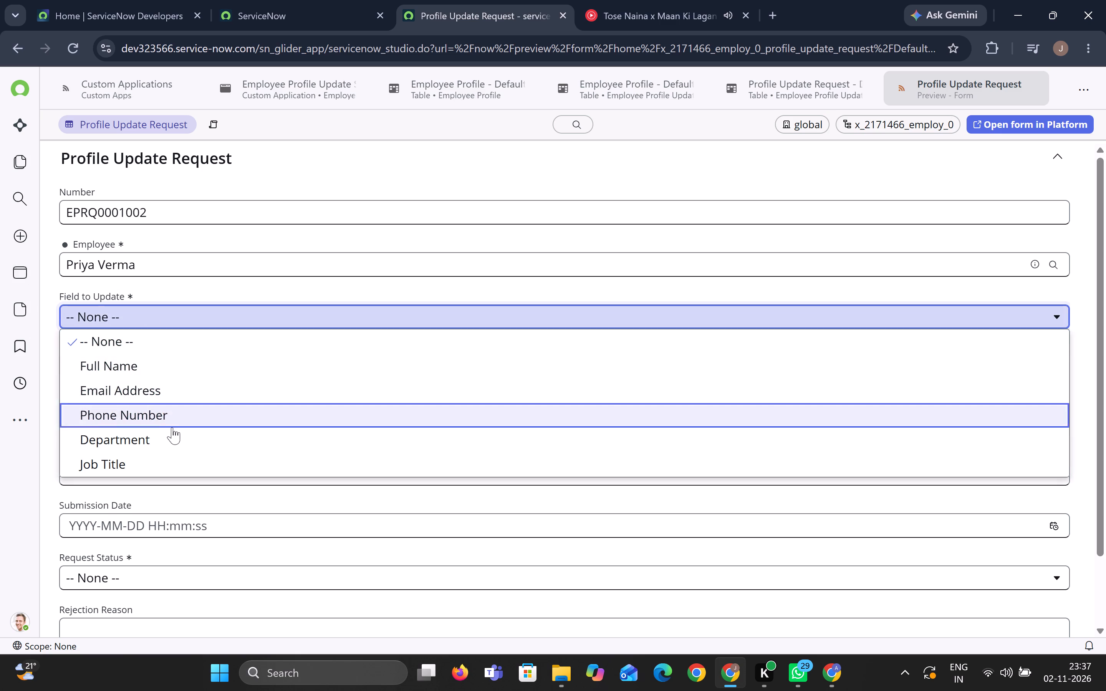
{"action": "left_click", "coordinate": [173, 438]}
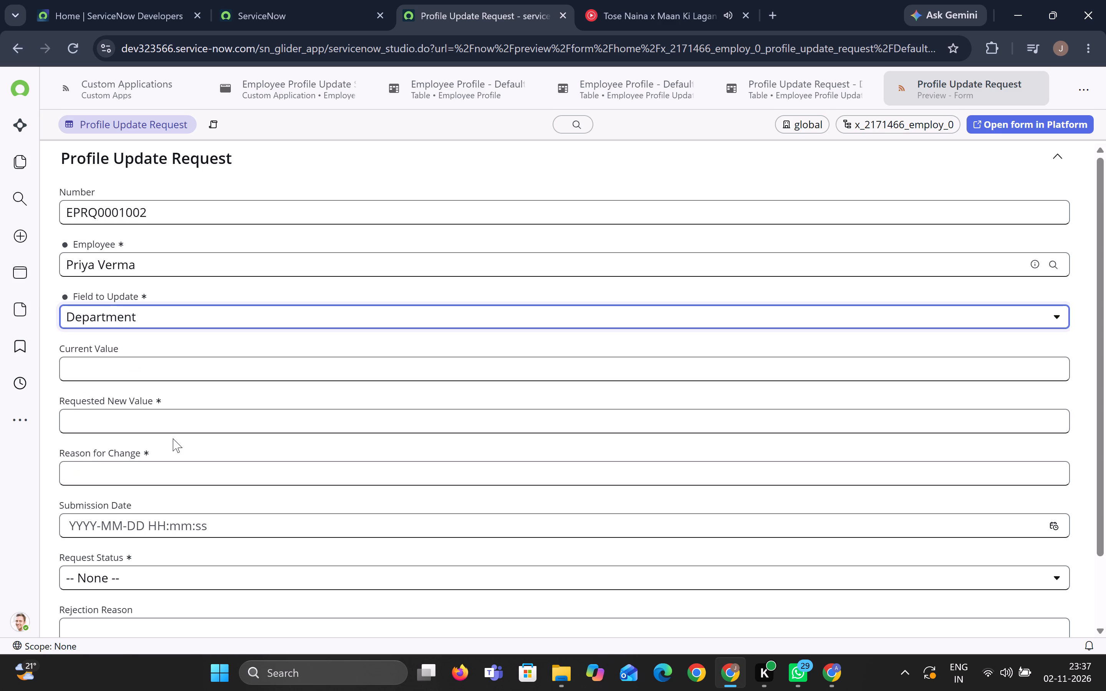
Enter IT as the Current Value and Human Resources as the Requested New Value in the previewed request.
{"action": "left_click", "coordinate": [144, 368]}
{"action": "key", "text": "shift+i"}
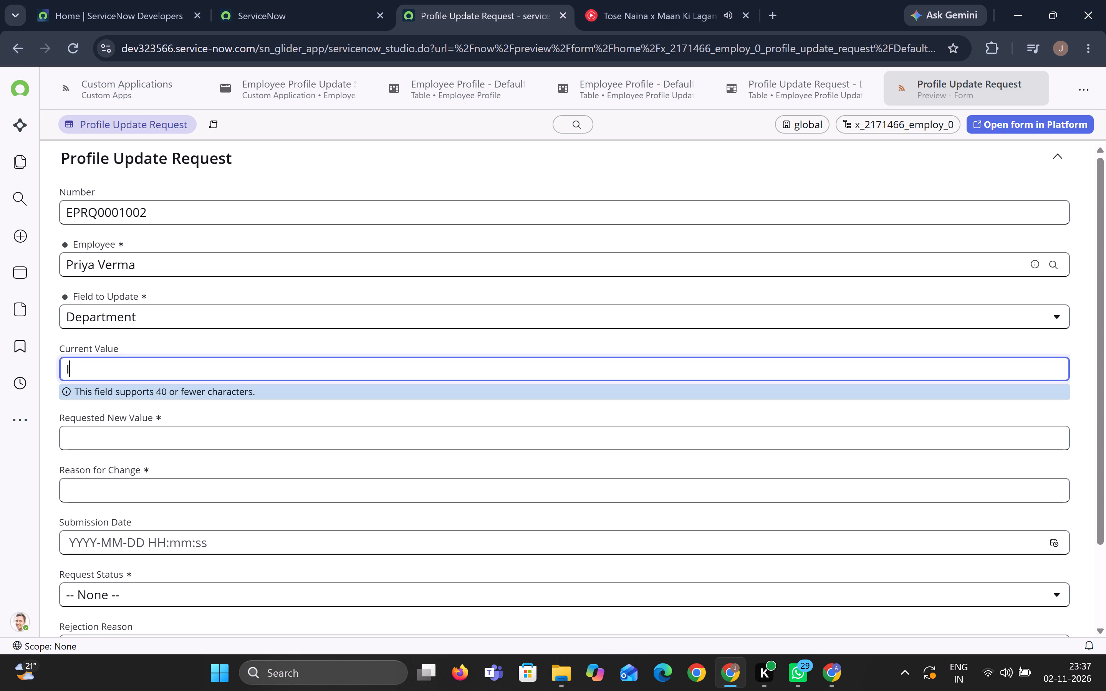
{"action": "key", "text": "shift+t"}
{"action": "left_click", "coordinate": [172, 445]}
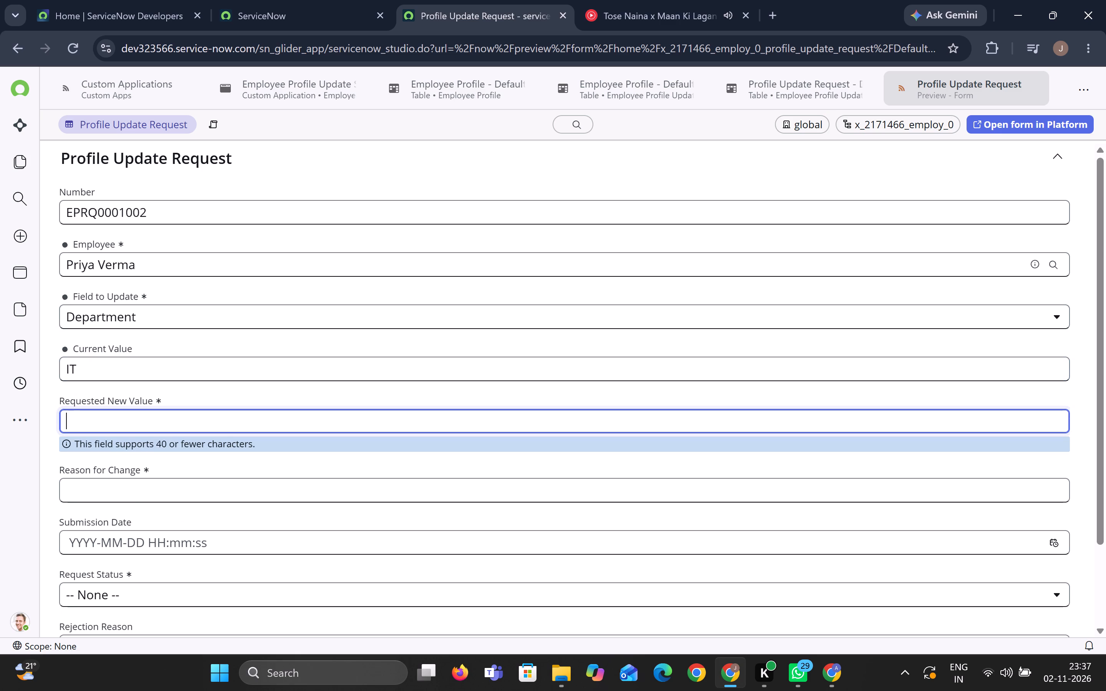
{"action": "type", "text": "Hum"}
{"action": "type", "text": "an"}
{"action": "key", "text": "space"}
{"action": "type", "text": "Resources"}
Fill in Reason for Change with "Requesting an update to mu department details" in the previewed request.
{"action": "scroll", "coordinate": [226, 480], "scroll_direction": "down", "scroll_amount": 1}
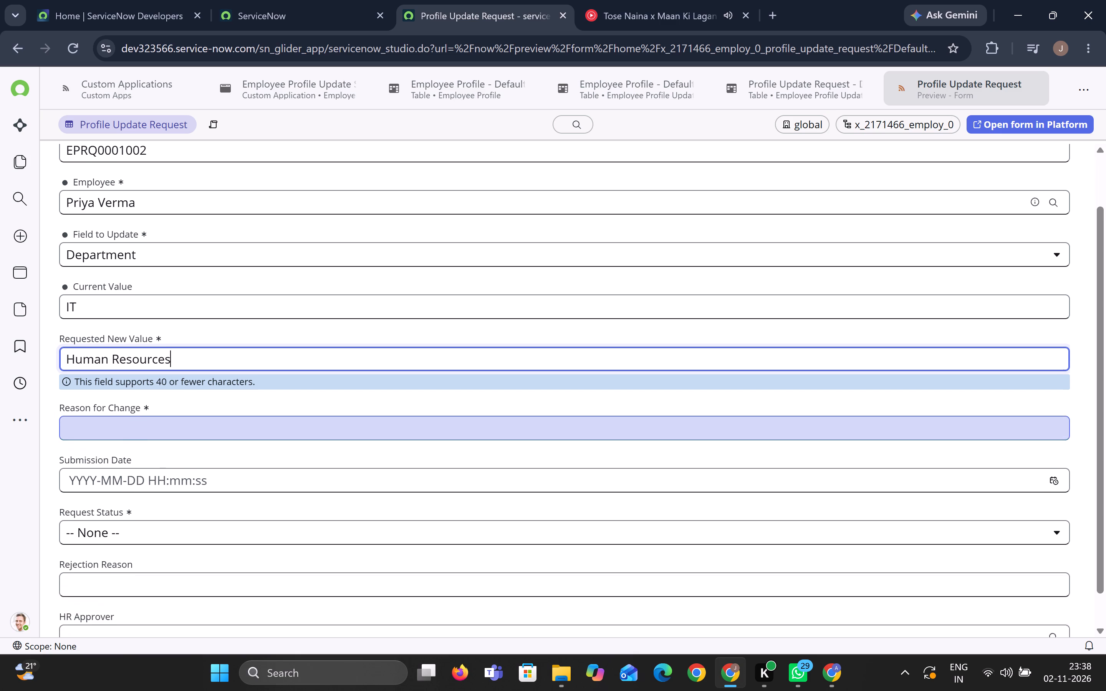
{"action": "scroll", "coordinate": [226, 480], "scroll_direction": "down", "scroll_amount": 2}
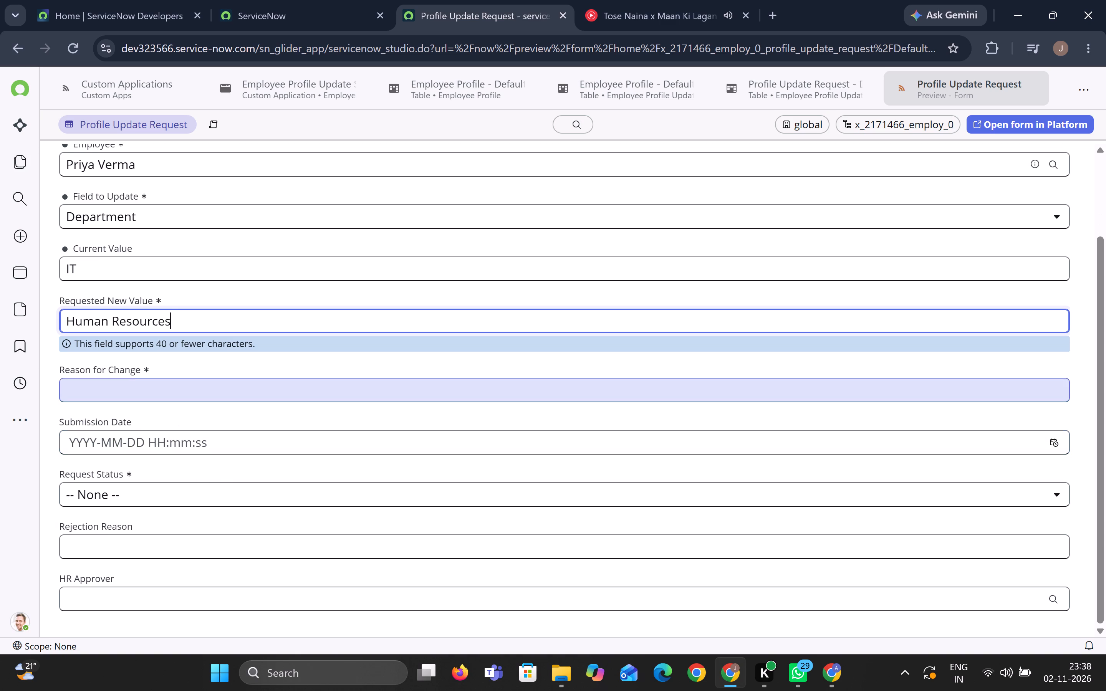
{"action": "left_click", "coordinate": [193, 396]}
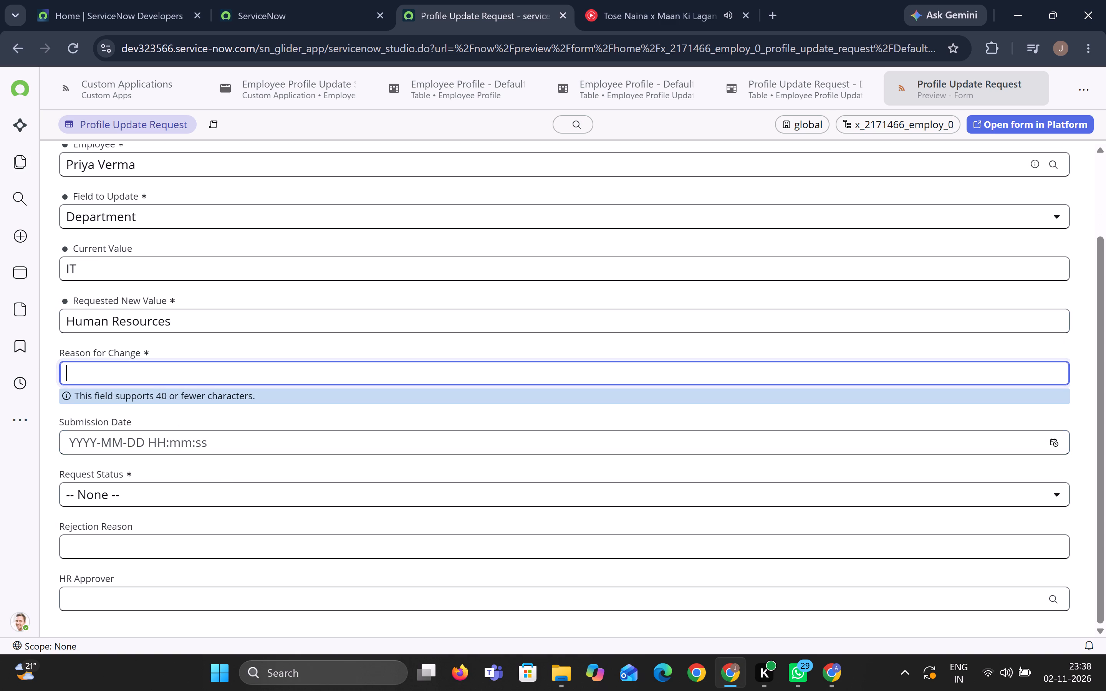
{"action": "type", "text": "Requesting an update to m"}
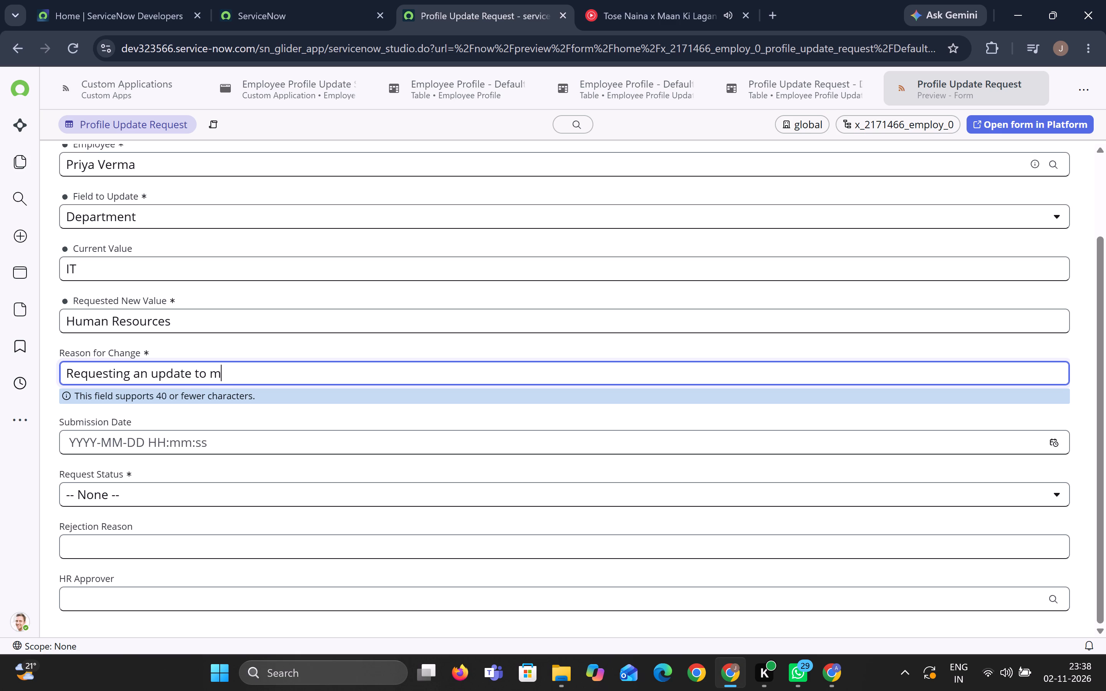
{"action": "type", "text": "u department details"}
{"action": "left_click", "coordinate": [329, 375]}
{"action": "type", "text": "tt"}
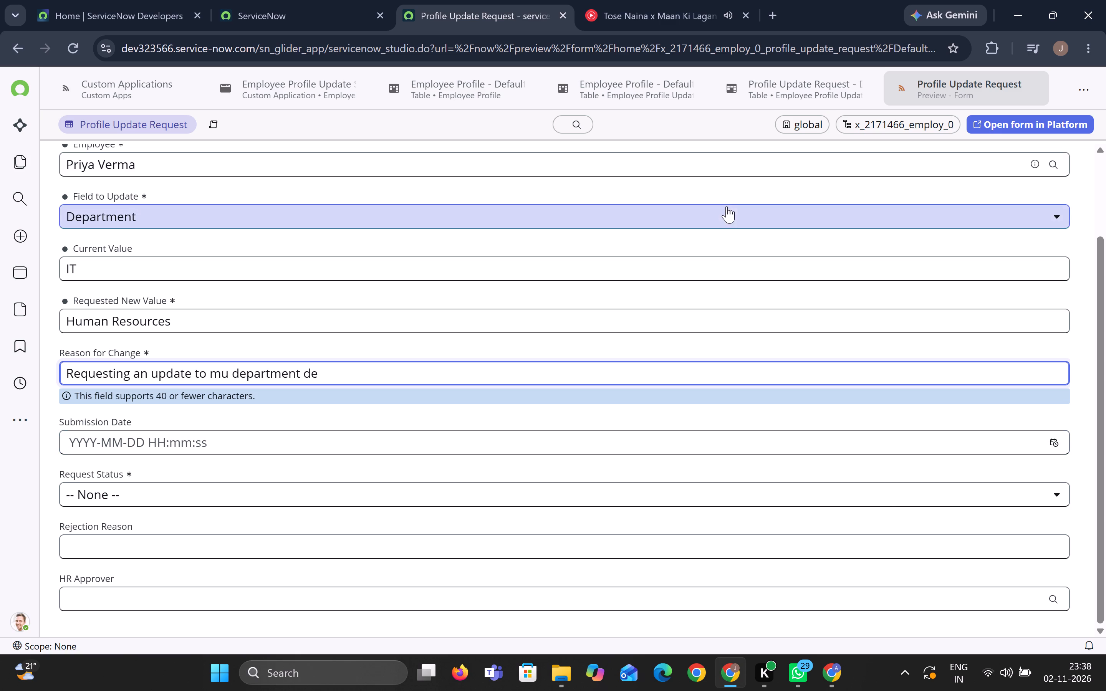
Examine the field definitions and maximum lengths in the two open Employee Profile tables.
{"action": "left_click", "coordinate": [783, 85]}
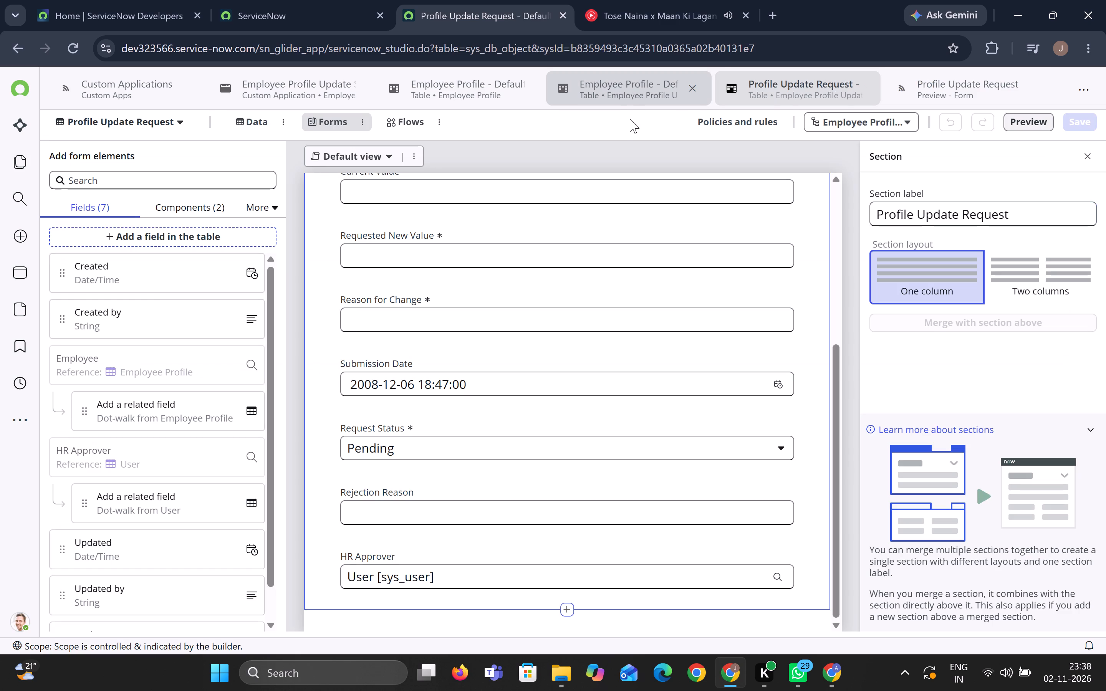
{"action": "left_click", "coordinate": [623, 94]}
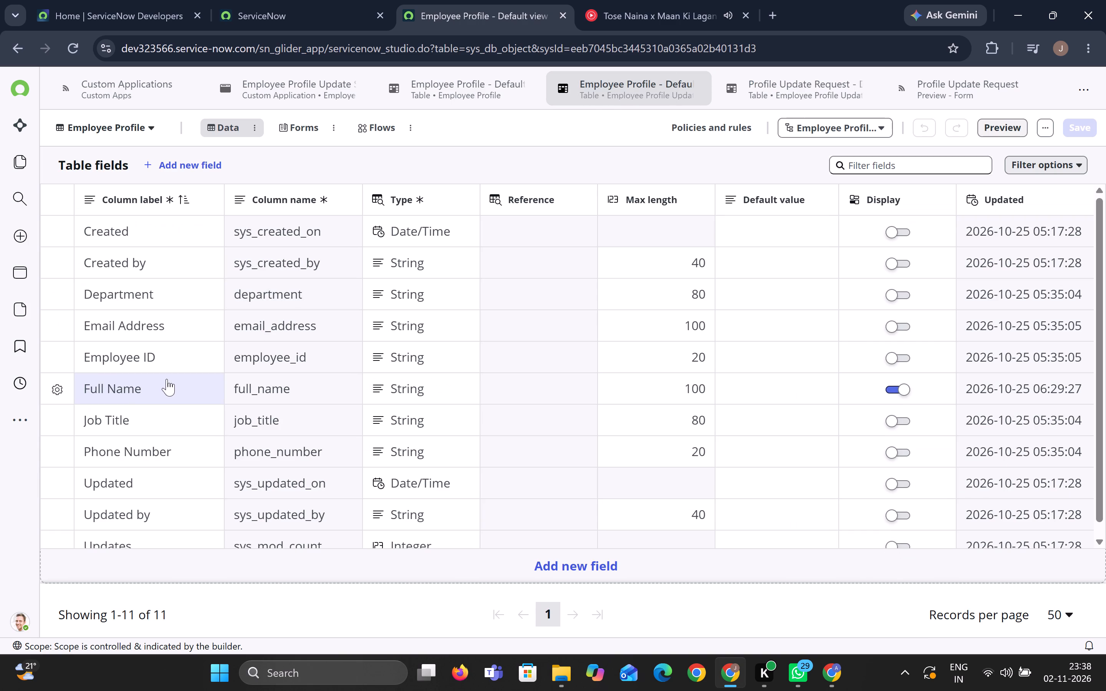
{"action": "scroll", "coordinate": [136, 389], "scroll_direction": "down", "scroll_amount": 3}
{"action": "scroll", "coordinate": [136, 389], "scroll_direction": "up", "scroll_amount": 3}
{"action": "scroll", "coordinate": [136, 389], "scroll_direction": "down", "scroll_amount": 2}
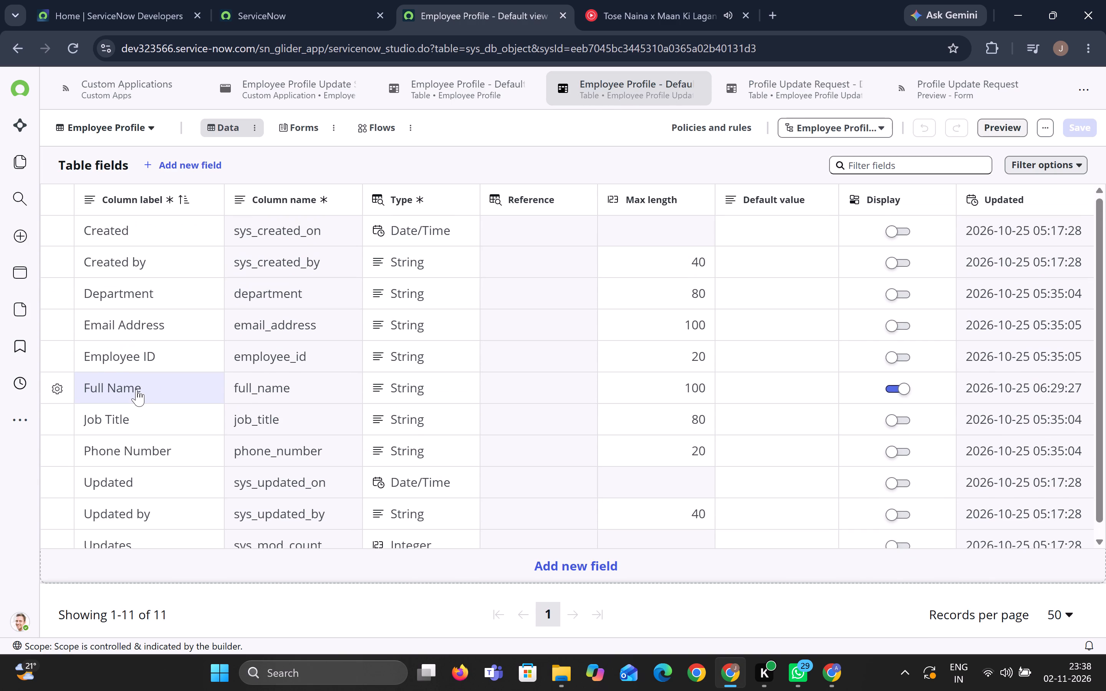
{"action": "scroll", "coordinate": [136, 389], "scroll_direction": "down", "scroll_amount": 1}
{"action": "left_click", "coordinate": [458, 94]}
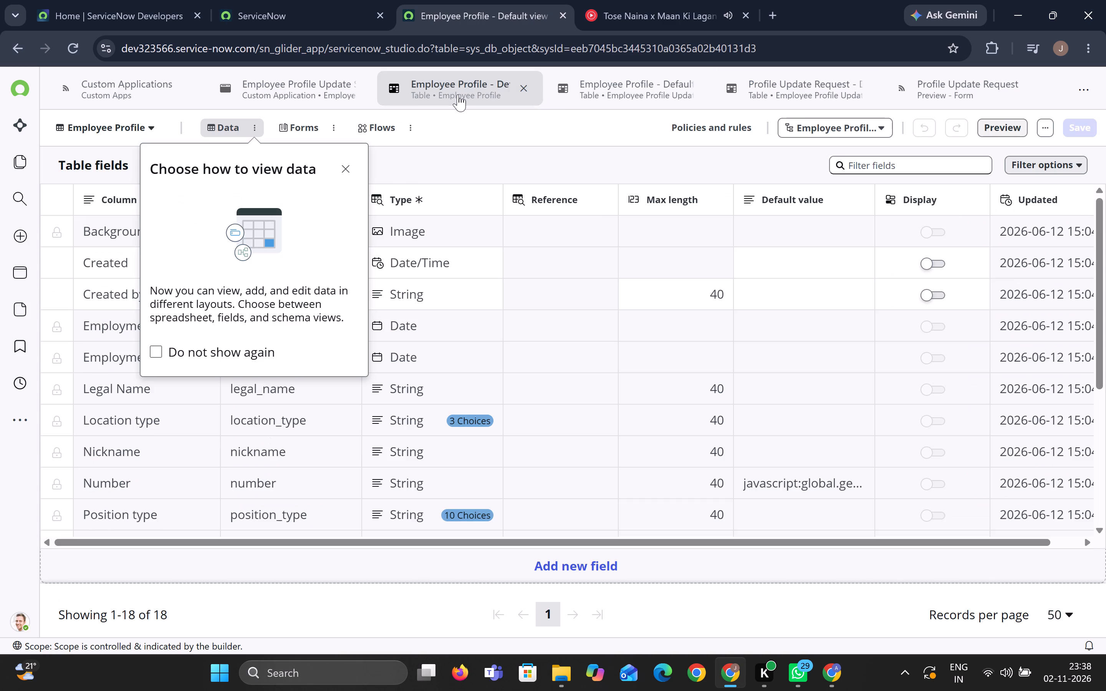
{"action": "left_click", "coordinate": [611, 93]}
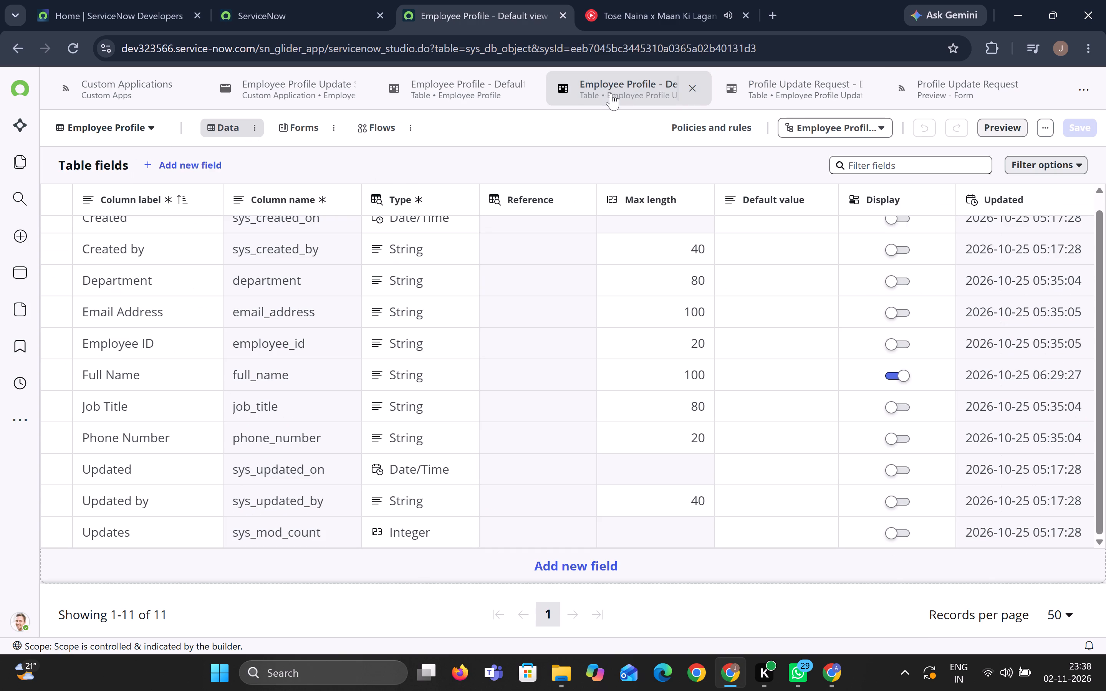
Set the maximum length of the Rejection Reason field on the Profile Update Request form to 100.
{"action": "left_click", "coordinate": [769, 95]}
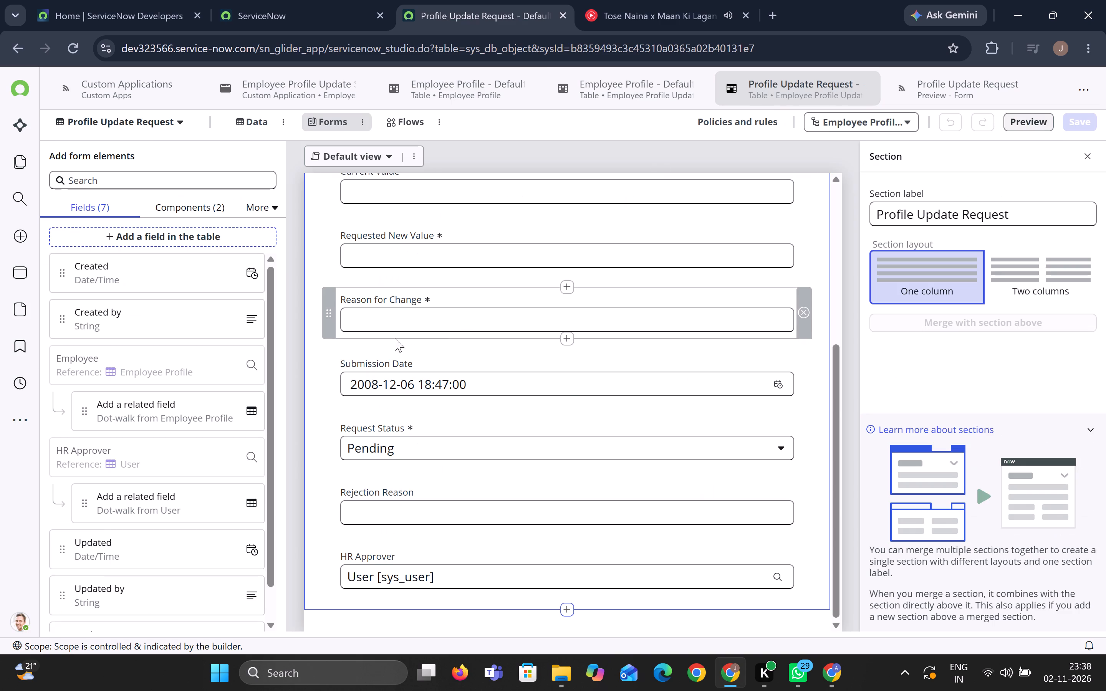
{"action": "left_click", "coordinate": [657, 509]}
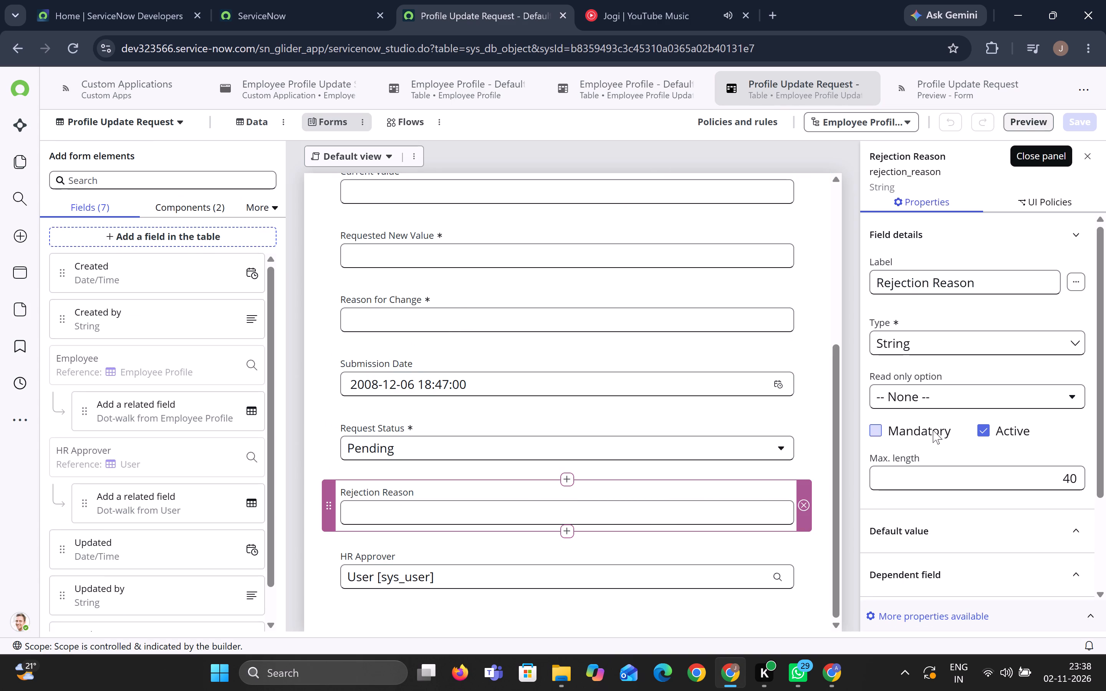
{"action": "scroll", "coordinate": [949, 379], "scroll_direction": "down", "scroll_amount": 2}
{"action": "left_click", "coordinate": [969, 405]}
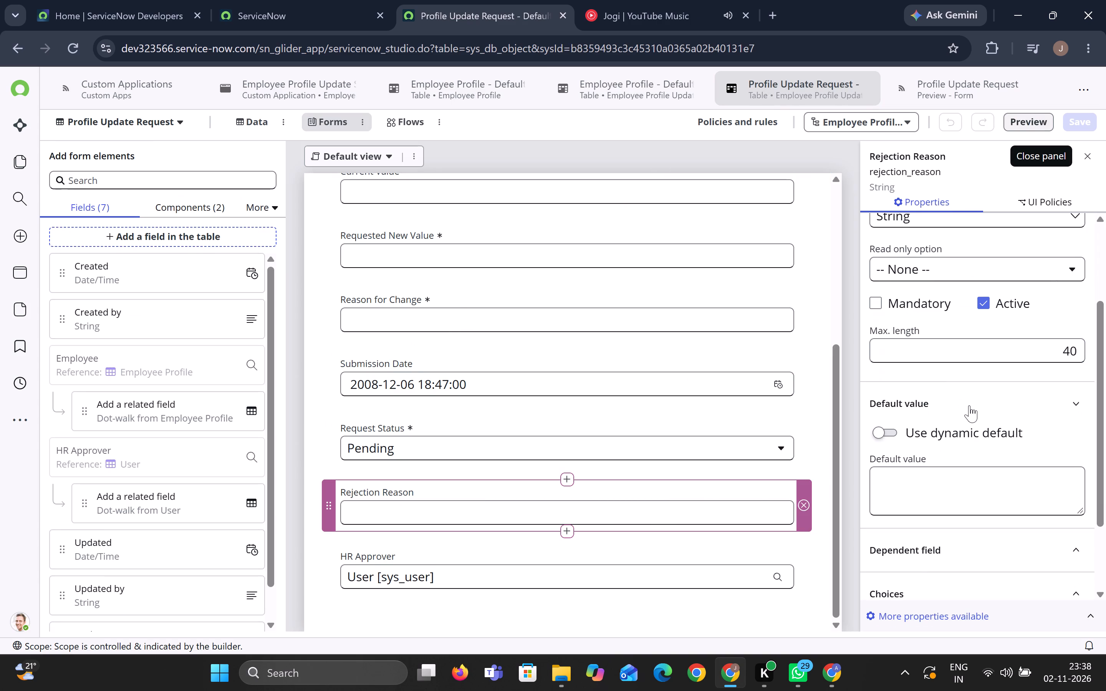
{"action": "left_click", "coordinate": [969, 405]}
{"action": "scroll", "coordinate": [969, 405], "scroll_direction": "up", "scroll_amount": 3}
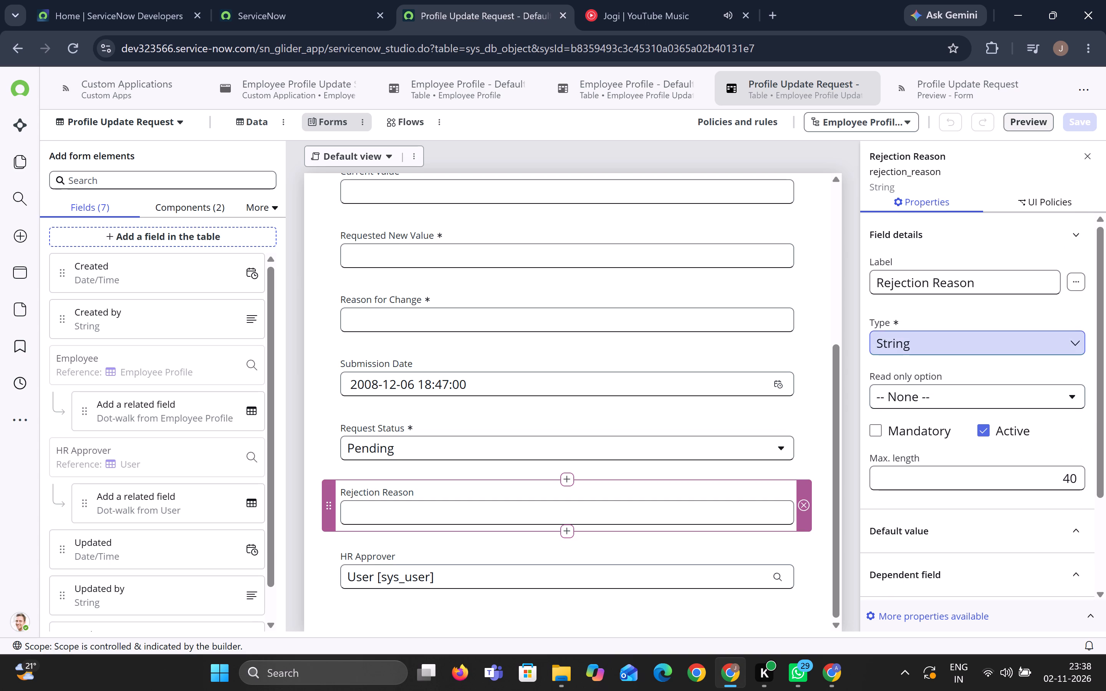
{"action": "left_click", "coordinate": [933, 349]}
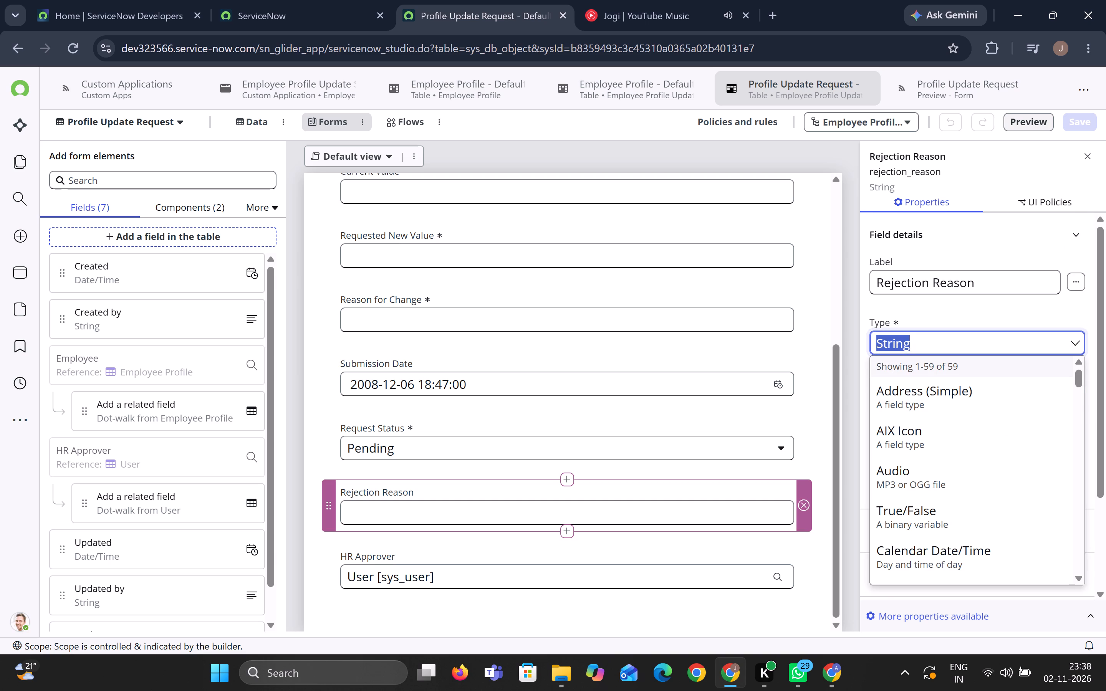
{"action": "left_click", "coordinate": [944, 348]}
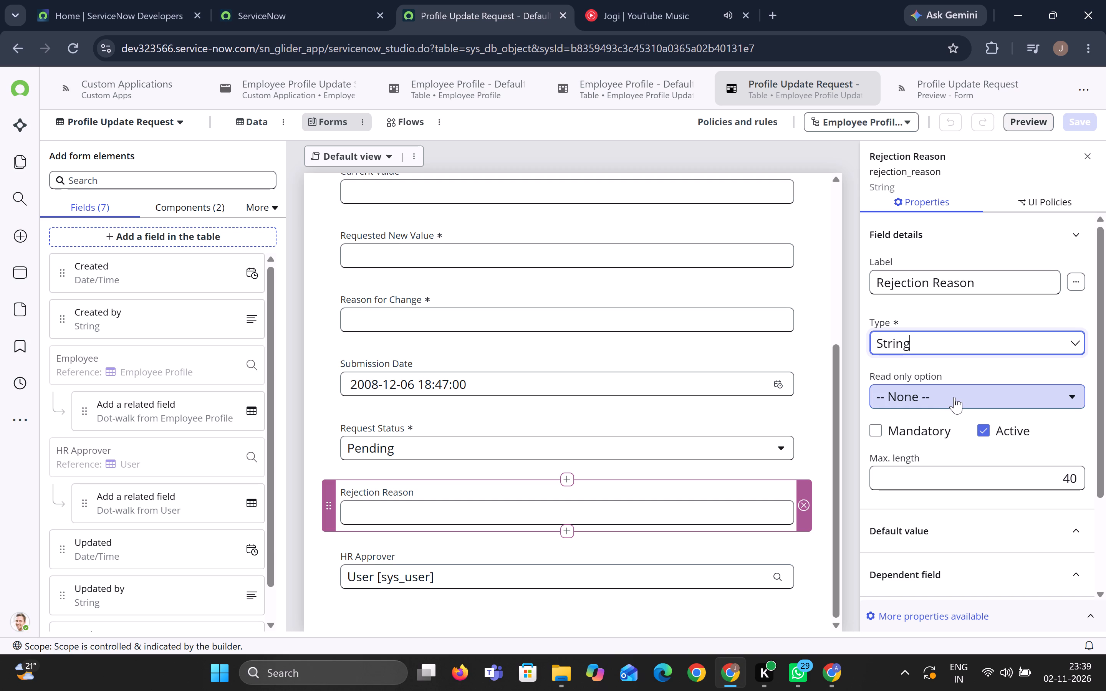
{"action": "left_click", "coordinate": [1001, 480]}
{"action": "key", "text": "Right"}
{"action": "key", "text": "Right"}
{"action": "key", "text": "BackSpace"}
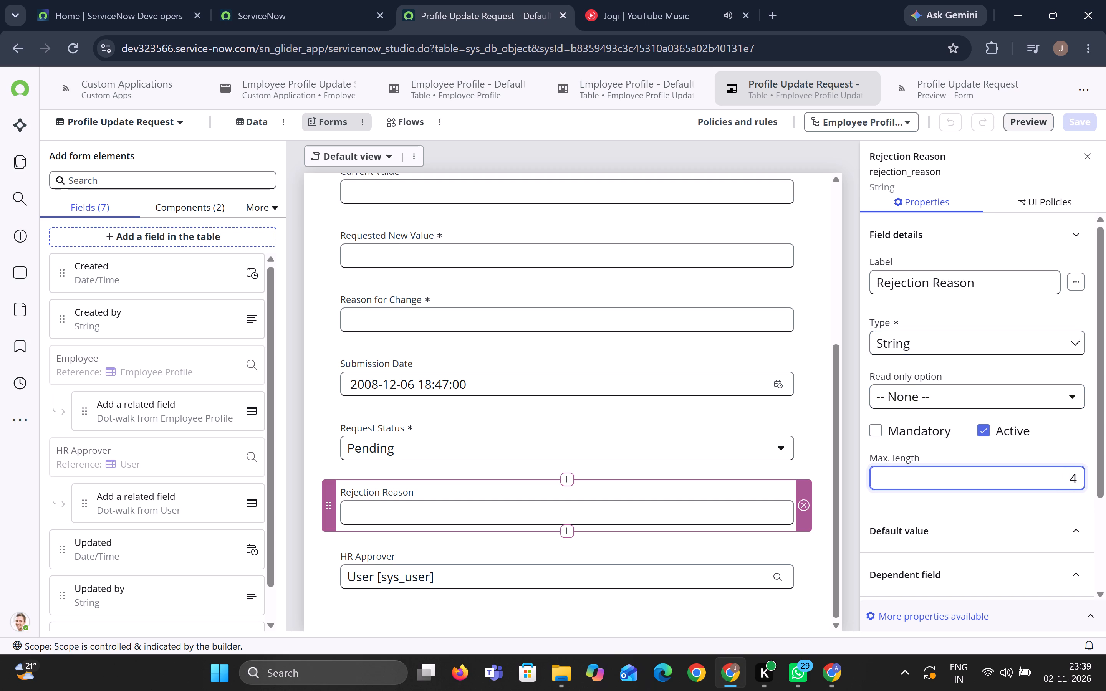
{"action": "key", "text": "BackSpace"}
{"action": "type", "text": "100"}
Make the Rejection Reason field mandatory and save the Profile Update Request form.
{"action": "left_click", "coordinate": [880, 434]}
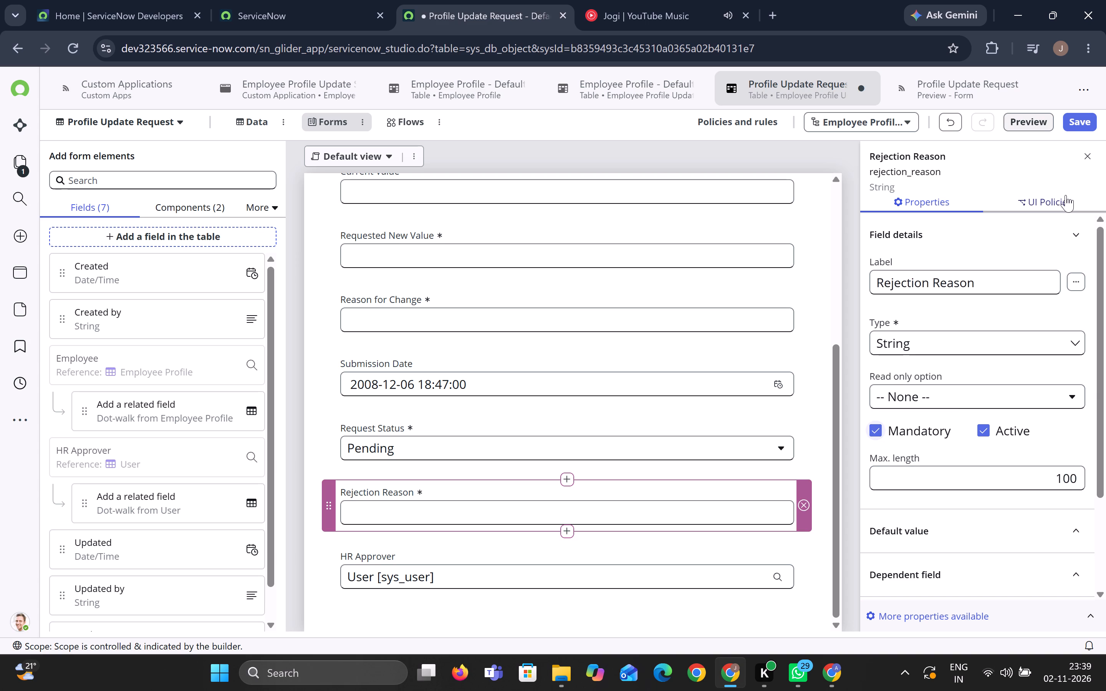
{"action": "left_click", "coordinate": [1078, 125]}
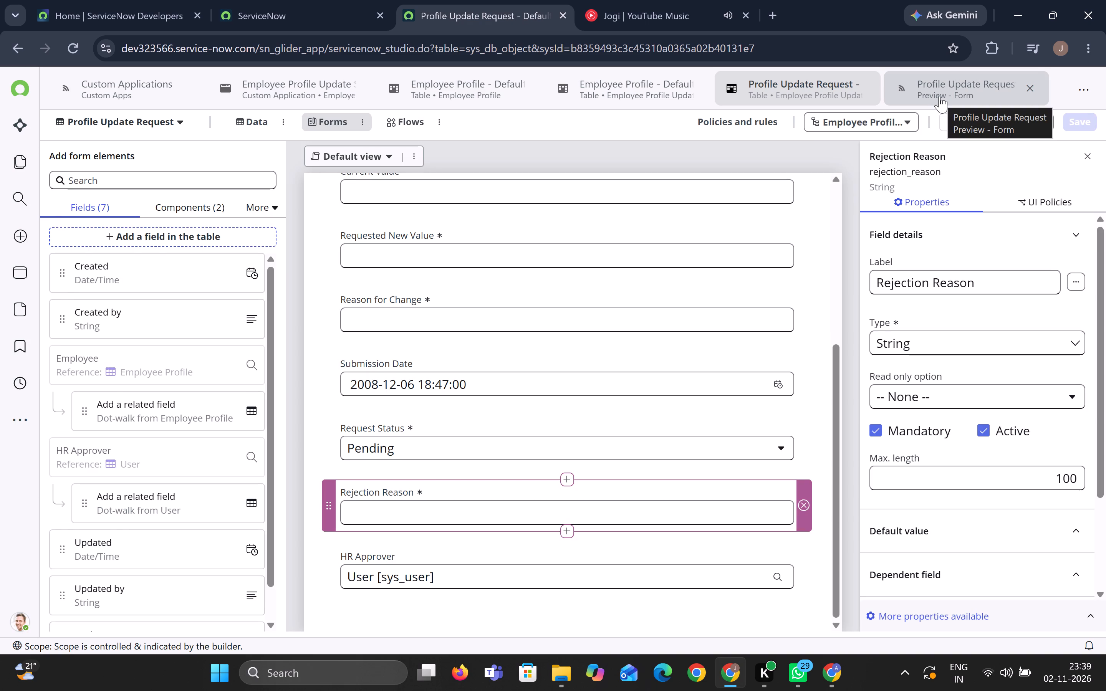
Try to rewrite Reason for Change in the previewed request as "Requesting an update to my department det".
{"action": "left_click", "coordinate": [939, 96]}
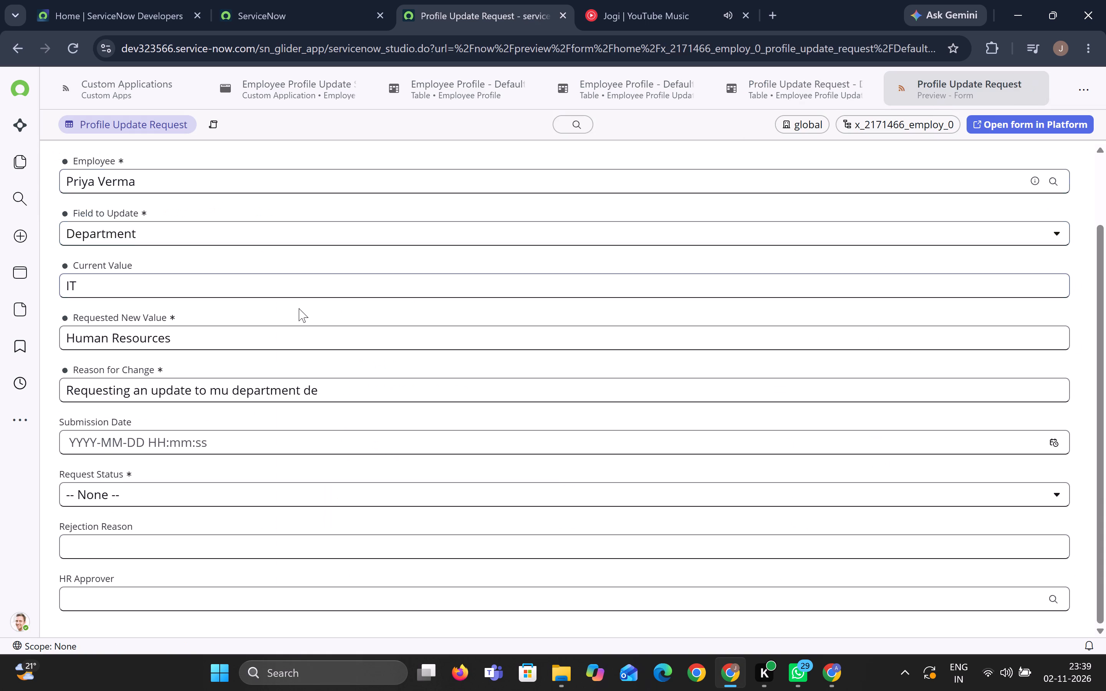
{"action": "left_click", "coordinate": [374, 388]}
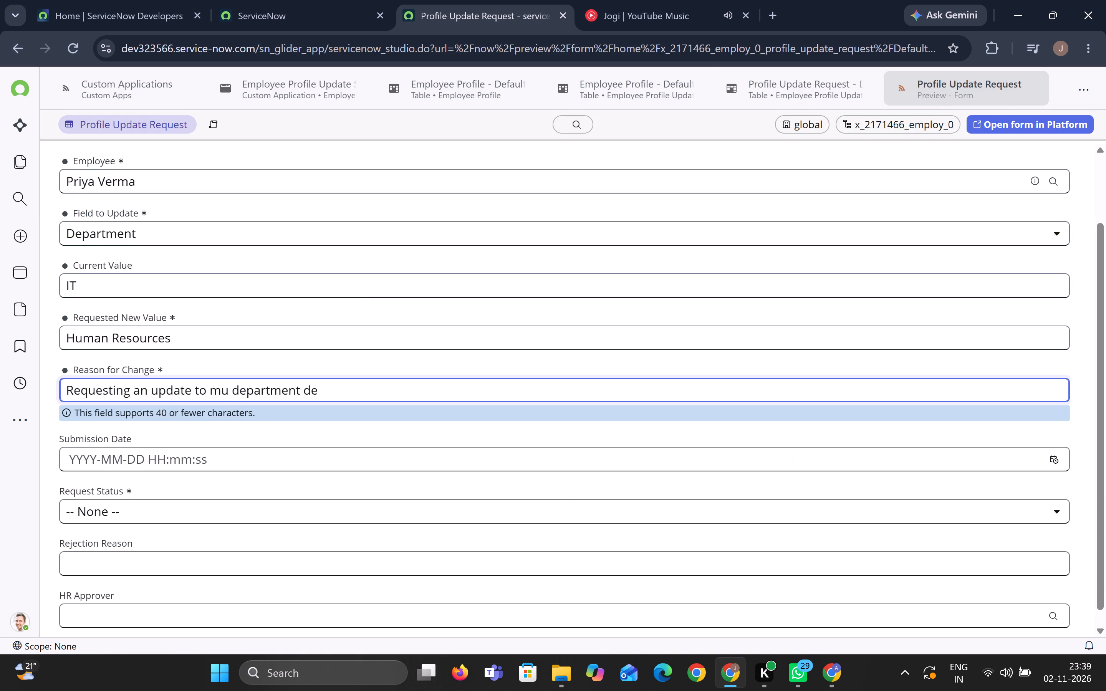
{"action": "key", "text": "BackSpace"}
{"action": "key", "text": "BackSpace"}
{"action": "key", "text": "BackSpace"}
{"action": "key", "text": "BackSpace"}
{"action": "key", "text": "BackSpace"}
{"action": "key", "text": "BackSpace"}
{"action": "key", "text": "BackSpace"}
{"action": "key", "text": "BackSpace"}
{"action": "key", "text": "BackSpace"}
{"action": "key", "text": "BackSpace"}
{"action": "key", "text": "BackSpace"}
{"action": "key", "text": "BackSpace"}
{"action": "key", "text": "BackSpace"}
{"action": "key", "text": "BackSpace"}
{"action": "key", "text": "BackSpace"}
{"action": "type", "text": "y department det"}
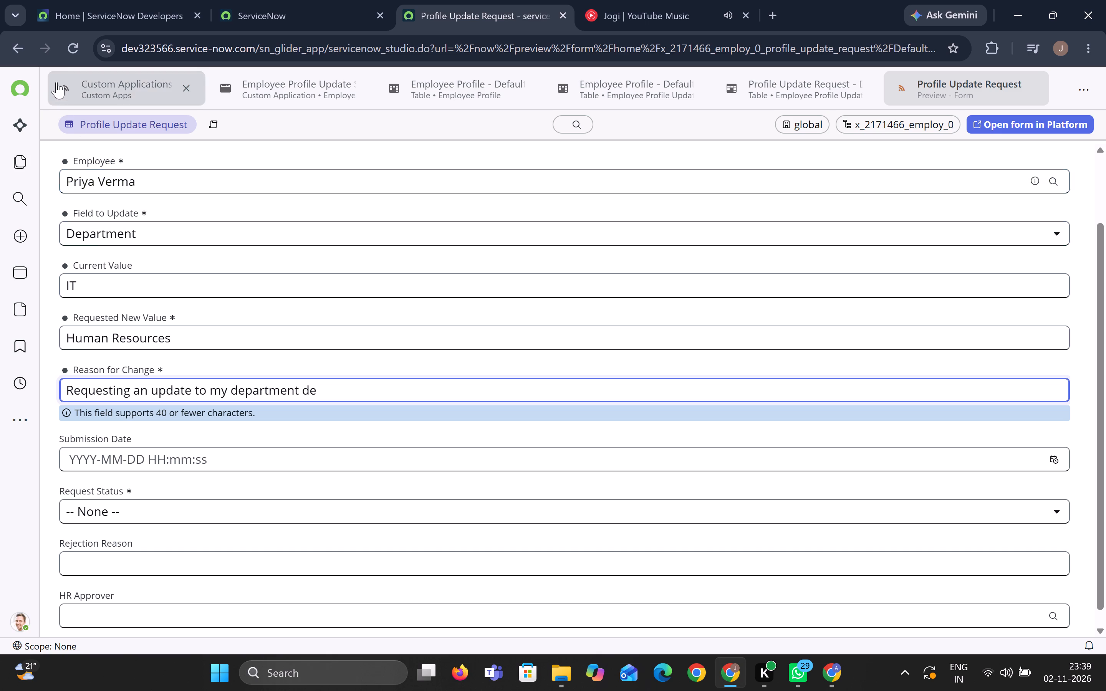
Reload the Profile Update Request form preview page.
{"action": "left_click", "coordinate": [72, 58]}
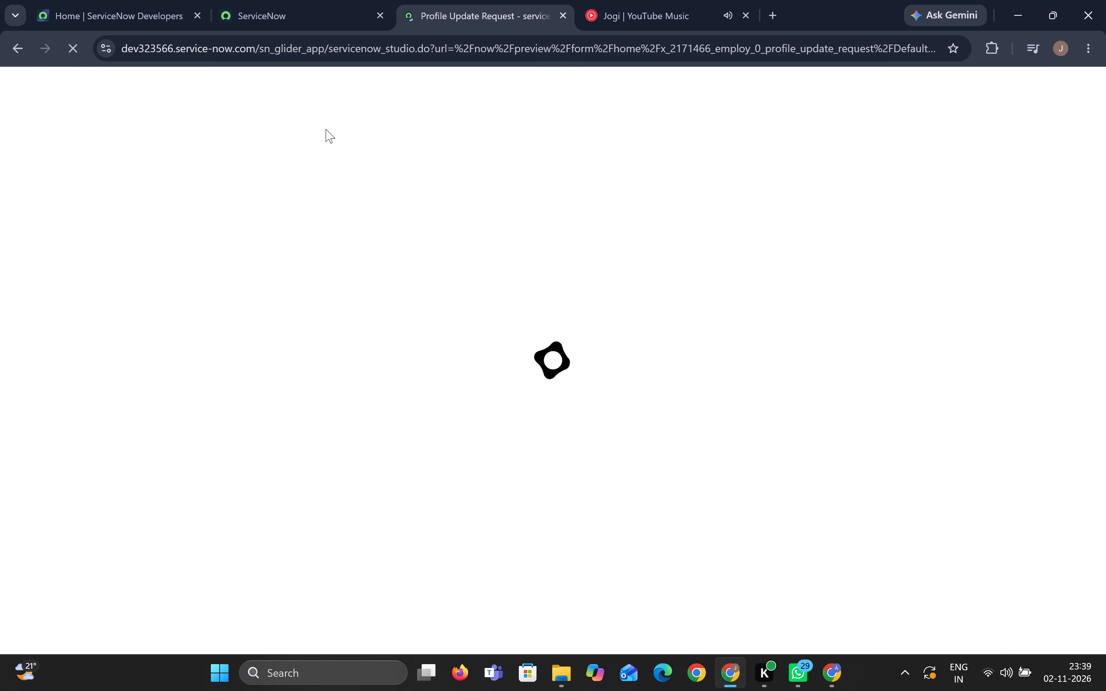
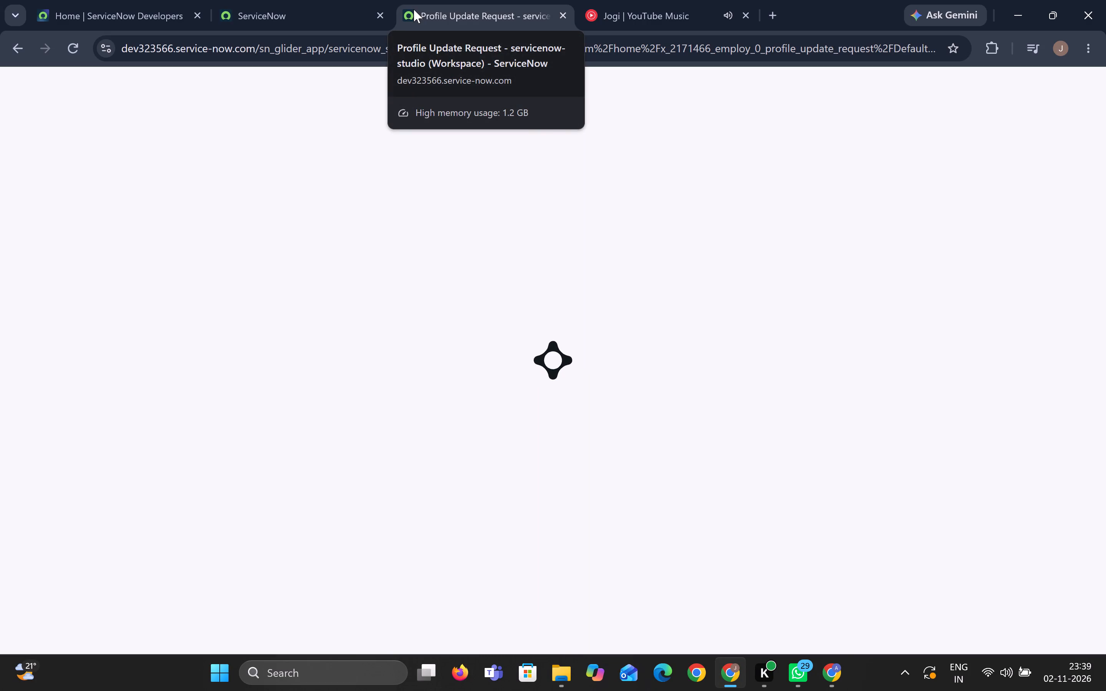
Dismiss the What's new notice, select the first listed employee in the previewed request, and set Field to Update to Department.
{"action": "left_click", "coordinate": [759, 220]}
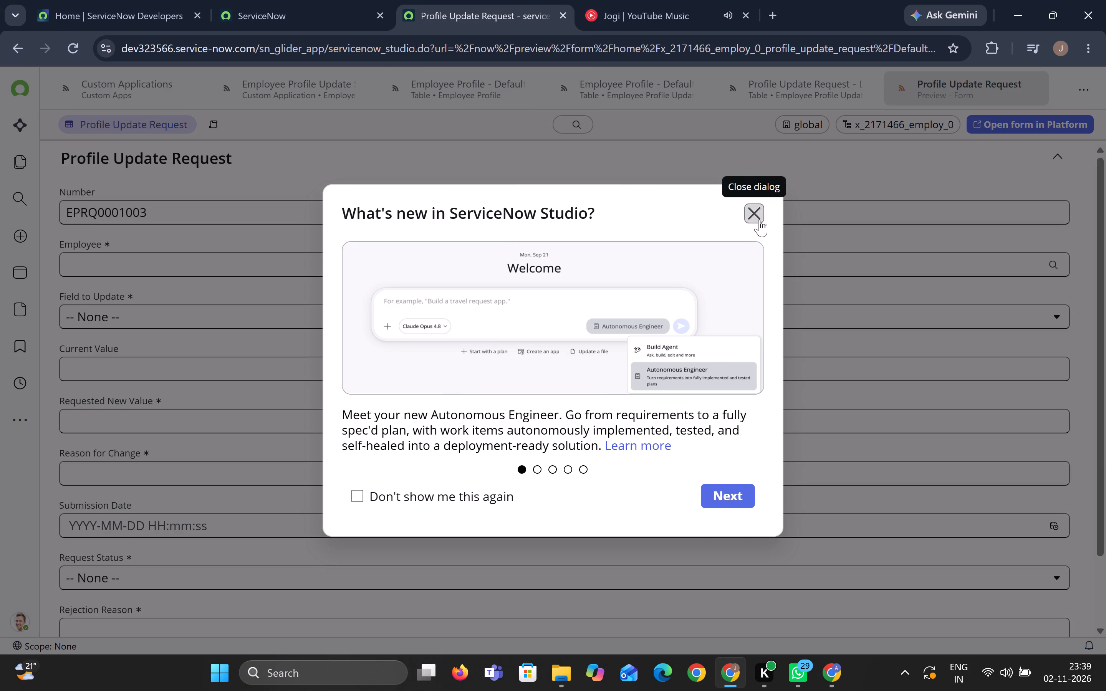
{"action": "left_click", "coordinate": [285, 277]}
{"action": "left_click", "coordinate": [285, 271]}
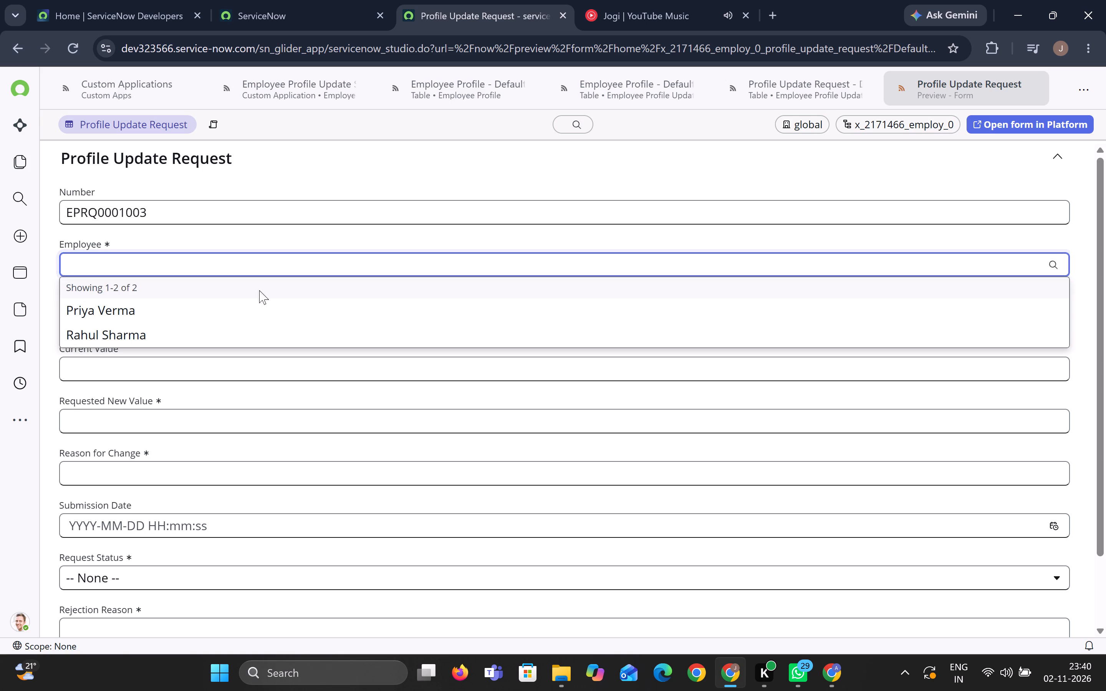
{"action": "left_click", "coordinate": [242, 305]}
{"action": "left_click", "coordinate": [223, 313]}
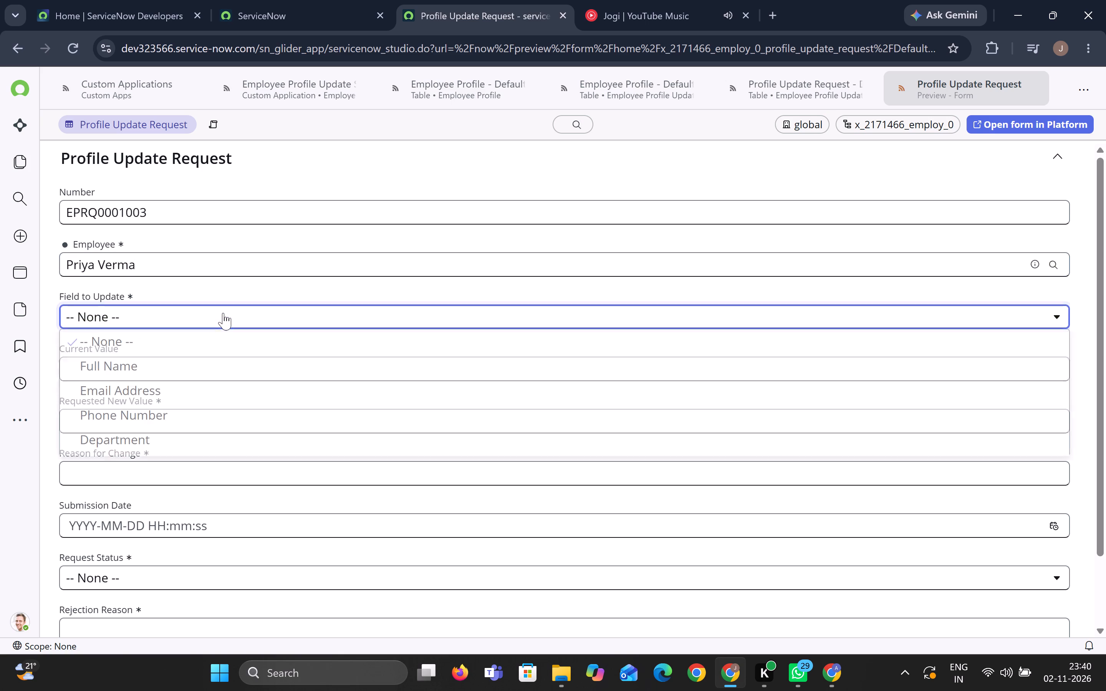
{"action": "left_click", "coordinate": [212, 435]}
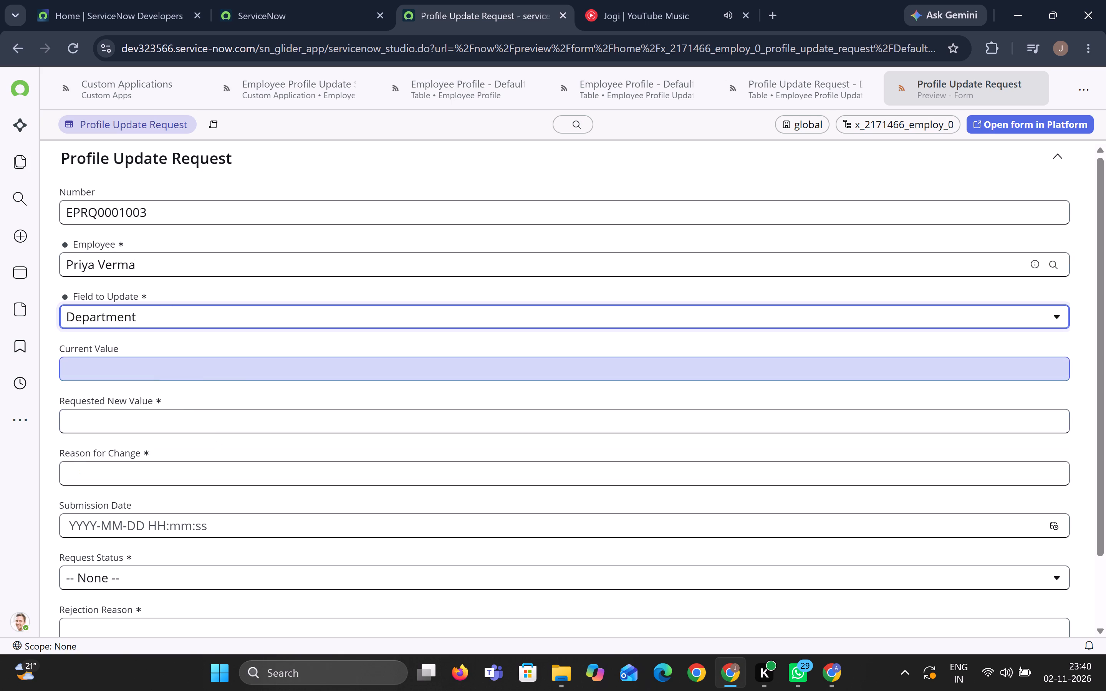
Enter IT as the Current Value and Human Resources as the Requested New Value.
{"action": "left_click", "coordinate": [138, 360]}
{"action": "type", "text": "IT"}
{"action": "key", "text": "Tab"}
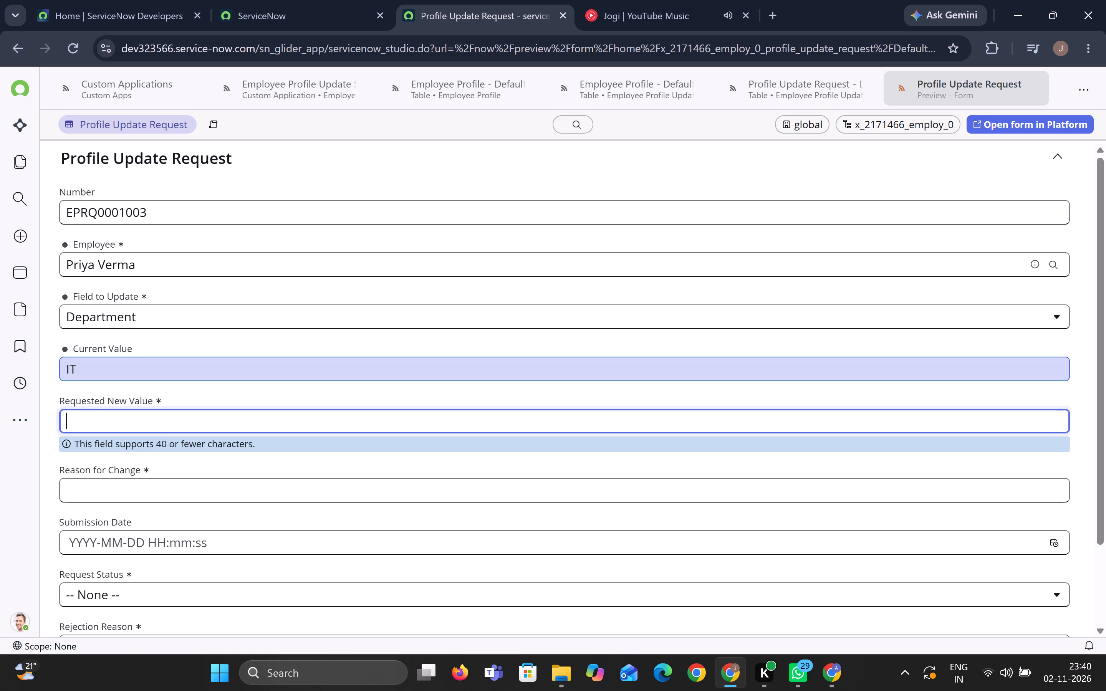
{"action": "type", "text": "Human Resources"}
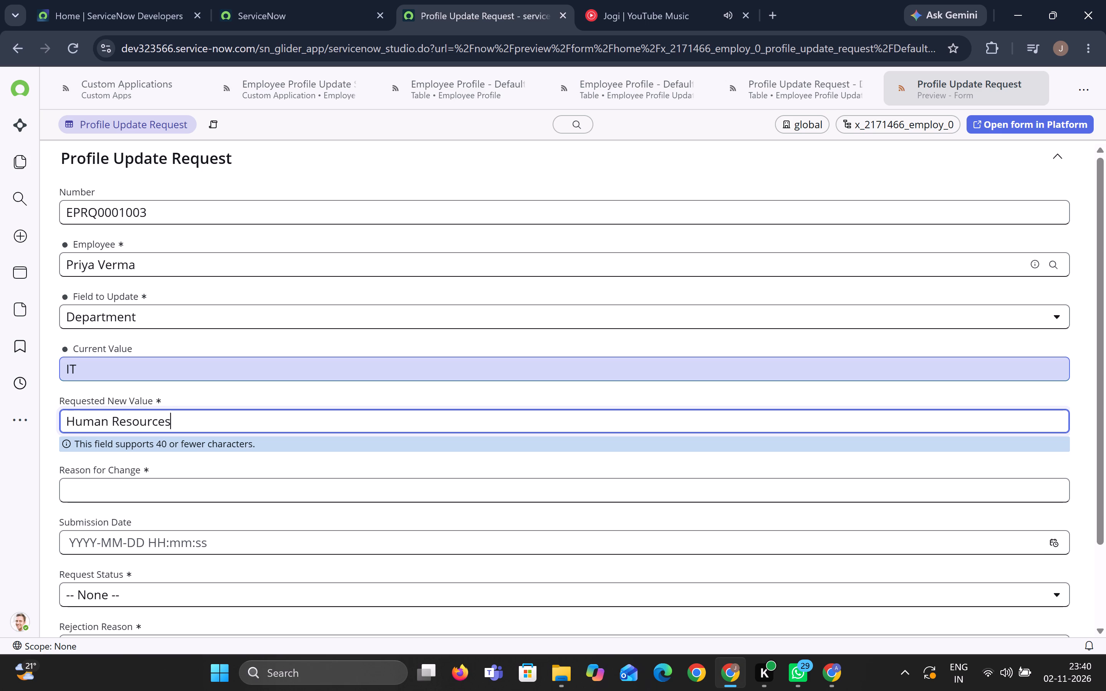
{"action": "key", "text": "Tab"}
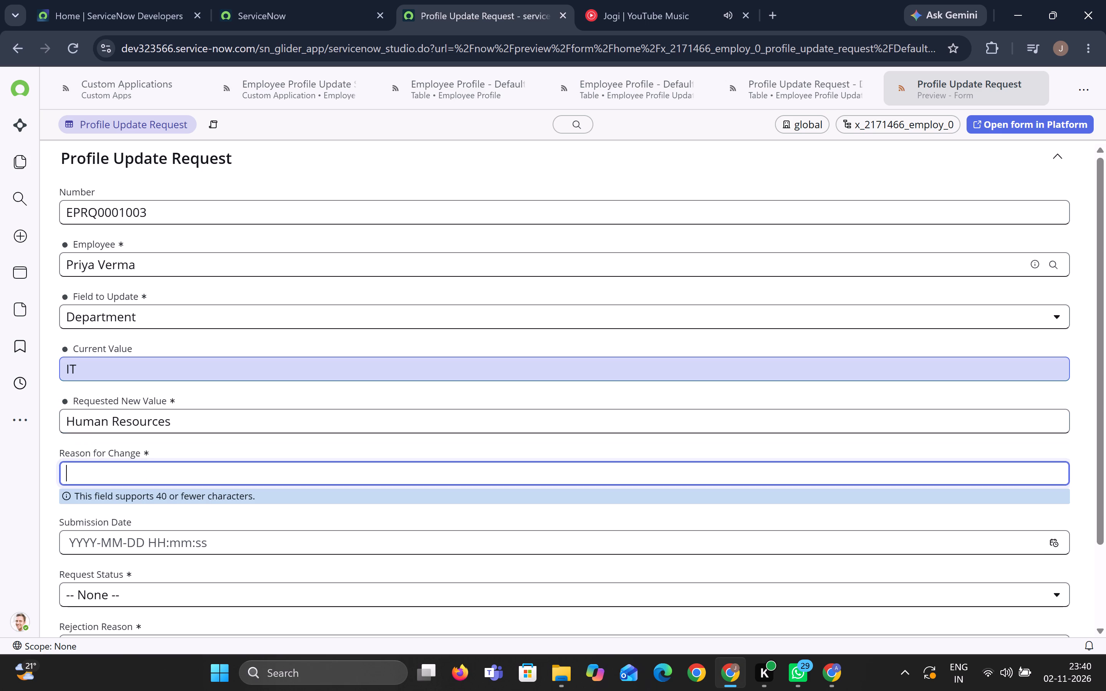
Enter "Please update my department to HR" as the Reason for Change.
{"action": "type", "text": "Please update my department to huma"}
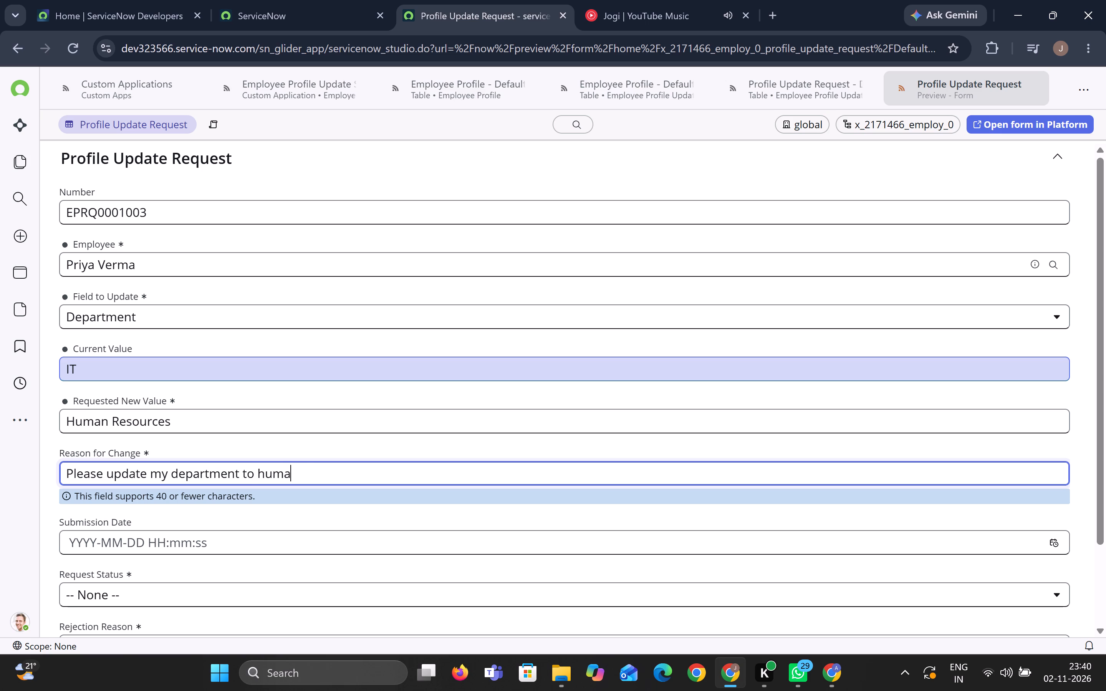
{"action": "type", "text": "n resources"}
{"action": "key", "text": "BackSpace"}
{"action": "key", "text": "BackSpace"}
{"action": "key", "text": "BackSpace"}
{"action": "key", "text": "BackSpace"}
{"action": "key", "text": "BackSpace"}
{"action": "key", "text": "BackSpace"}
{"action": "key", "text": "BackSpace"}
{"action": "key", "text": "BackSpace"}
{"action": "key", "text": "BackSpace"}
{"action": "type", "text": "HR"}
{"action": "scroll", "coordinate": [354, 444], "scroll_direction": "down", "scroll_amount": 1}
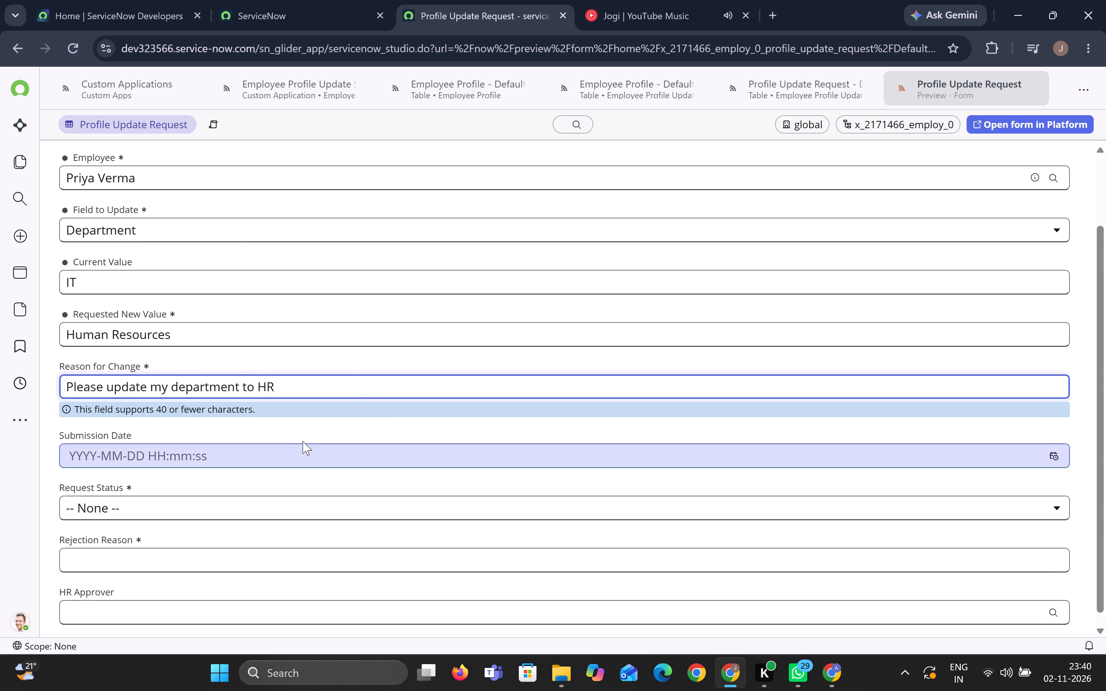
{"action": "left_click", "coordinate": [277, 455]}
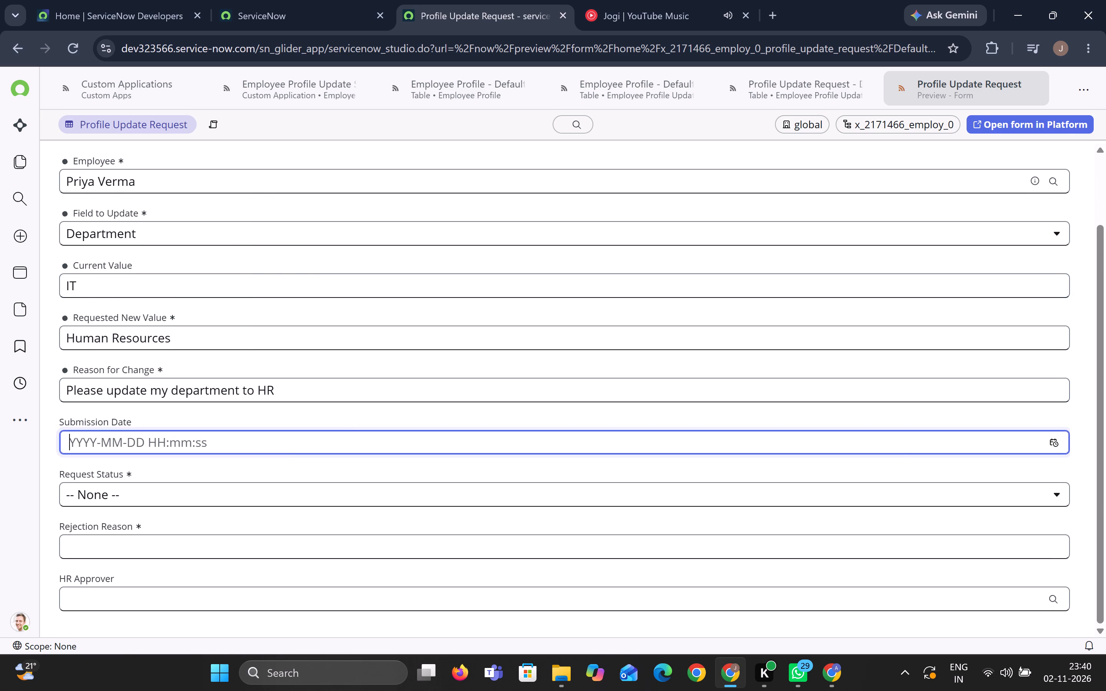
{"action": "left_click", "coordinate": [1053, 442]}
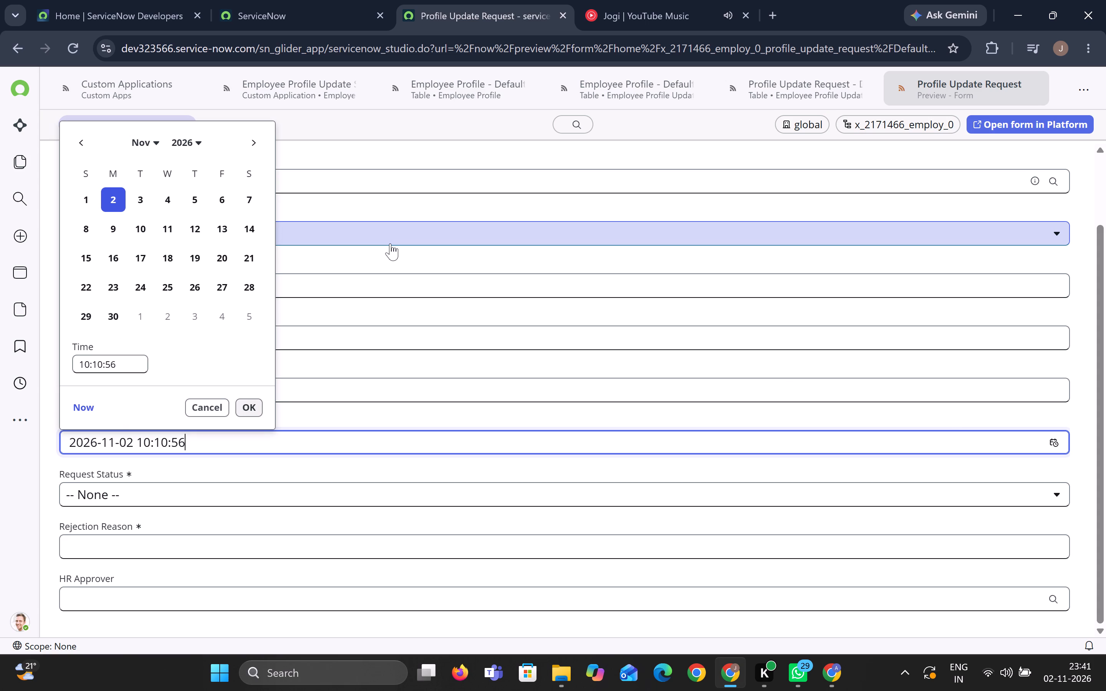
{"action": "left_click", "coordinate": [119, 202]}
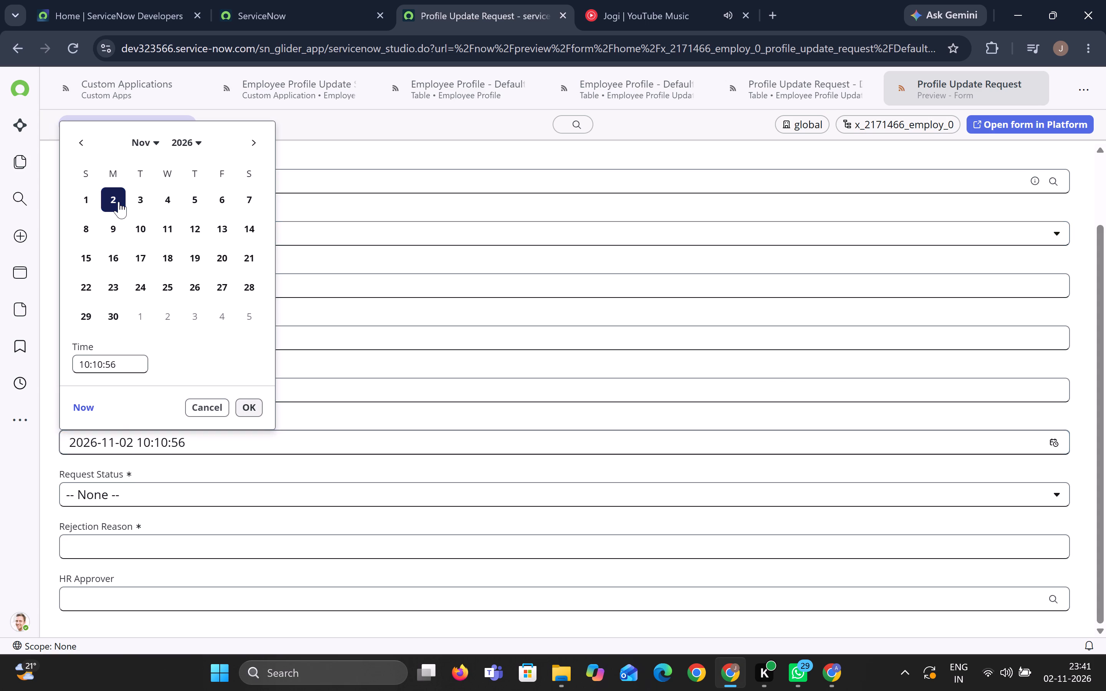
{"action": "left_click", "coordinate": [122, 364]}
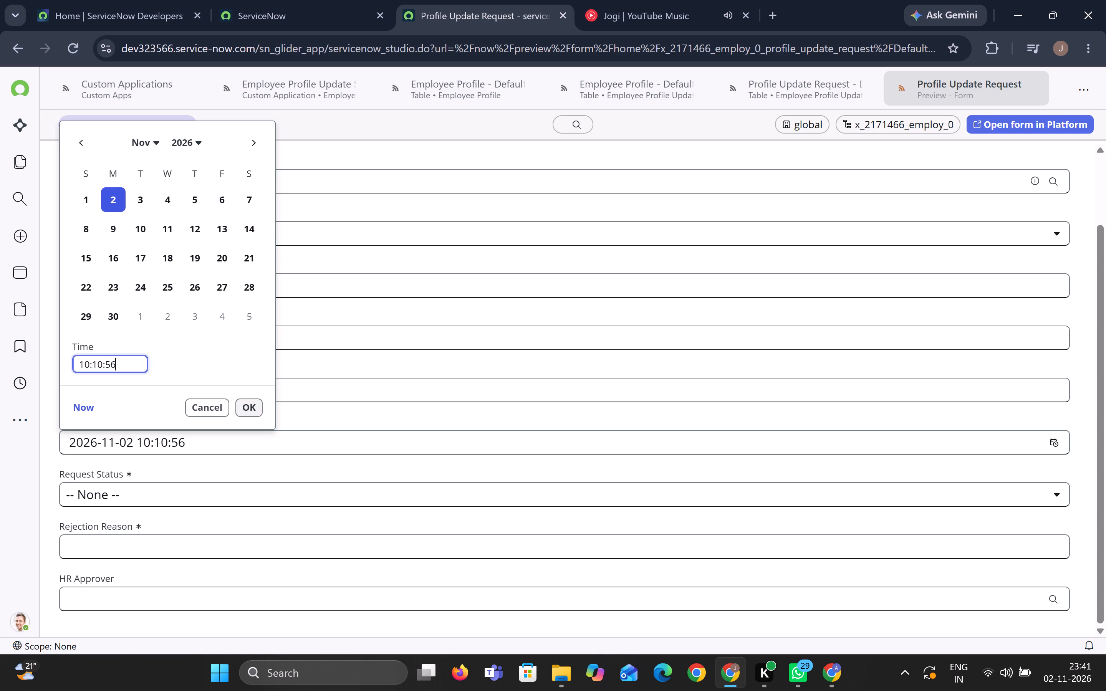
{"action": "left_click", "coordinate": [88, 367]}
{"action": "key", "text": "BackSpace"}
{"action": "key", "text": "1"}
{"action": "left_click", "coordinate": [101, 368]}
{"action": "left_click", "coordinate": [84, 196]}
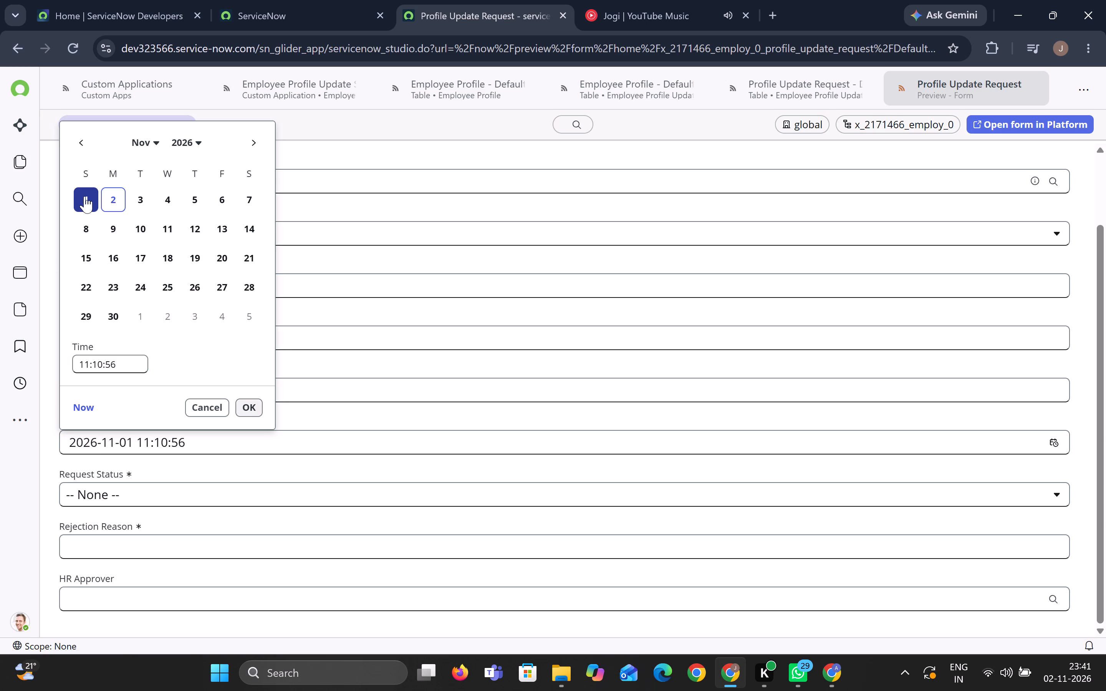
{"action": "left_click", "coordinate": [115, 202]}
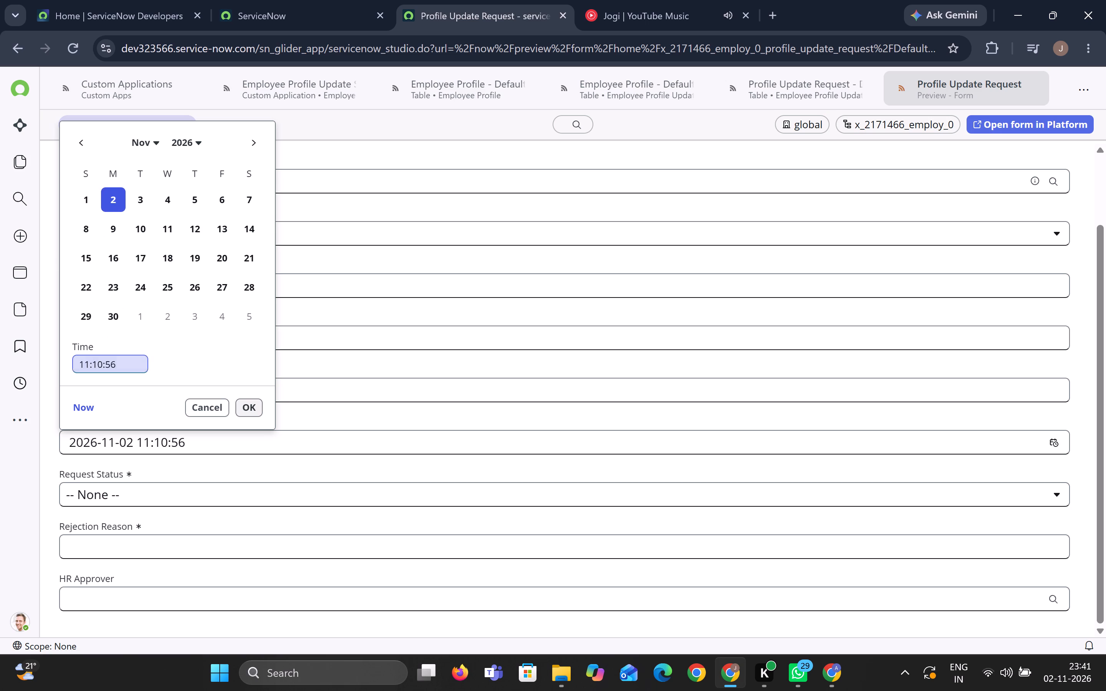
{"action": "left_click", "coordinate": [248, 407]}
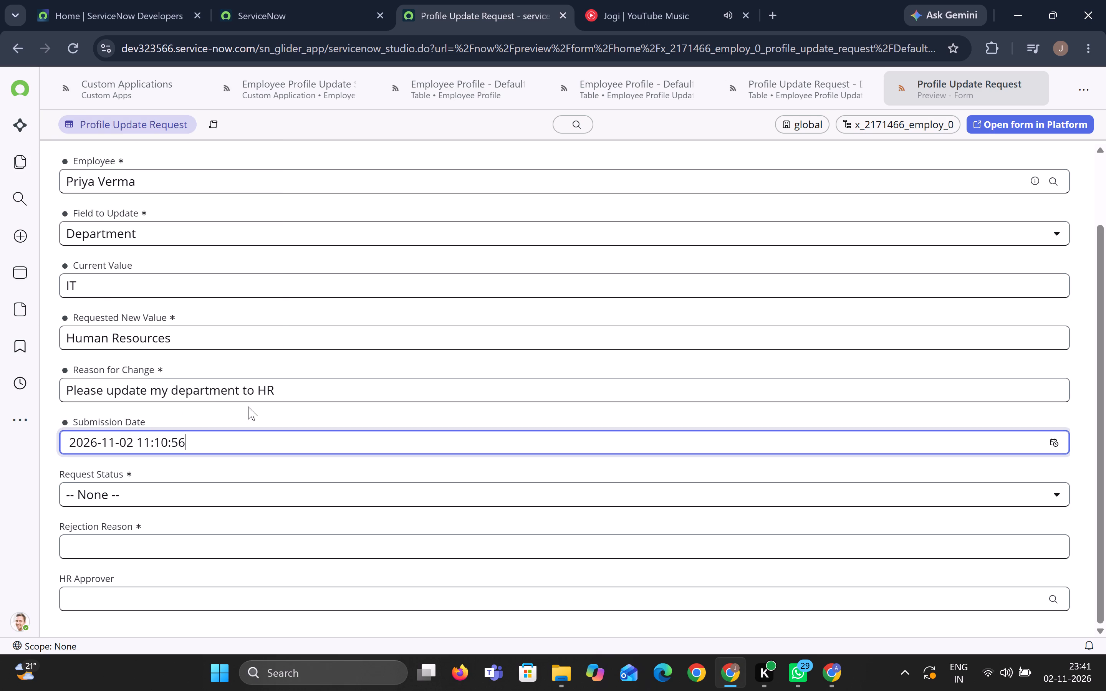
Set the Request Status to Pending and check the Rejection Reason field.
{"action": "scroll", "coordinate": [328, 434], "scroll_direction": "down", "scroll_amount": 2}
{"action": "left_click", "coordinate": [276, 493]}
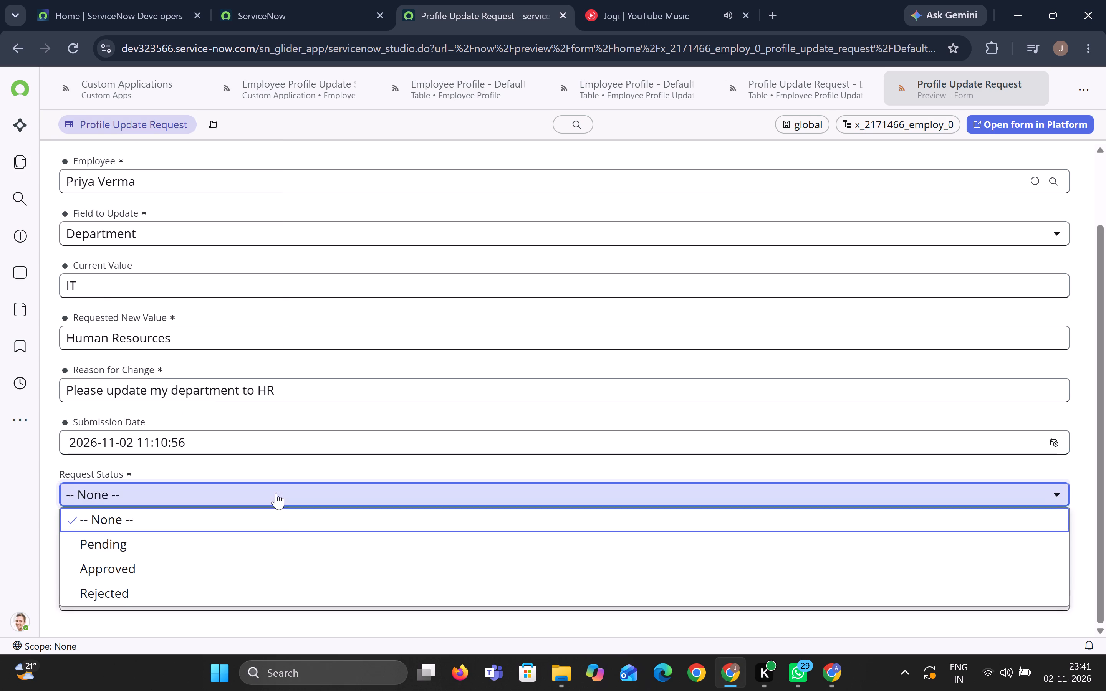
{"action": "left_click", "coordinate": [284, 544]}
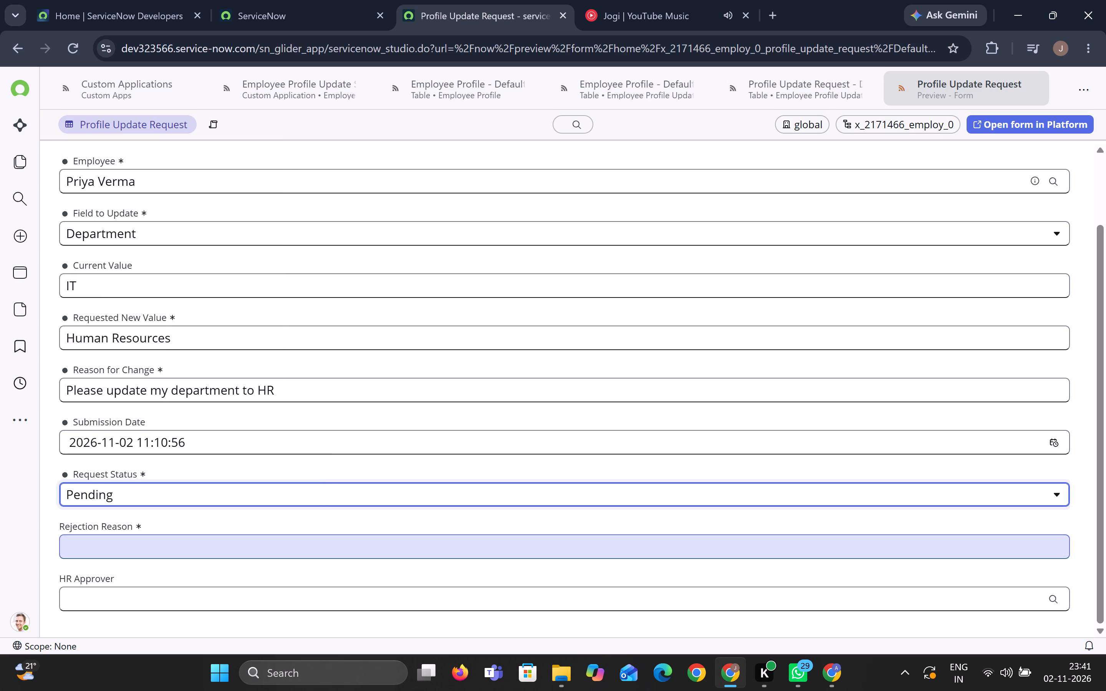
{"action": "left_click", "coordinate": [304, 549]}
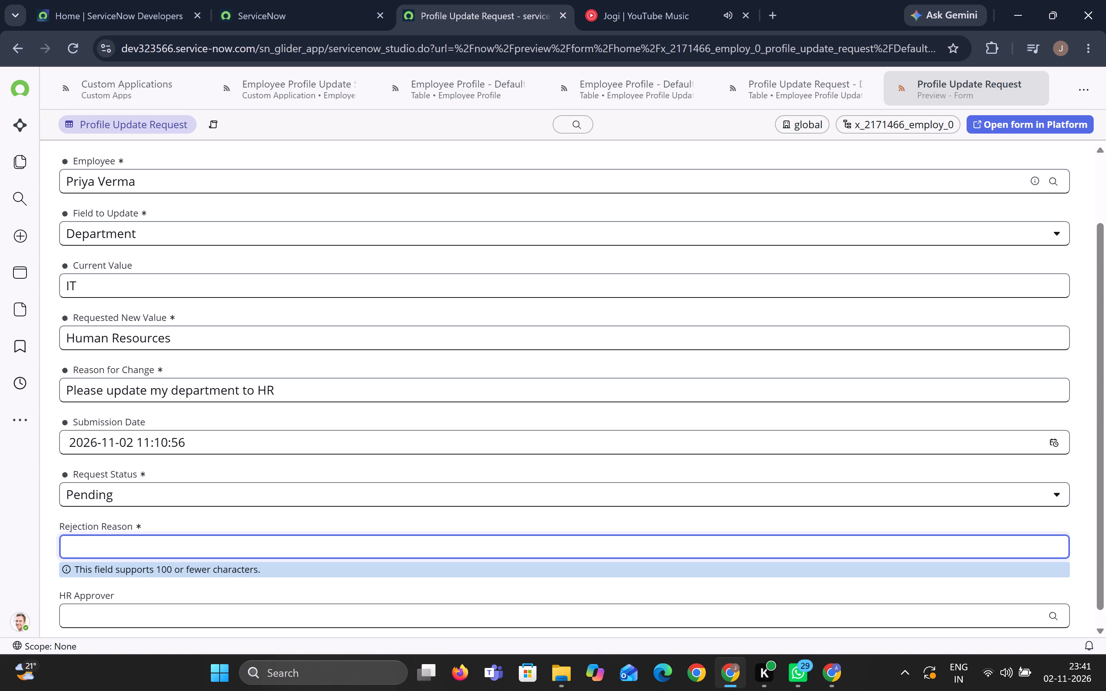
{"action": "scroll", "coordinate": [318, 494], "scroll_direction": "down", "scroll_amount": 1}
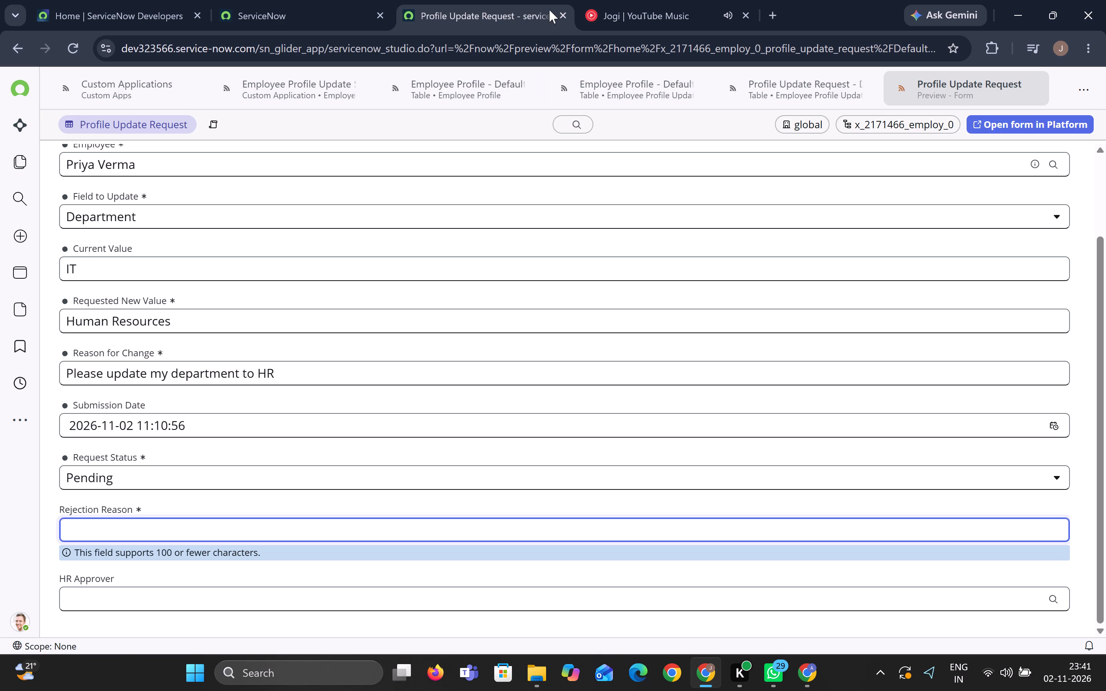
Return to the Profile Update Request form design and change its section layout to two columns.
{"action": "left_click", "coordinate": [786, 84]}
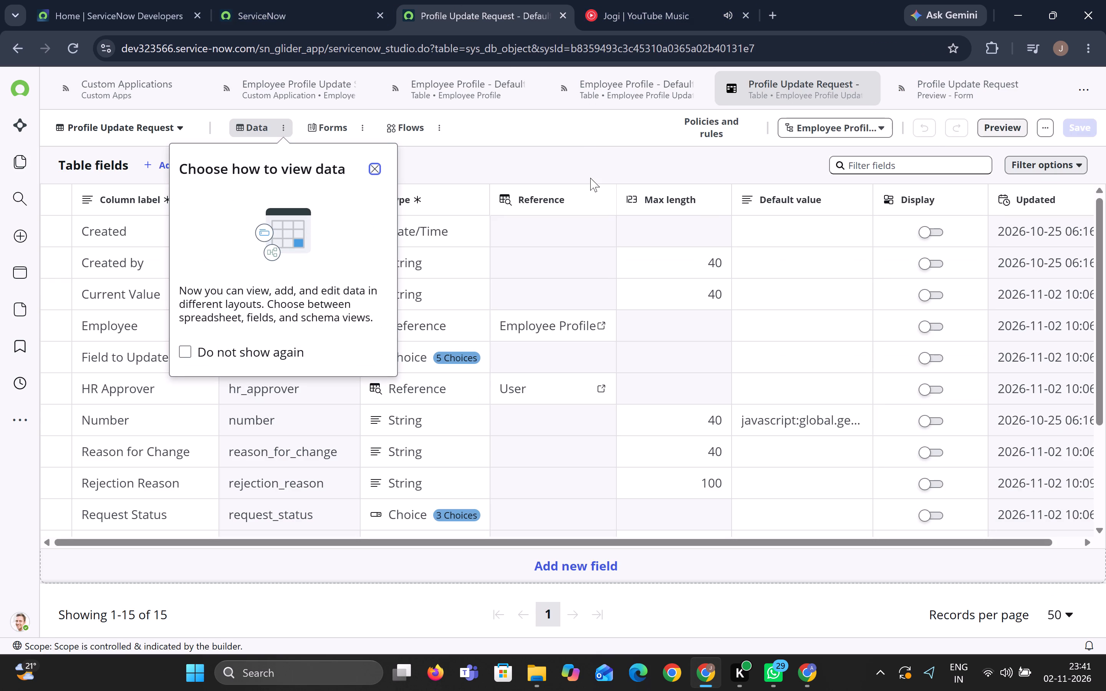
{"action": "left_click", "coordinate": [326, 132]}
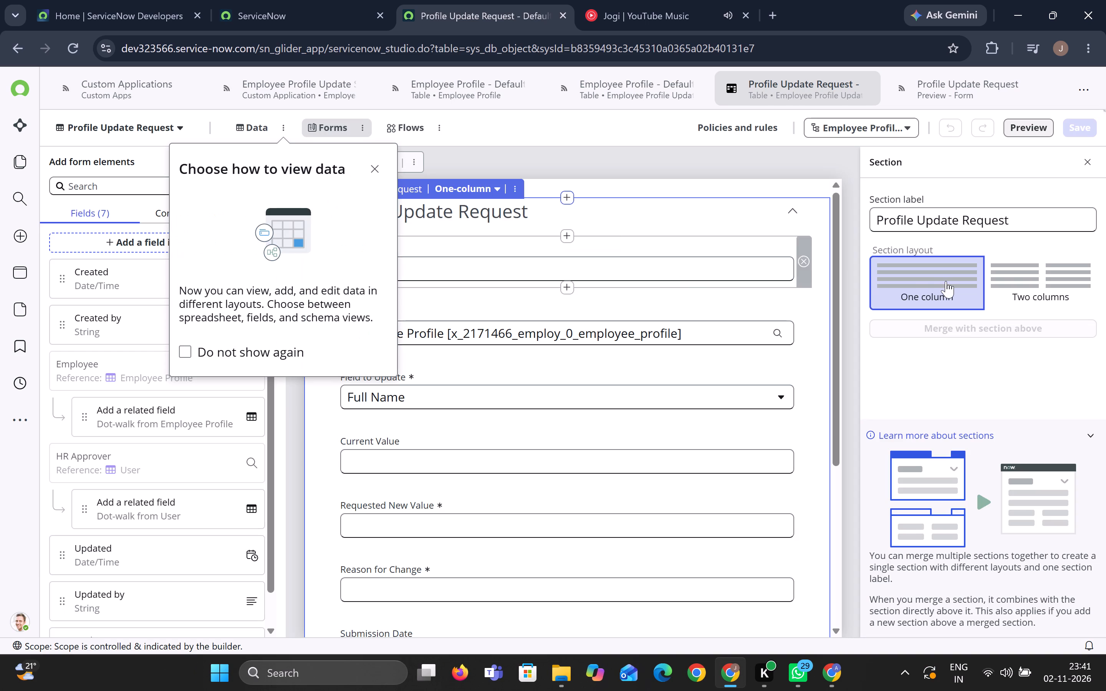
{"action": "left_click", "coordinate": [1030, 279]}
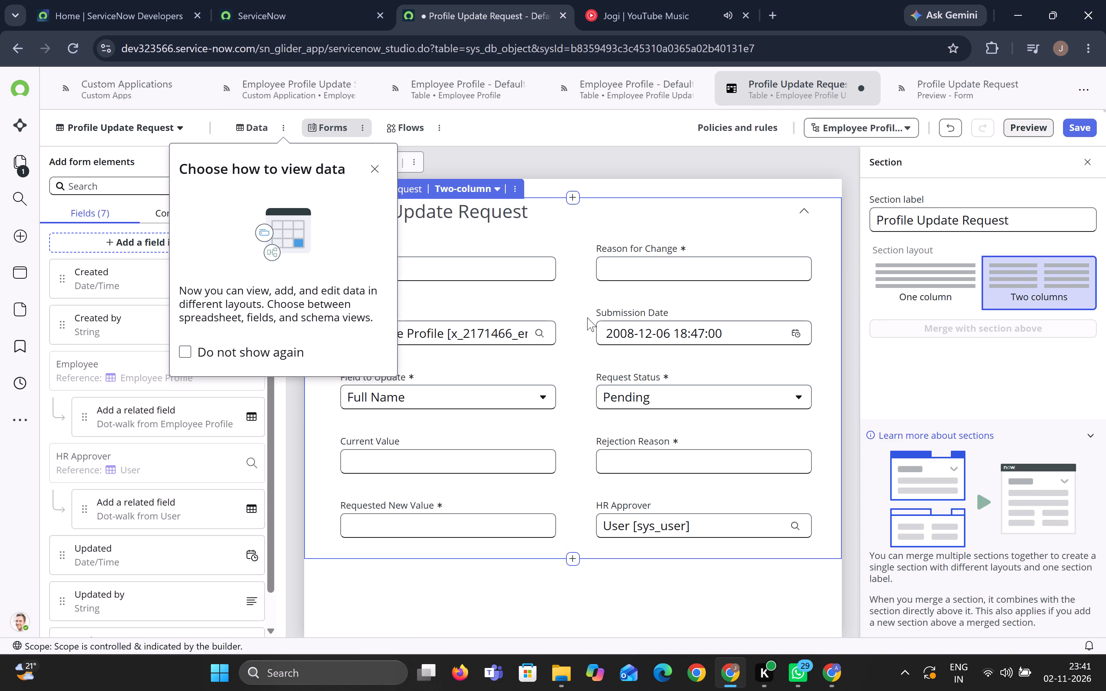
{"action": "left_click", "coordinate": [380, 174]}
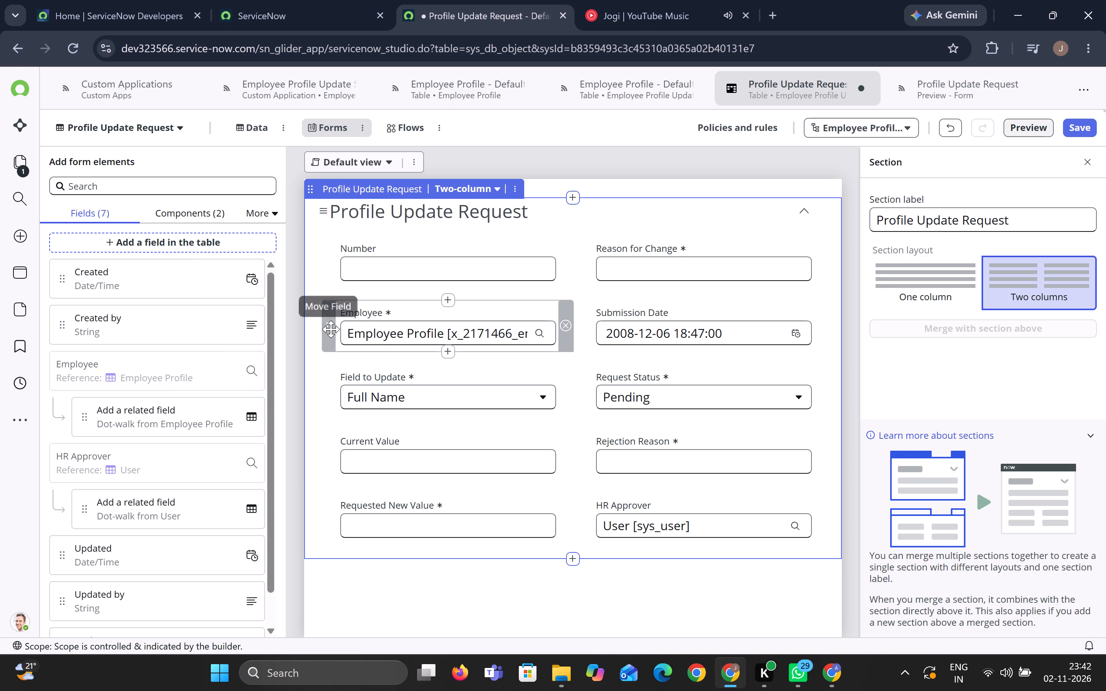
Move the Employee field to the top of the form's second column, above Reason for Change.
{"action": "left_click_drag", "start_coordinate": [331, 329], "coordinate": [605, 255]}
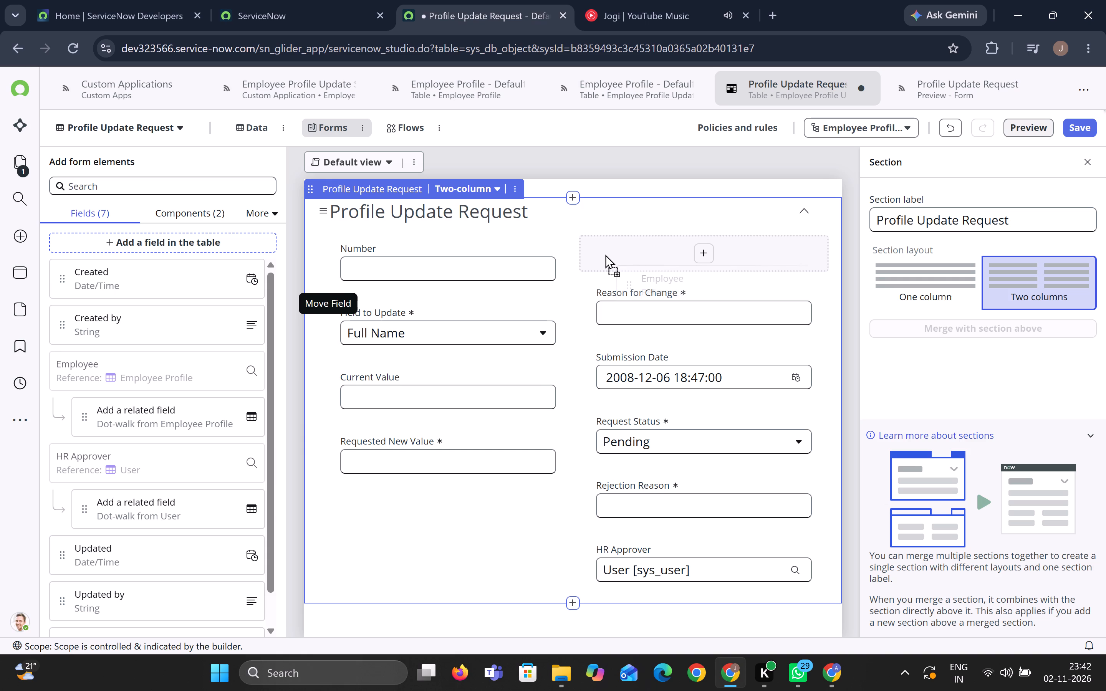
{"action": "left_click_drag", "start_coordinate": [605, 255], "coordinate": [603, 255]}
{"action": "left_click_drag", "start_coordinate": [603, 255], "coordinate": [604, 247]}
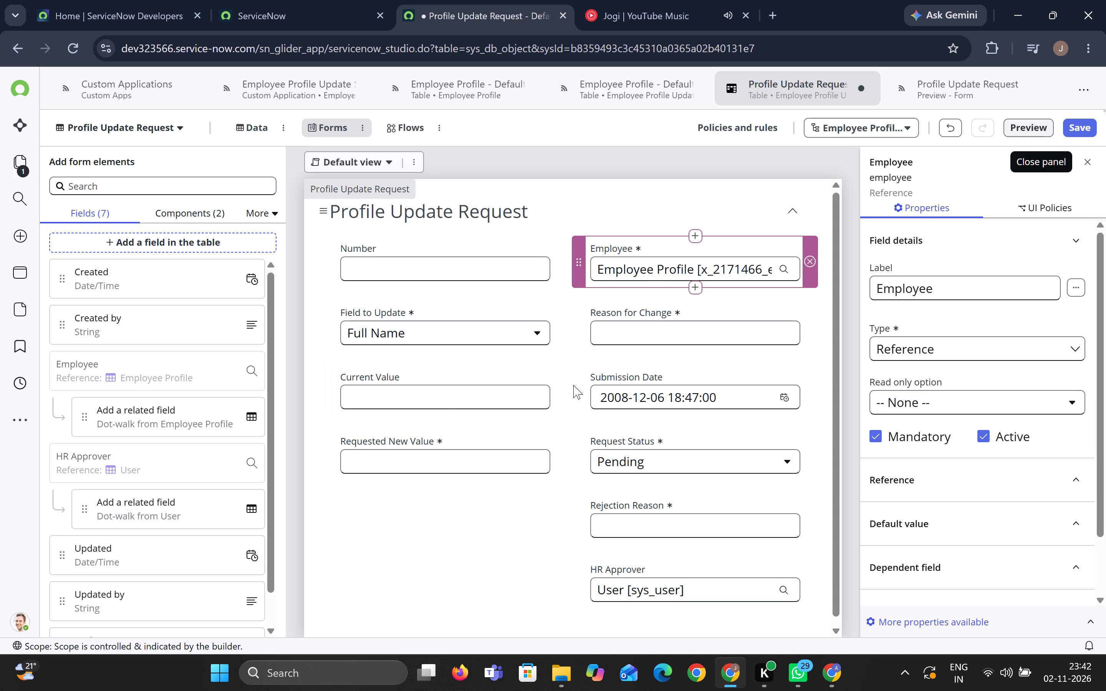
Move the Current Value field into the second column, directly below Employee.
{"action": "left_click_drag", "start_coordinate": [329, 396], "coordinate": [446, 373]}
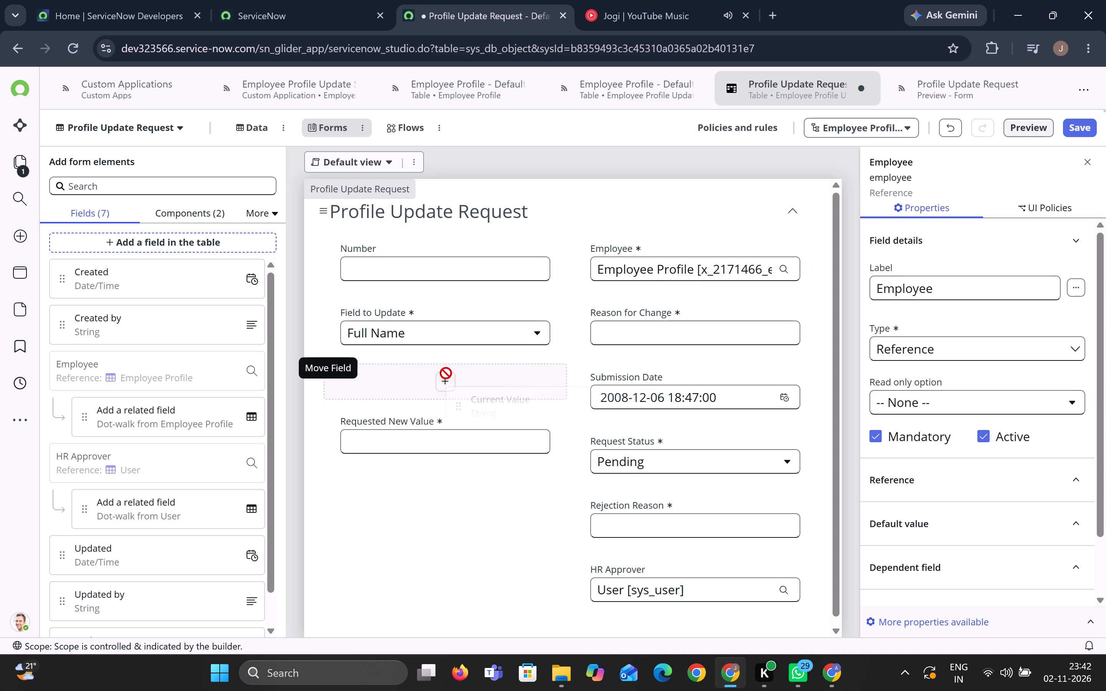
{"action": "left_click_drag", "start_coordinate": [446, 373], "coordinate": [611, 317]}
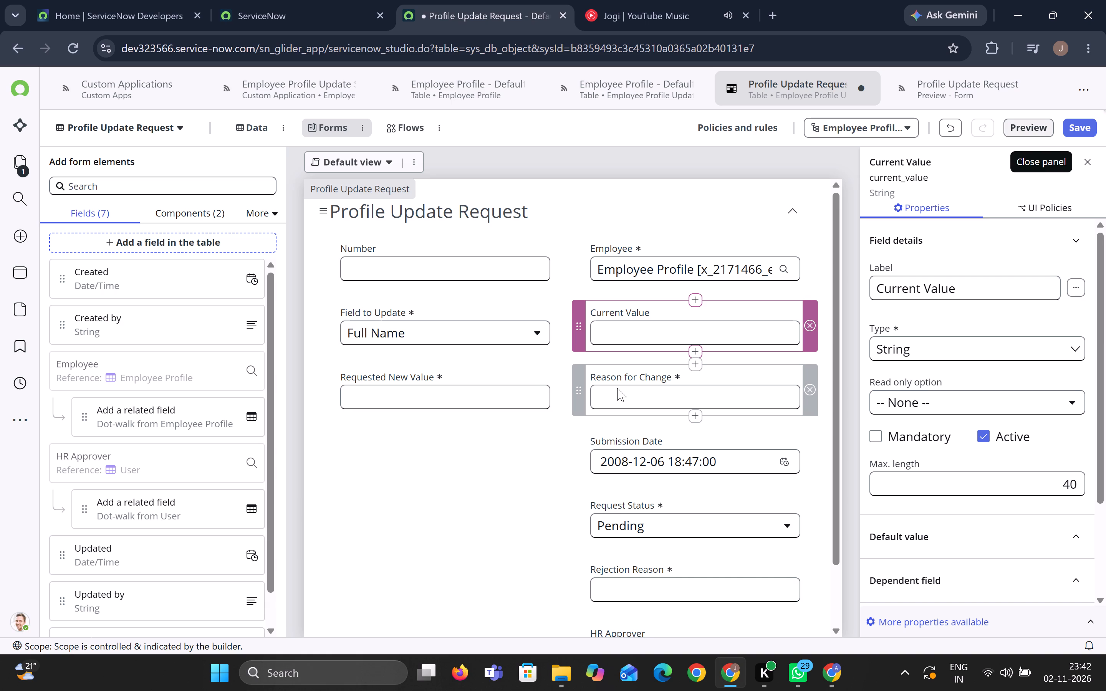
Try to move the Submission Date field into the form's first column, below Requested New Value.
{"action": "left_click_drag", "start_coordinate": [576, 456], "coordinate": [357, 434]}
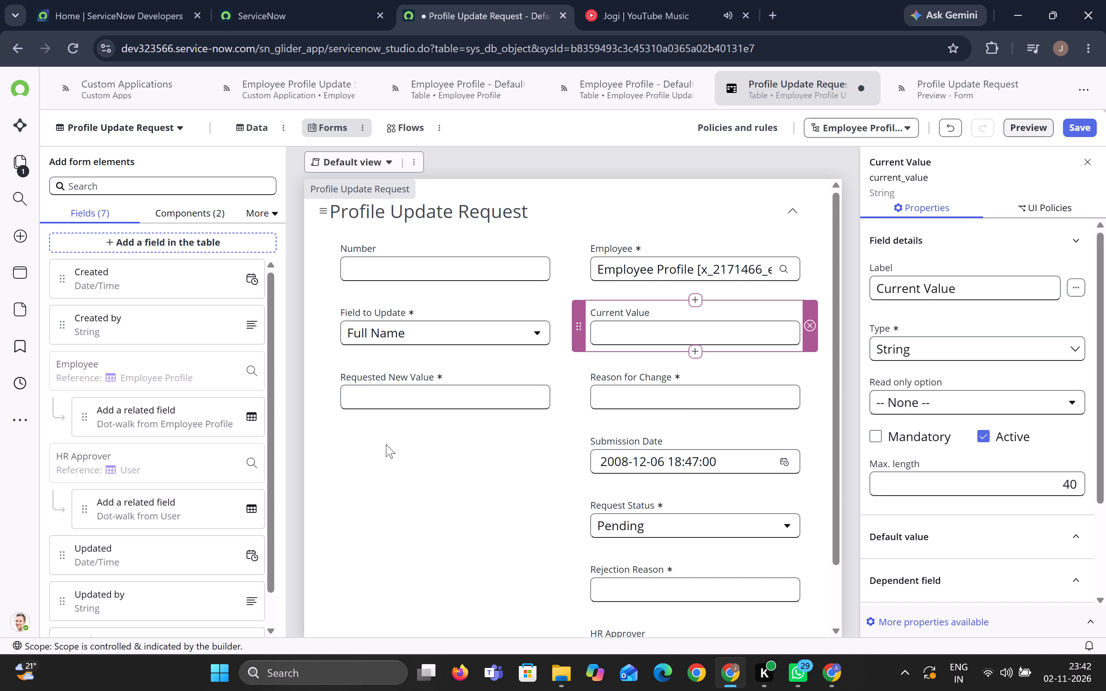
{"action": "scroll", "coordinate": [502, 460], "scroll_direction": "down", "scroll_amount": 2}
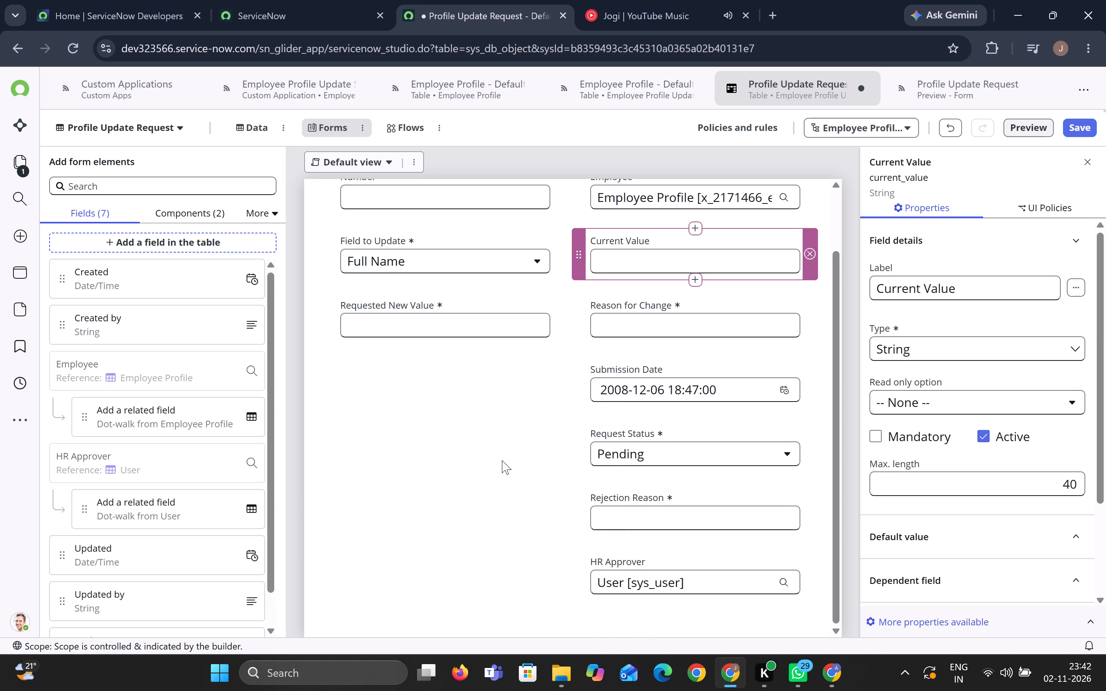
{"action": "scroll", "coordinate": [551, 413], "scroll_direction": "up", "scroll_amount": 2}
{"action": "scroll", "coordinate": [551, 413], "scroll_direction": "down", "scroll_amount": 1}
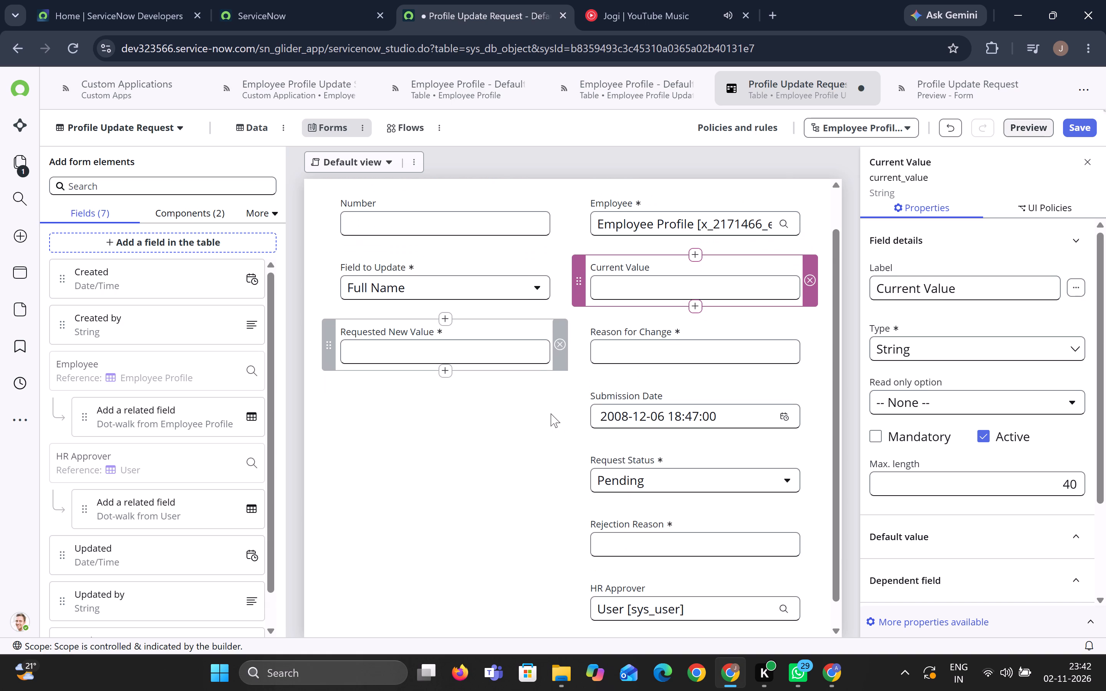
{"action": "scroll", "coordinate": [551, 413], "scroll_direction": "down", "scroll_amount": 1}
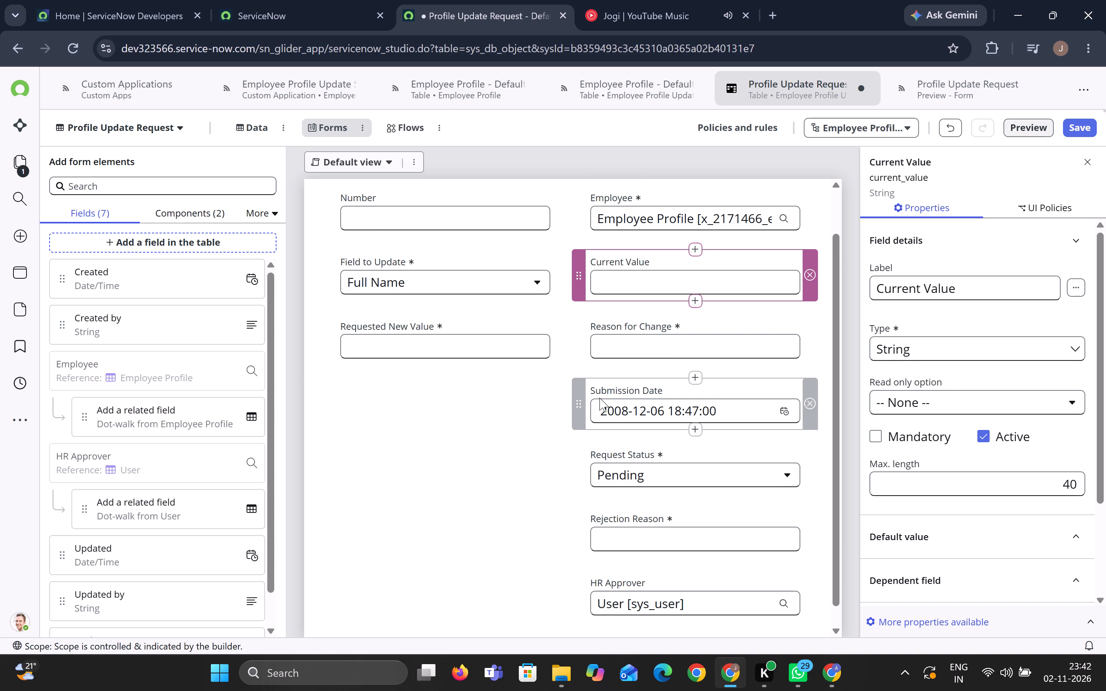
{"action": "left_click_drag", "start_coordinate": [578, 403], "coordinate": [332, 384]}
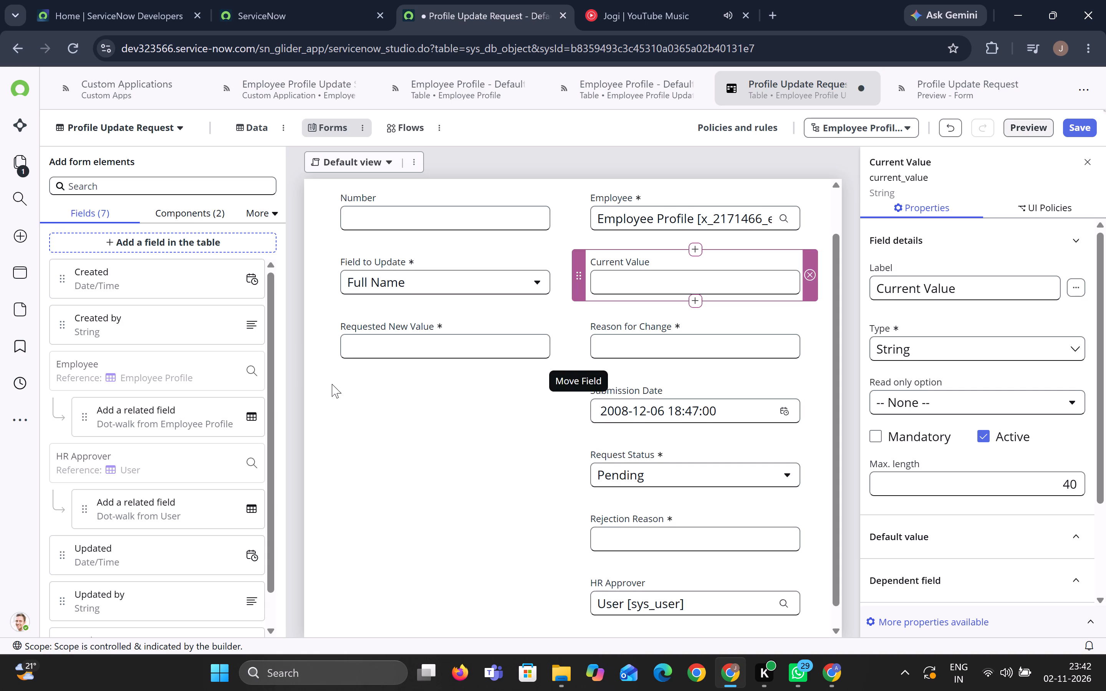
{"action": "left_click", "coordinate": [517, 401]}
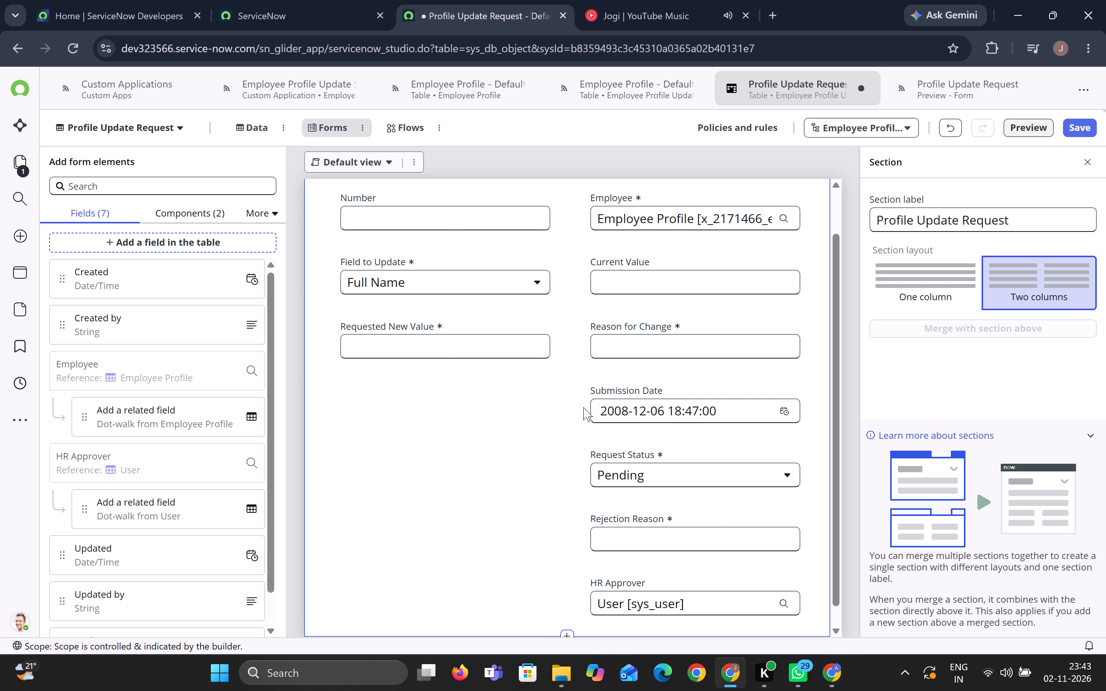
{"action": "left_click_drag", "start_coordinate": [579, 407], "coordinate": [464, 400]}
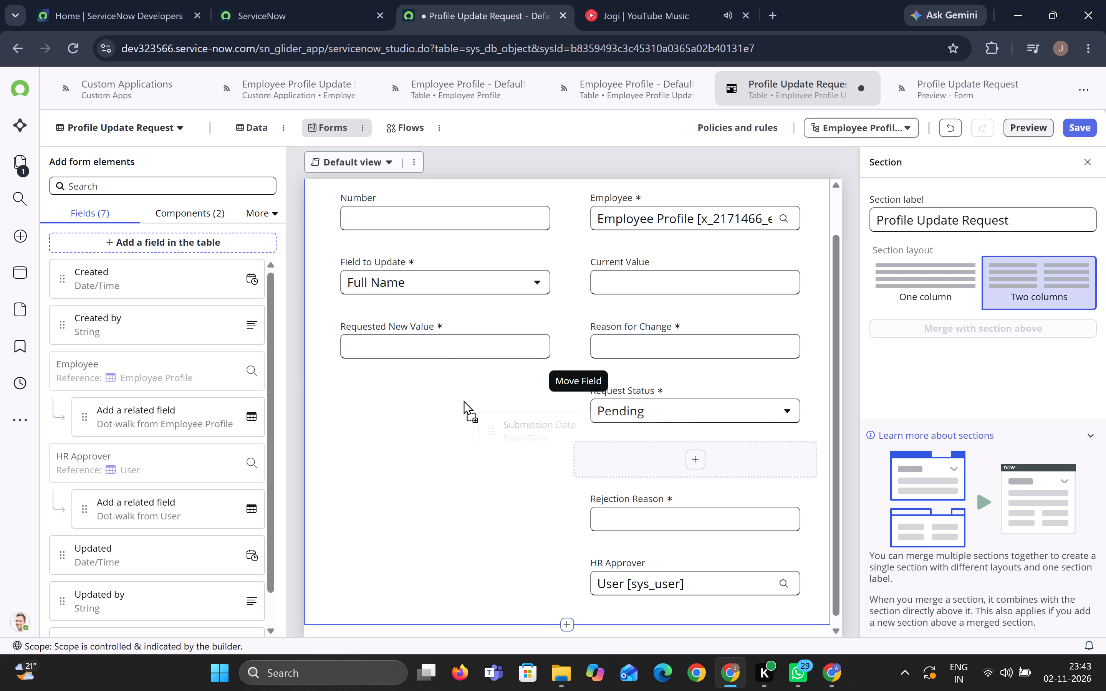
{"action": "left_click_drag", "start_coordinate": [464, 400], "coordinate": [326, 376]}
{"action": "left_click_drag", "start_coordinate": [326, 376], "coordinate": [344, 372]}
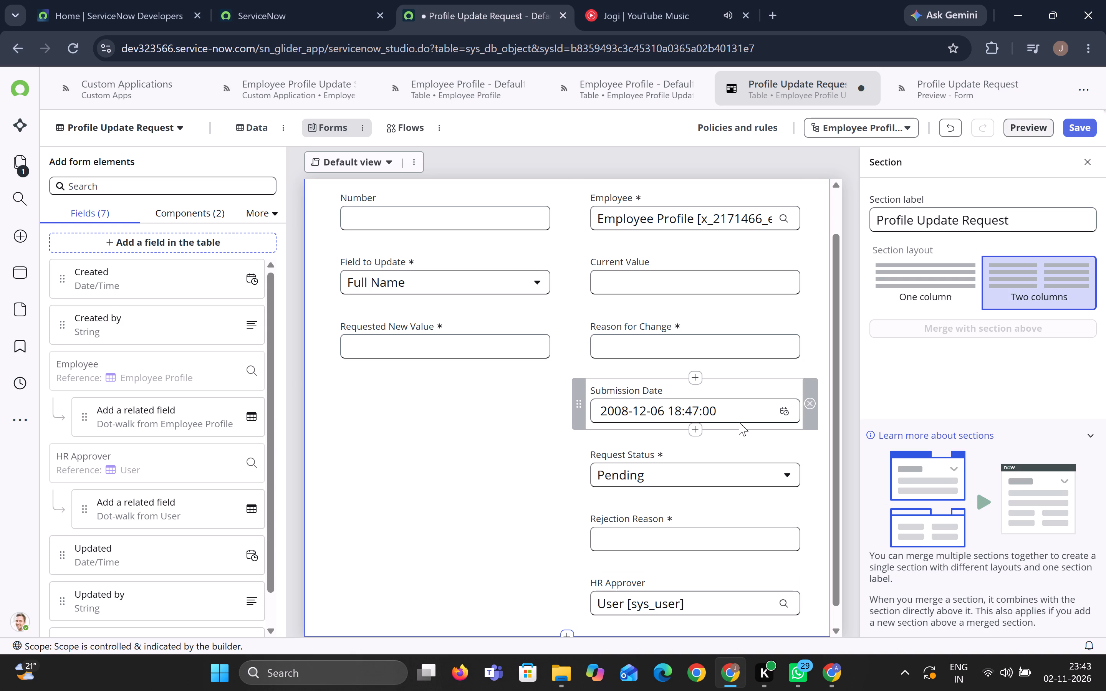
Remove the Submission Date, Request Status, Rejection Reason and HR Approver fields from the form's second column.
{"action": "left_click", "coordinate": [808, 407]}
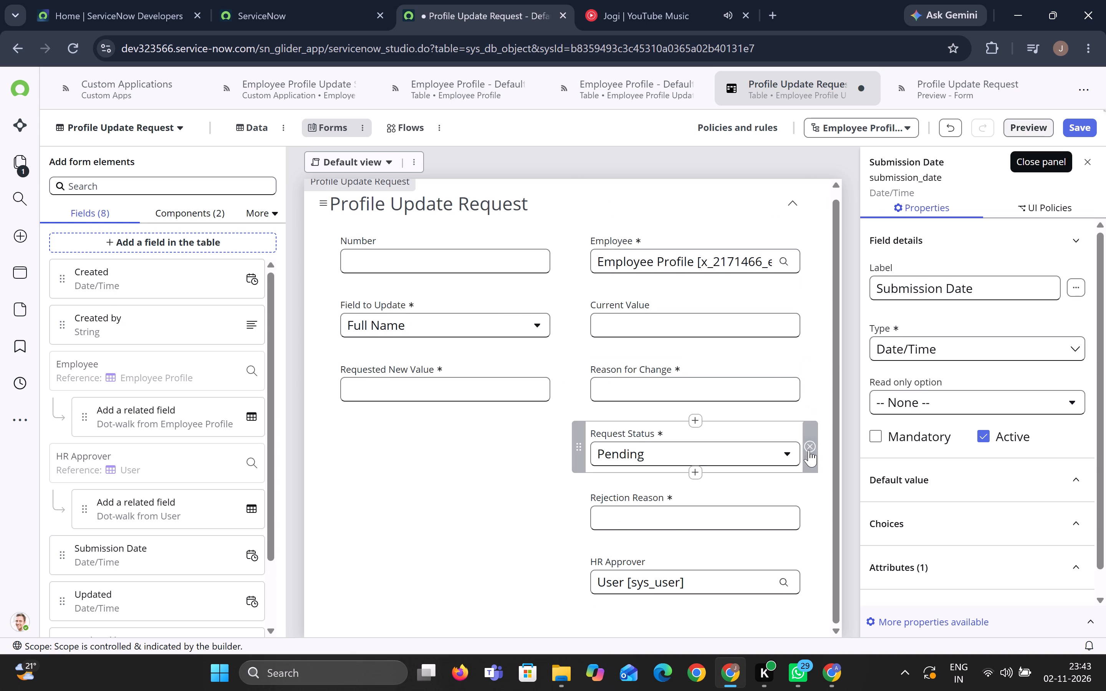
{"action": "left_click", "coordinate": [809, 450]}
{"action": "left_click", "coordinate": [821, 459]}
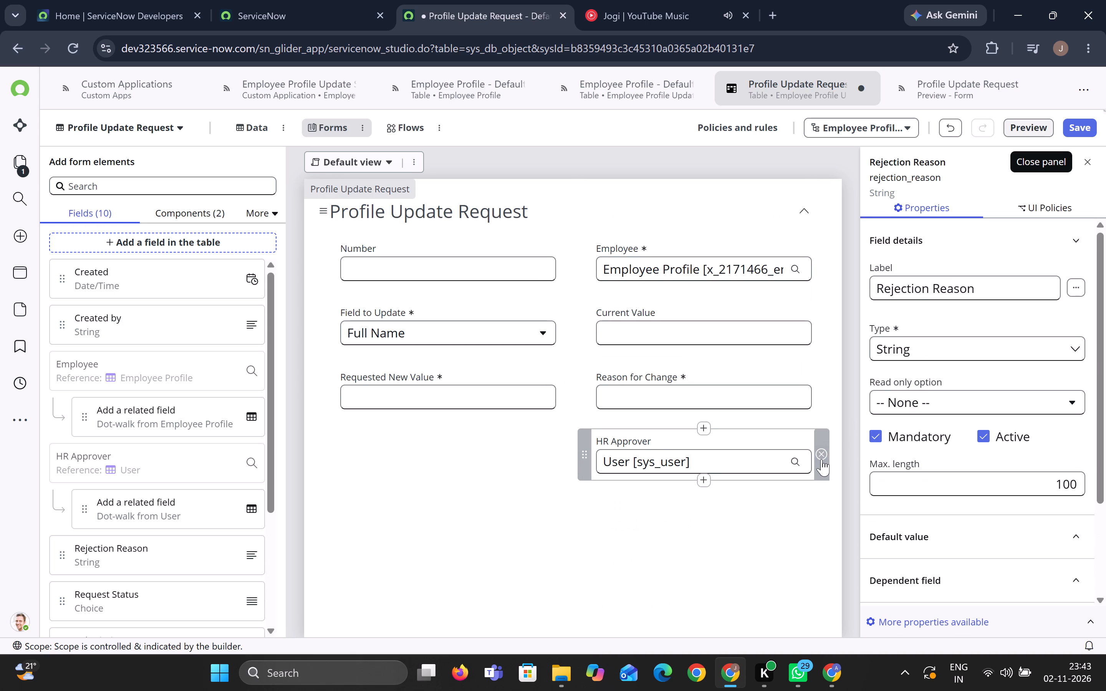
{"action": "left_click", "coordinate": [823, 455]}
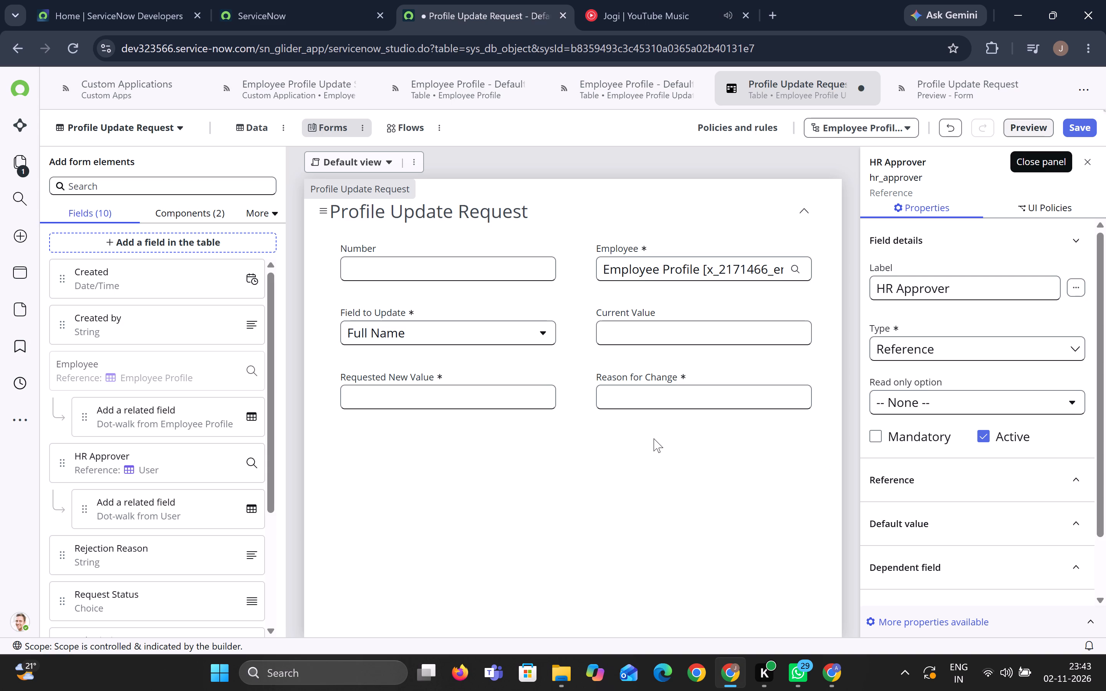
{"action": "left_click", "coordinate": [701, 435]}
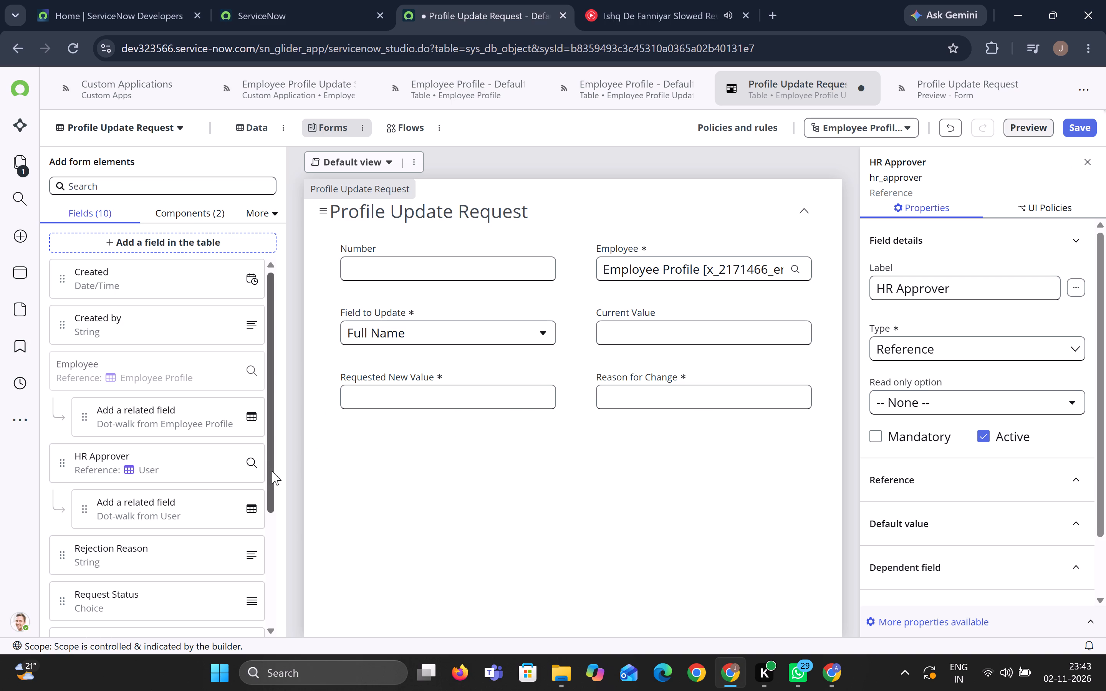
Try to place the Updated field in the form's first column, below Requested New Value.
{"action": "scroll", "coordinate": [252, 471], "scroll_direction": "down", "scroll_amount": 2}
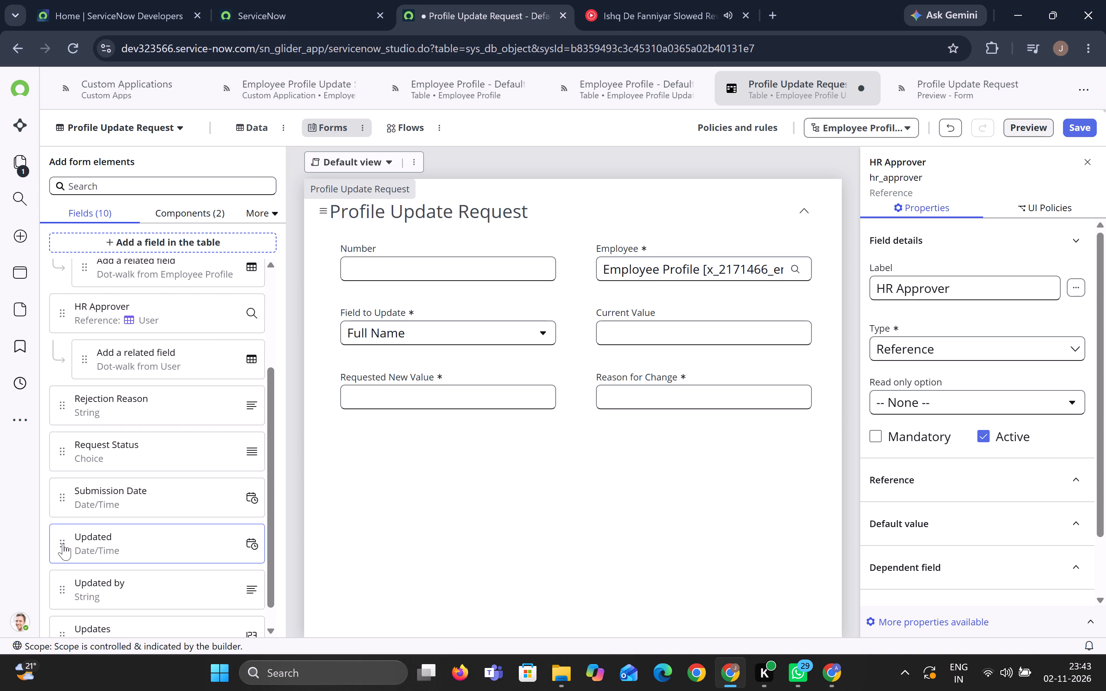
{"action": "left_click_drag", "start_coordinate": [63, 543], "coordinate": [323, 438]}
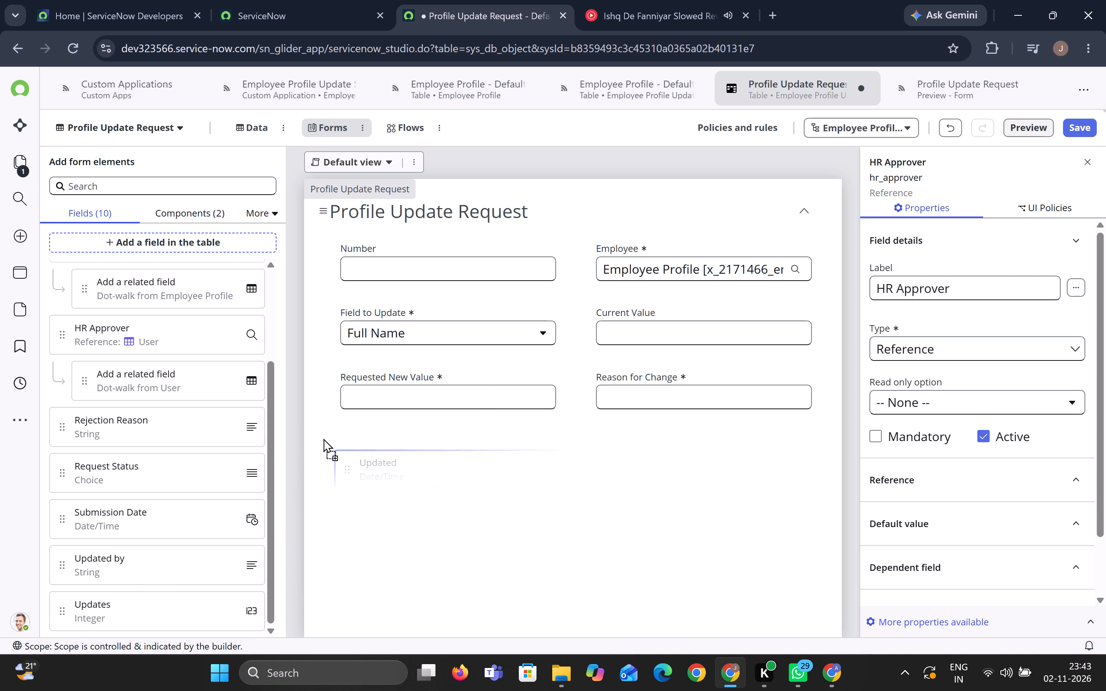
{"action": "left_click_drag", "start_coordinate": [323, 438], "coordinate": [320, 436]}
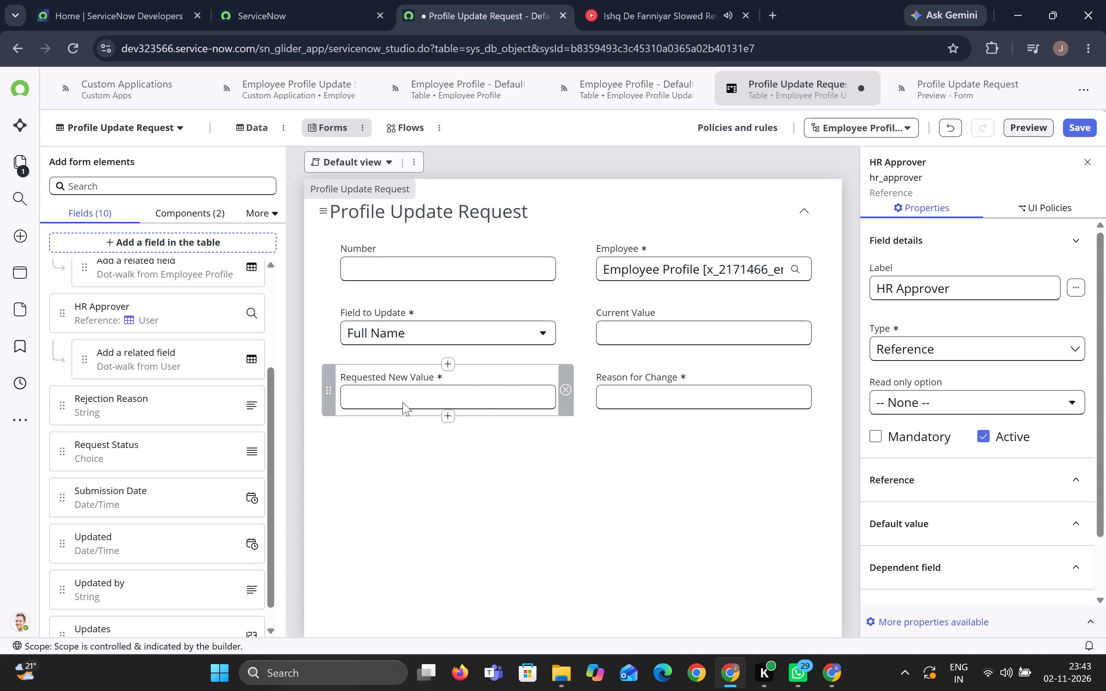
Add the Submission Date field below Requested New Value and the Request Status field below Reason for Change.
{"action": "left_click", "coordinate": [447, 414]}
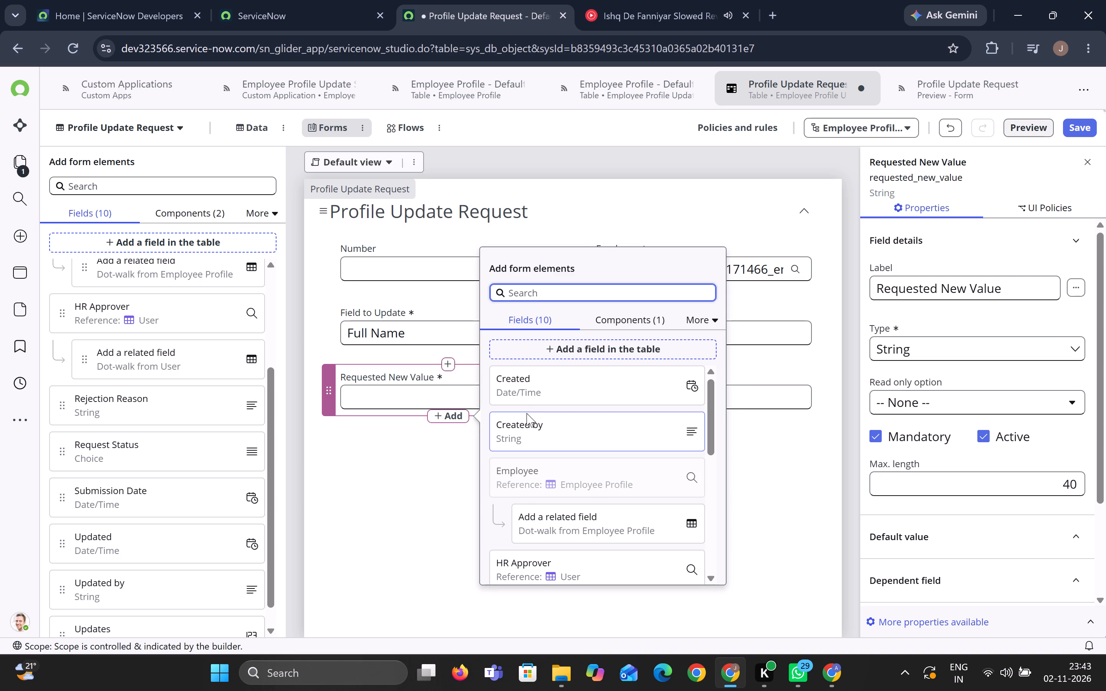
{"action": "scroll", "coordinate": [536, 430], "scroll_direction": "down", "scroll_amount": 3}
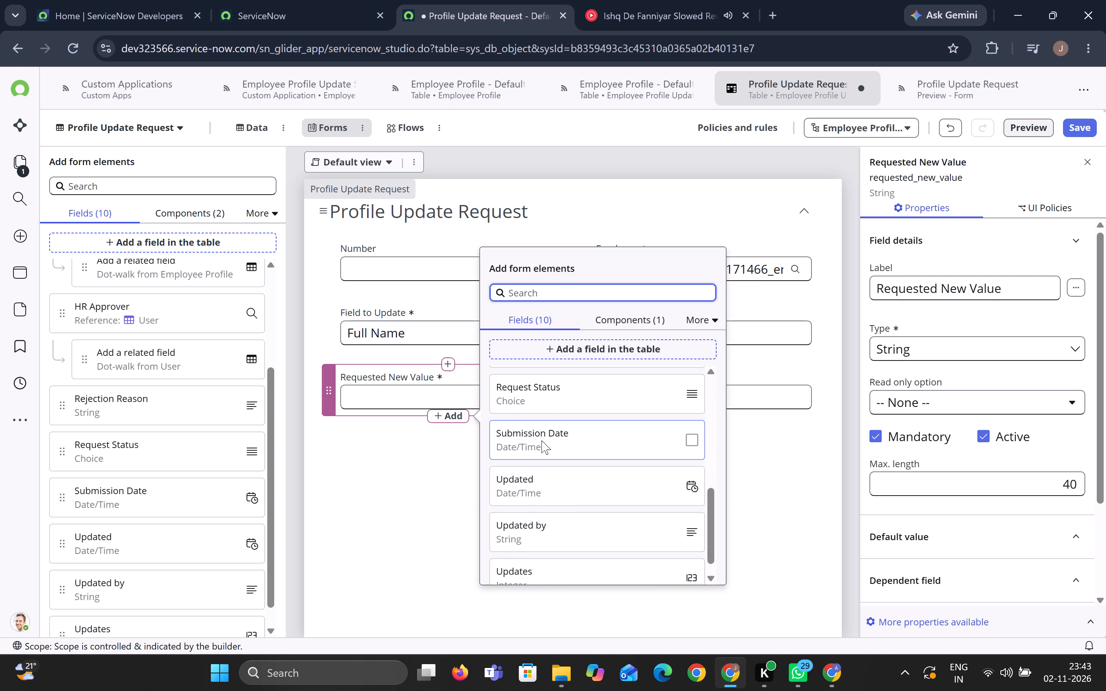
{"action": "left_click", "coordinate": [553, 441]}
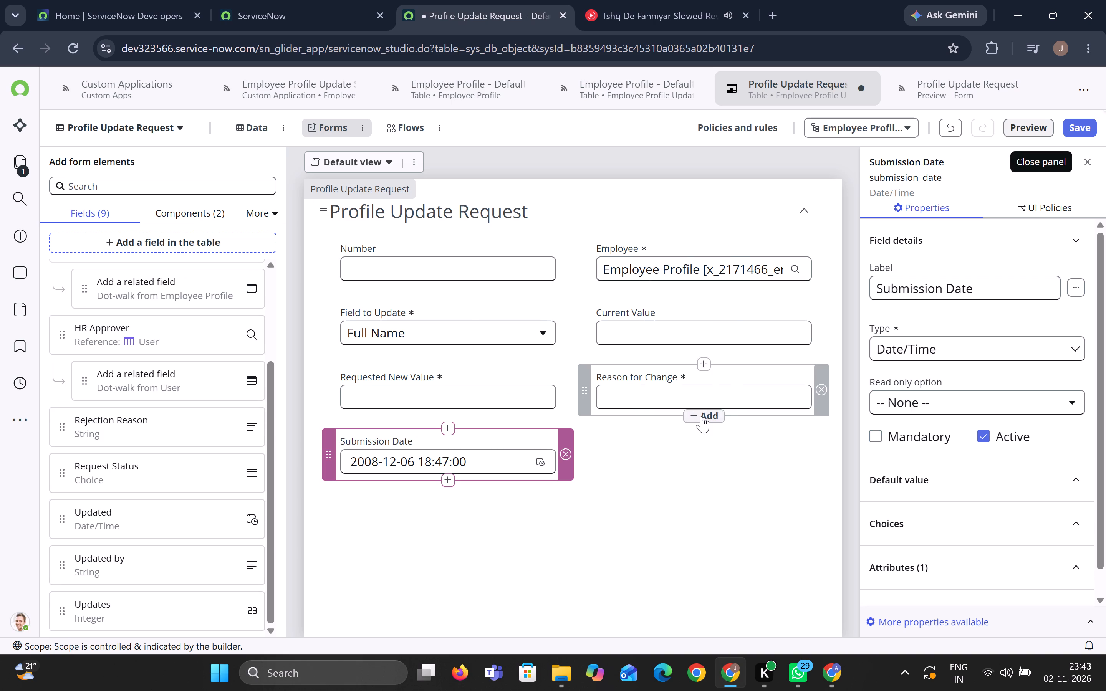
{"action": "left_click", "coordinate": [701, 417]}
{"action": "scroll", "coordinate": [804, 456], "scroll_direction": "down", "scroll_amount": 1}
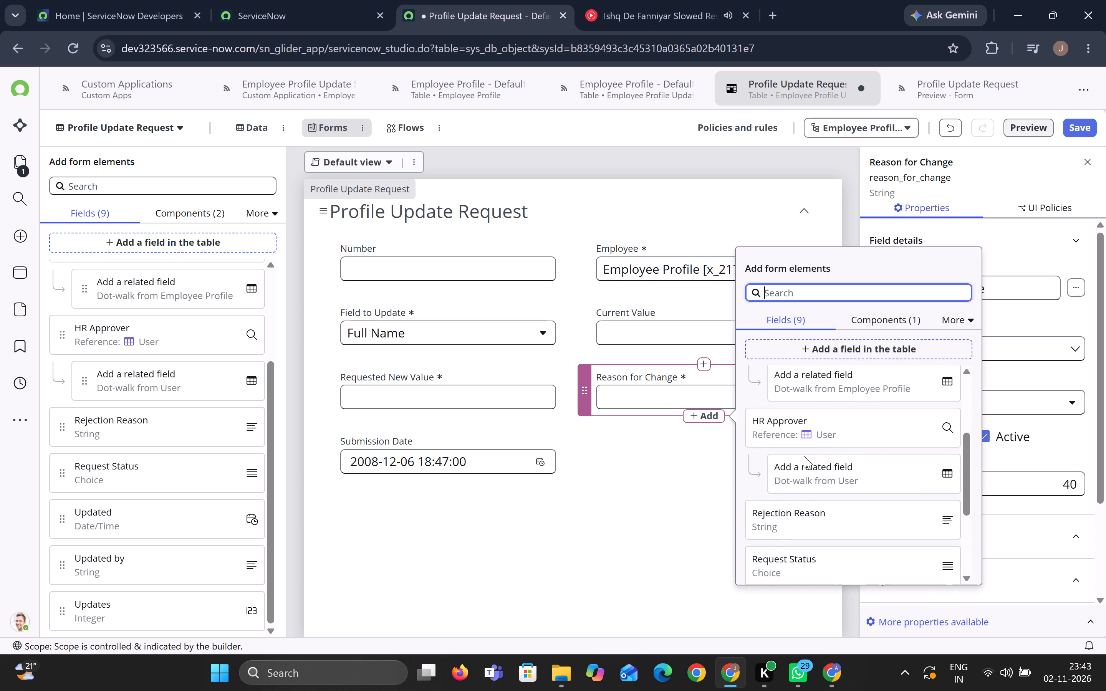
{"action": "scroll", "coordinate": [804, 456], "scroll_direction": "down", "scroll_amount": 3}
{"action": "left_click", "coordinate": [791, 435]}
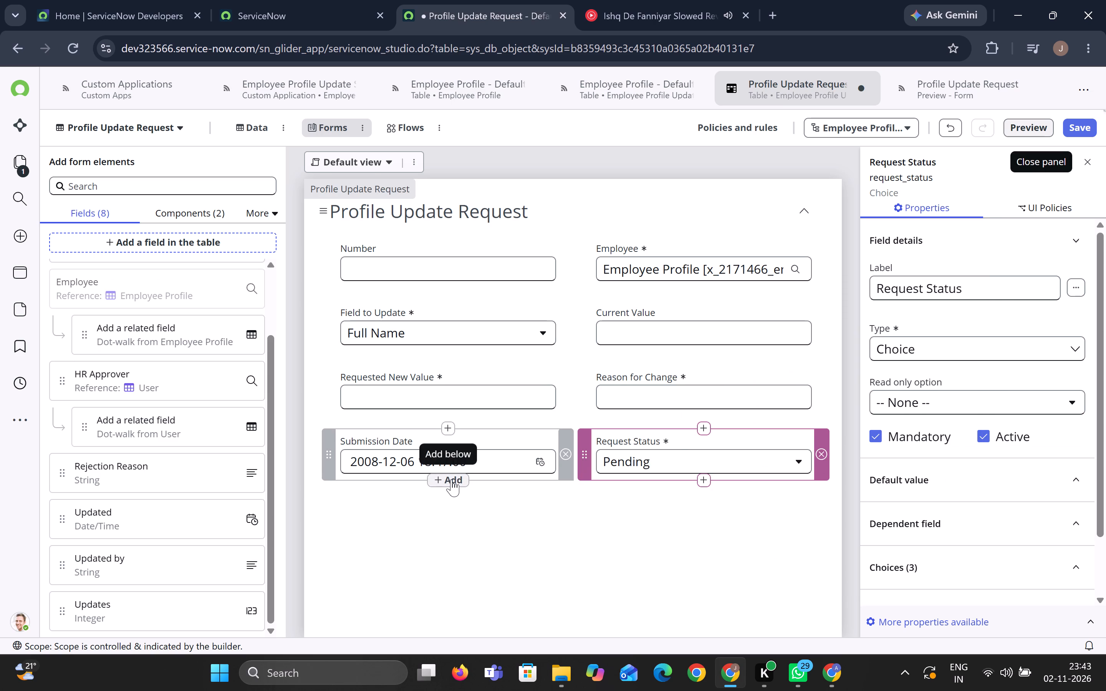
Add the Rejection Reason field below Submission Date and the HR Approver field below Request Status.
{"action": "left_click", "coordinate": [451, 479]}
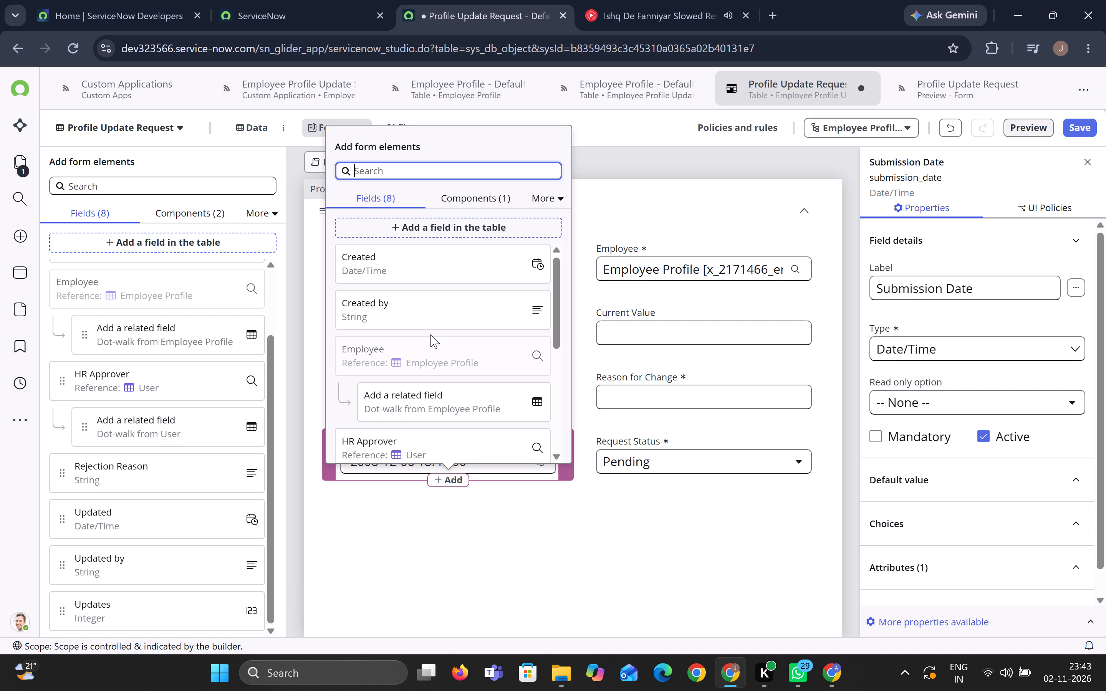
{"action": "scroll", "coordinate": [430, 334], "scroll_direction": "down", "scroll_amount": 2}
{"action": "left_click", "coordinate": [450, 350]}
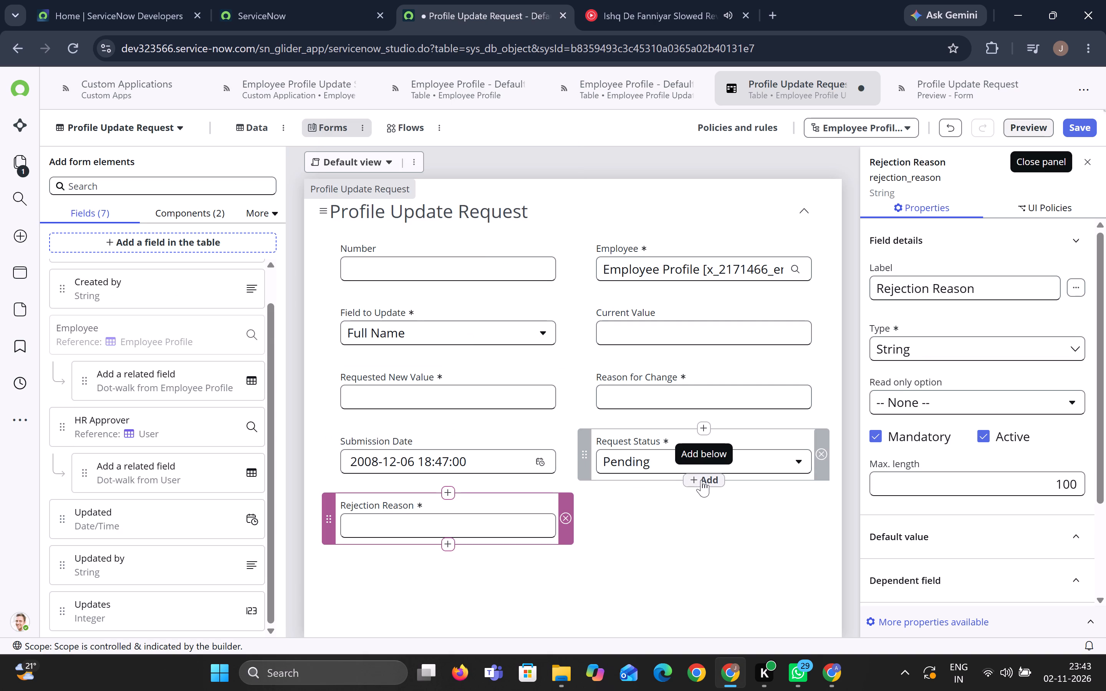
{"action": "left_click", "coordinate": [701, 480]}
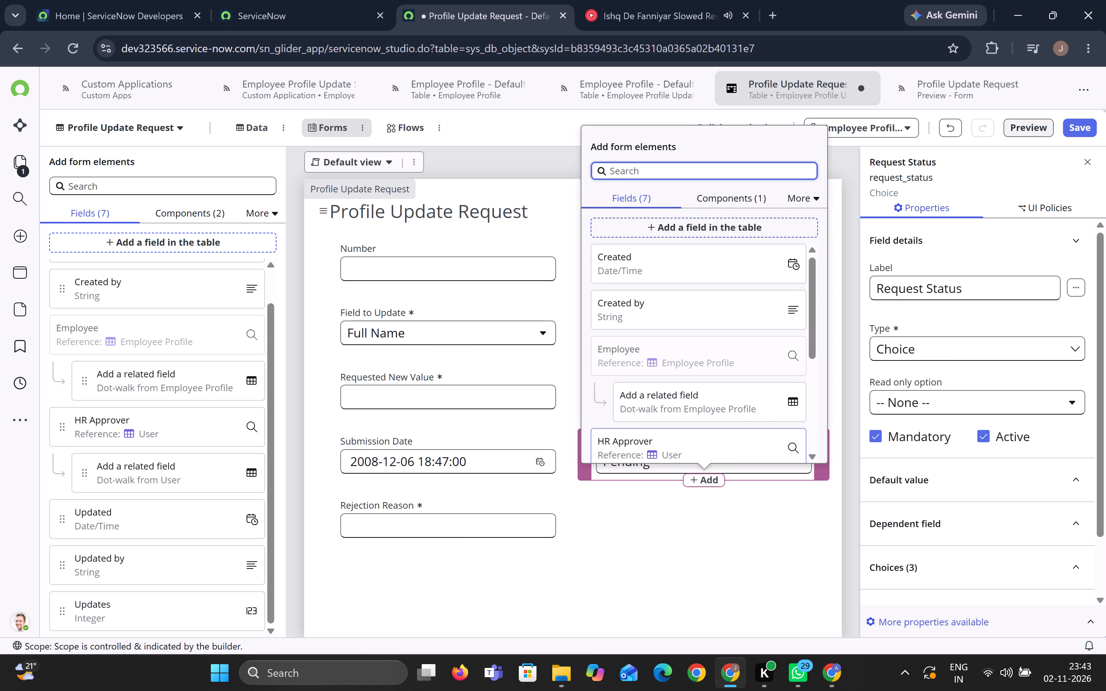
{"action": "left_click", "coordinate": [684, 445]}
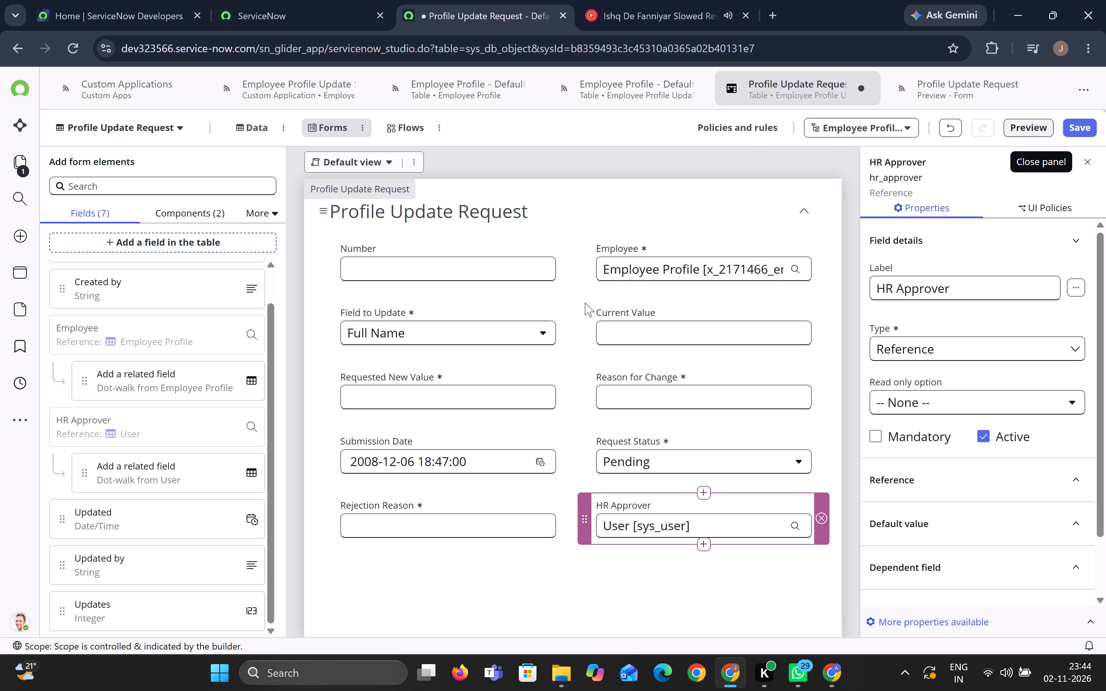
Make the Rejection Reason field non-mandatory and save the form design.
{"action": "left_click", "coordinate": [414, 504]}
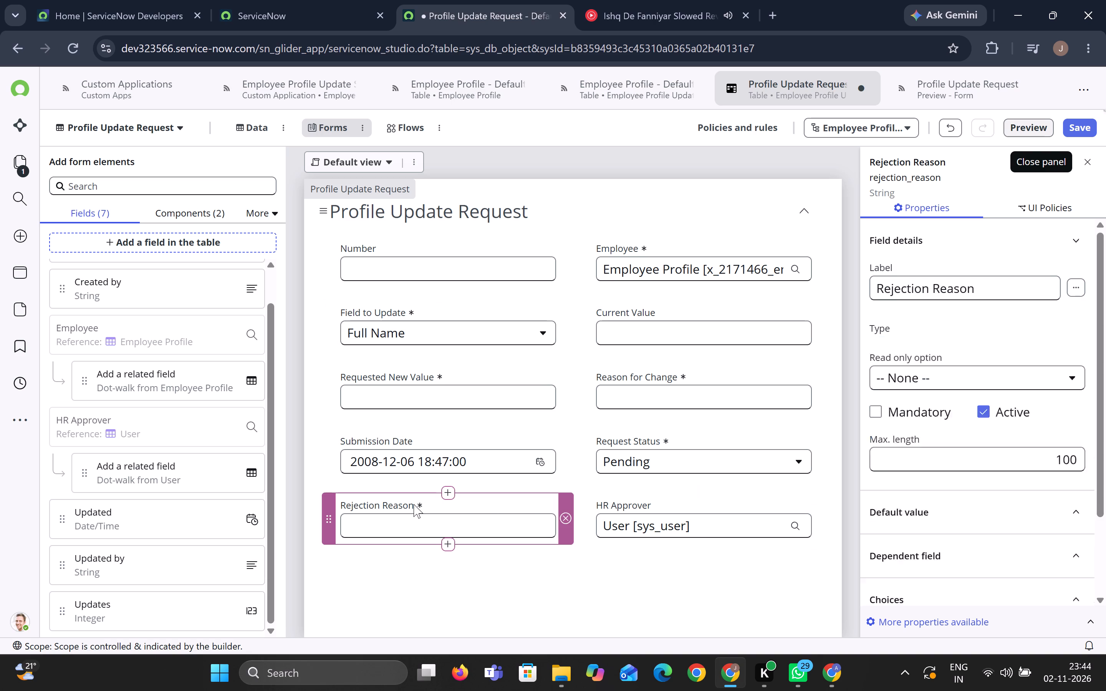
{"action": "left_click", "coordinate": [876, 435]}
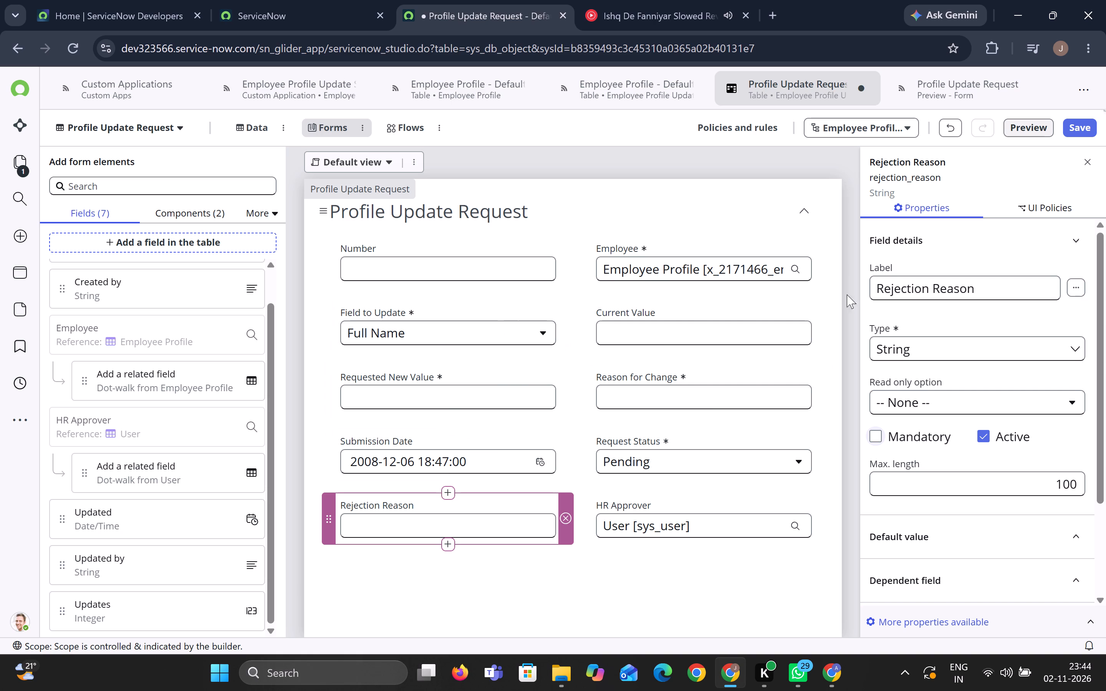
{"action": "left_click", "coordinate": [1078, 134]}
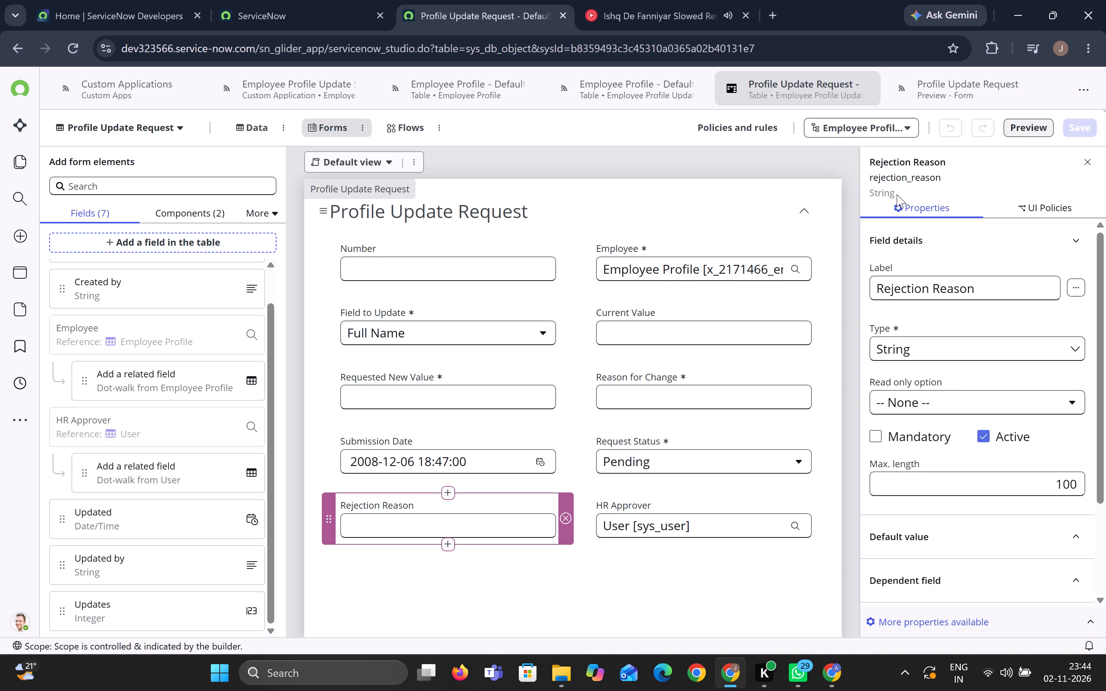
Set the Reason for Change field's maximum length to 100 and save the form design.
{"action": "left_click", "coordinate": [732, 377]}
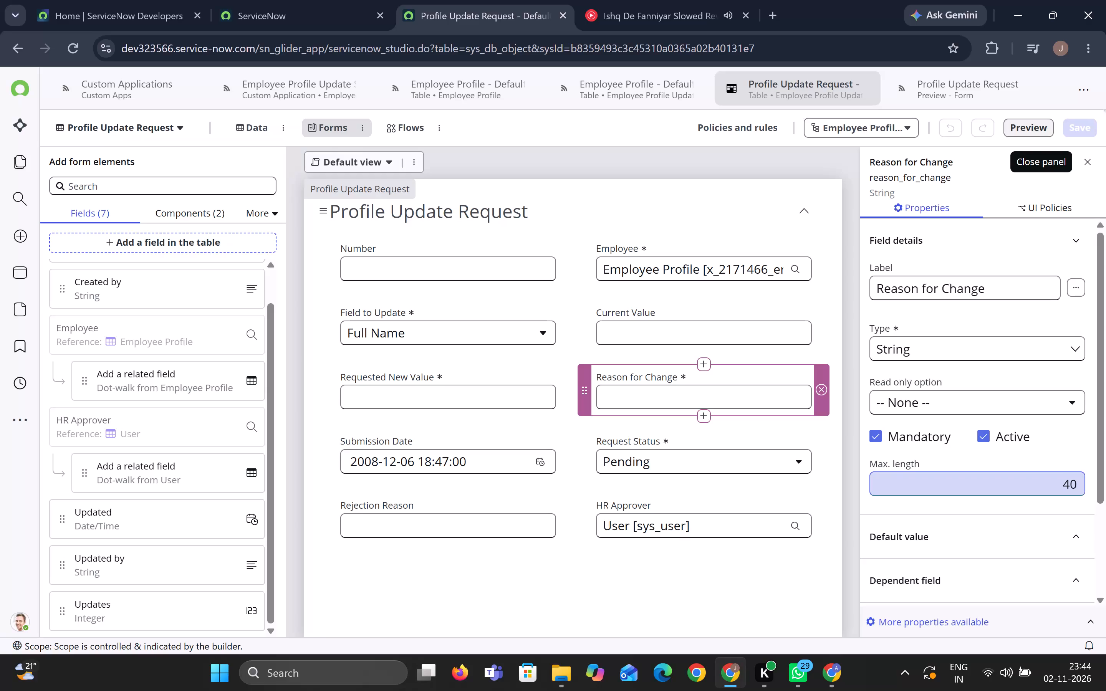
{"action": "left_click", "coordinate": [1074, 484]}
{"action": "key", "text": "BackSpace"}
{"action": "key", "text": "BackSpace"}
{"action": "type", "text": "100"}
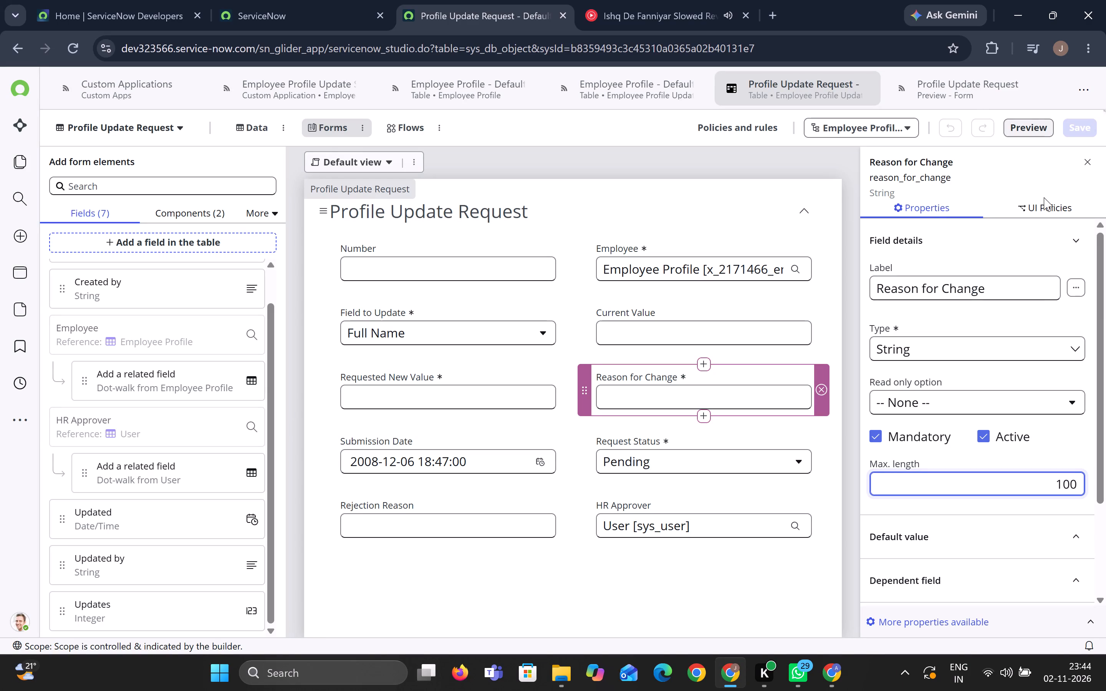
{"action": "left_click", "coordinate": [777, 589]}
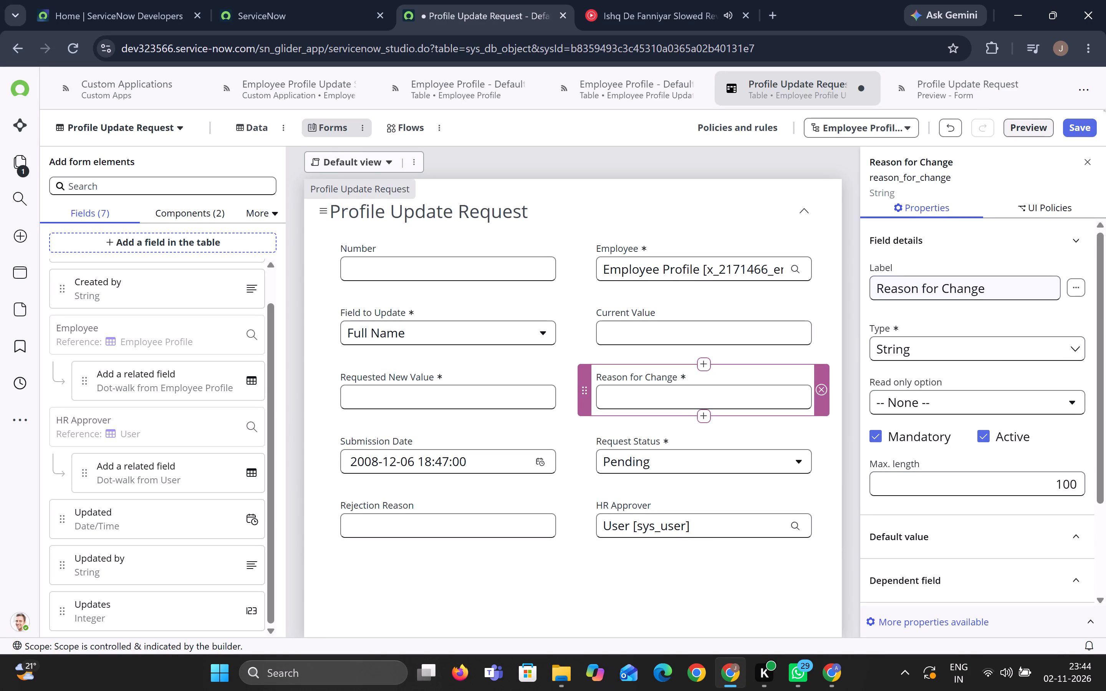
{"action": "left_click", "coordinate": [1081, 136]}
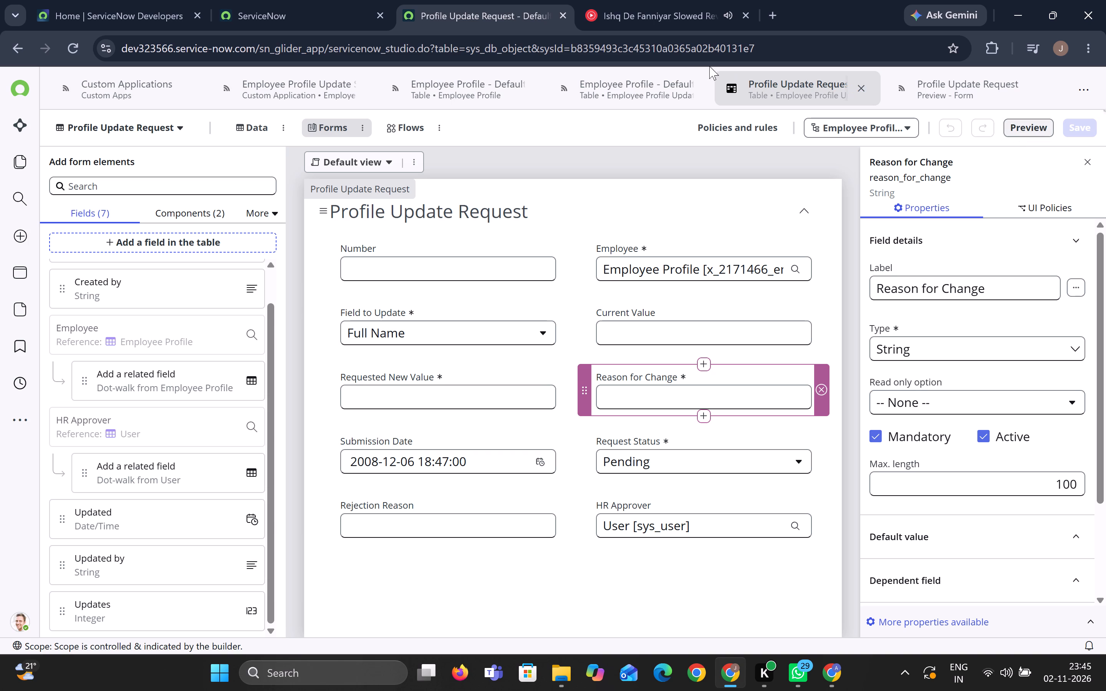
Open the Profile Update Request preview form in Platform in a separate browser tab, and return to the Studio tab.
{"action": "left_click", "coordinate": [954, 92]}
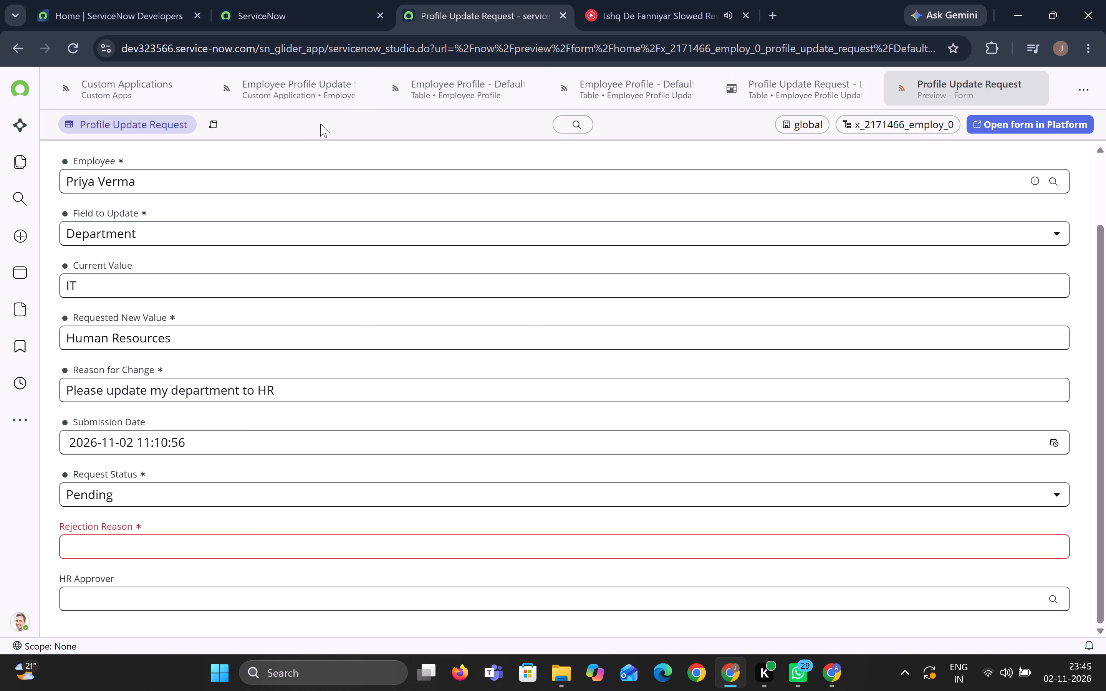
{"action": "left_click", "coordinate": [1008, 119]}
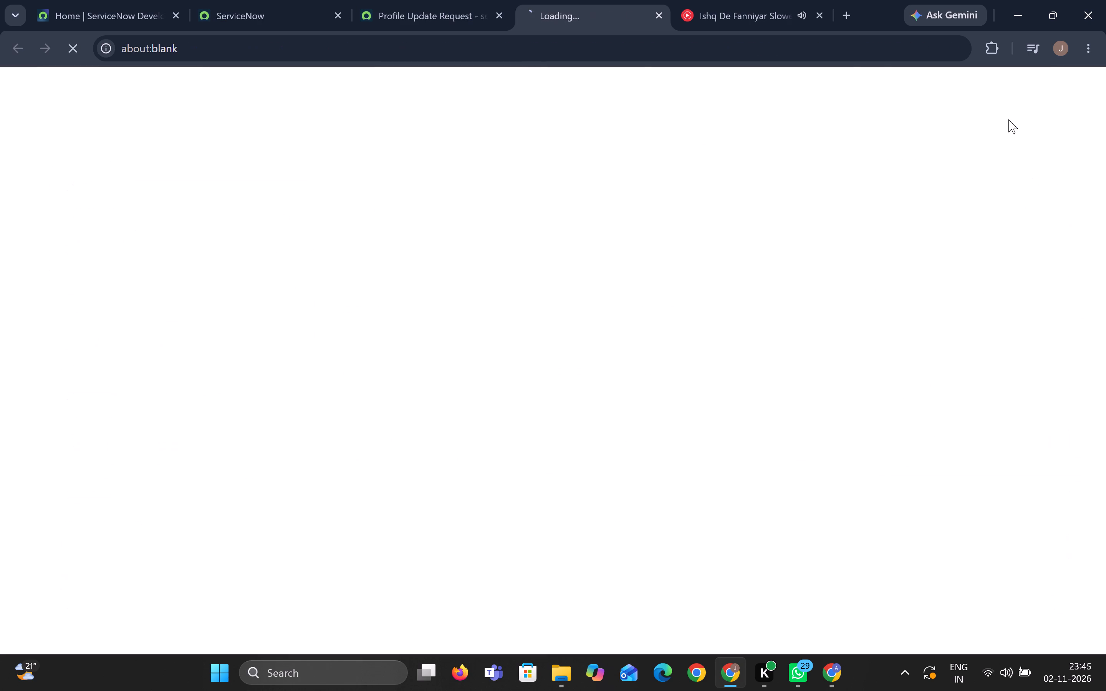
{"action": "left_click", "coordinate": [439, 16]}
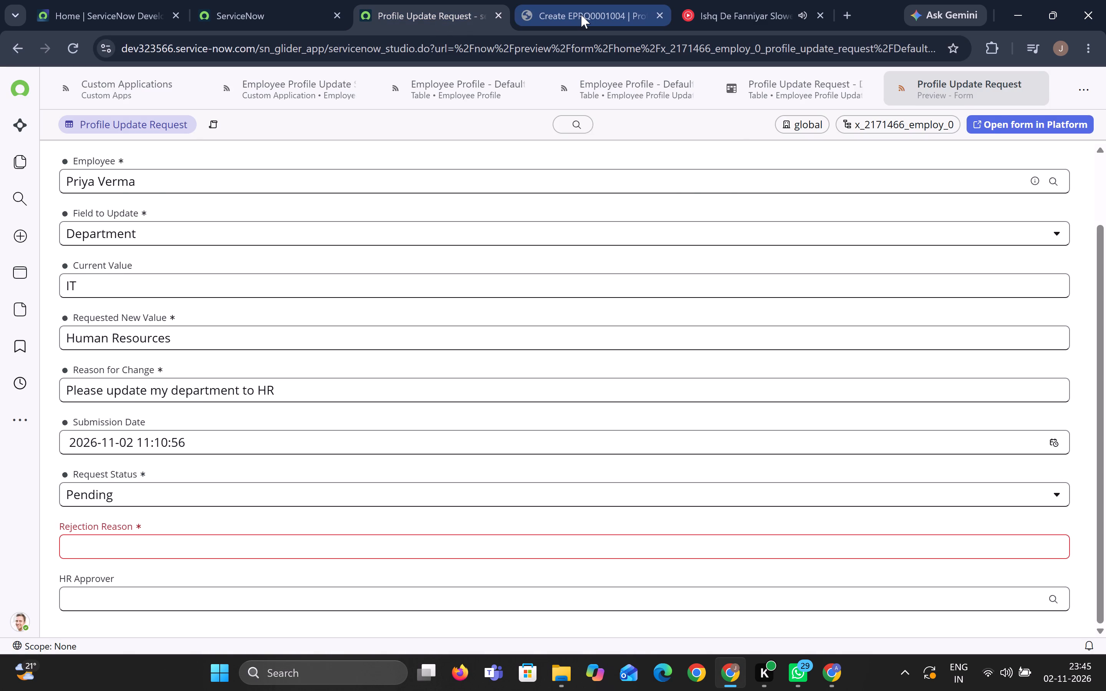
In the Profile Update Request form opened in Platform, choose the second listed employee profile as the Employee.
{"action": "left_click", "coordinate": [583, 15]}
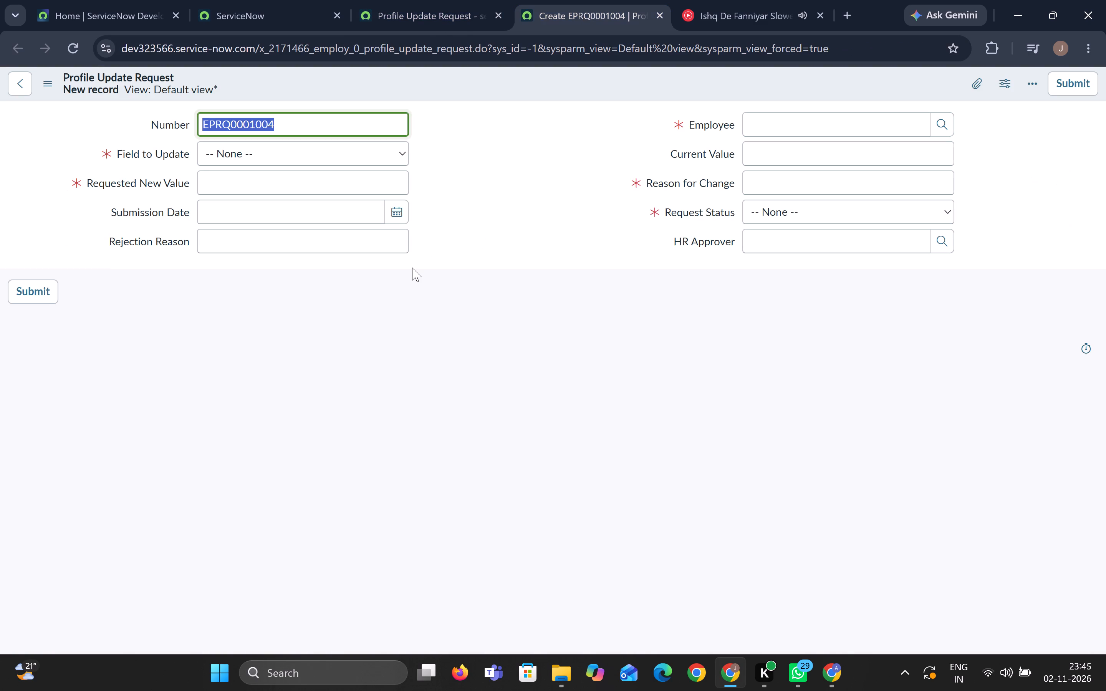
{"action": "left_click", "coordinate": [262, 155]}
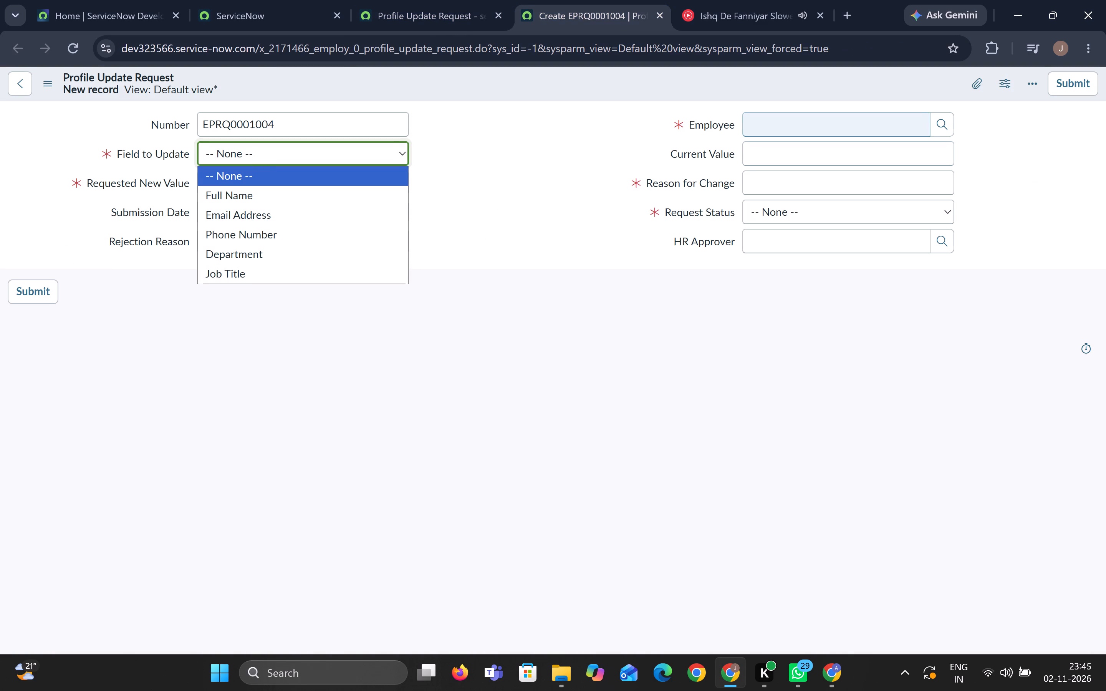
{"action": "left_click", "coordinate": [781, 132]}
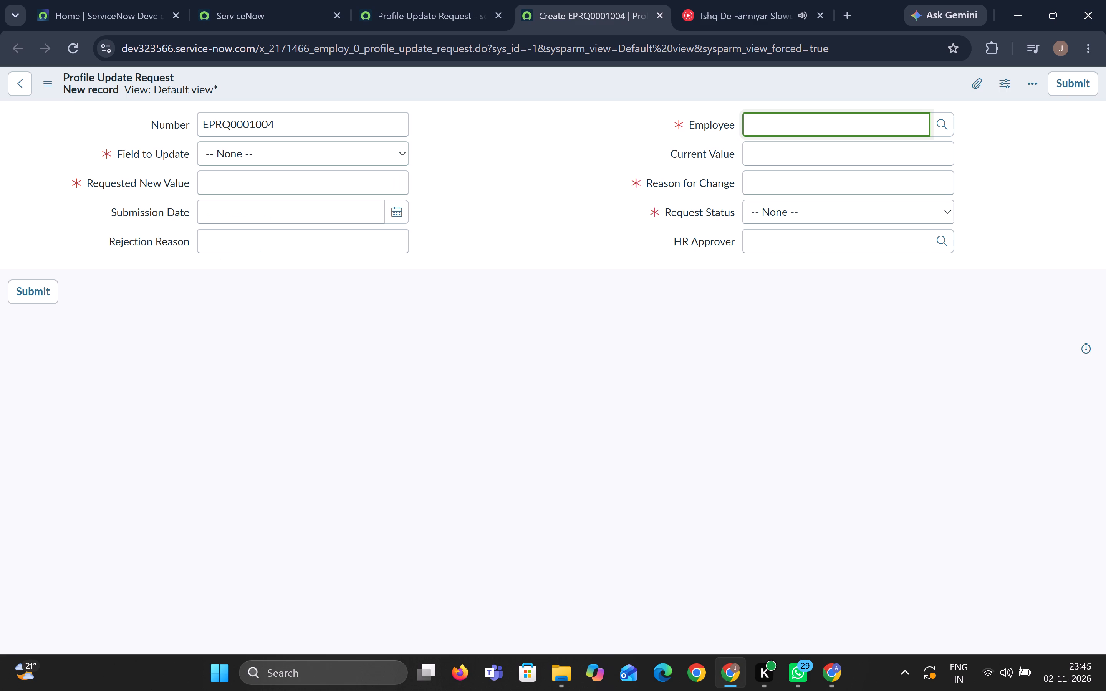
{"action": "left_click", "coordinate": [949, 130]}
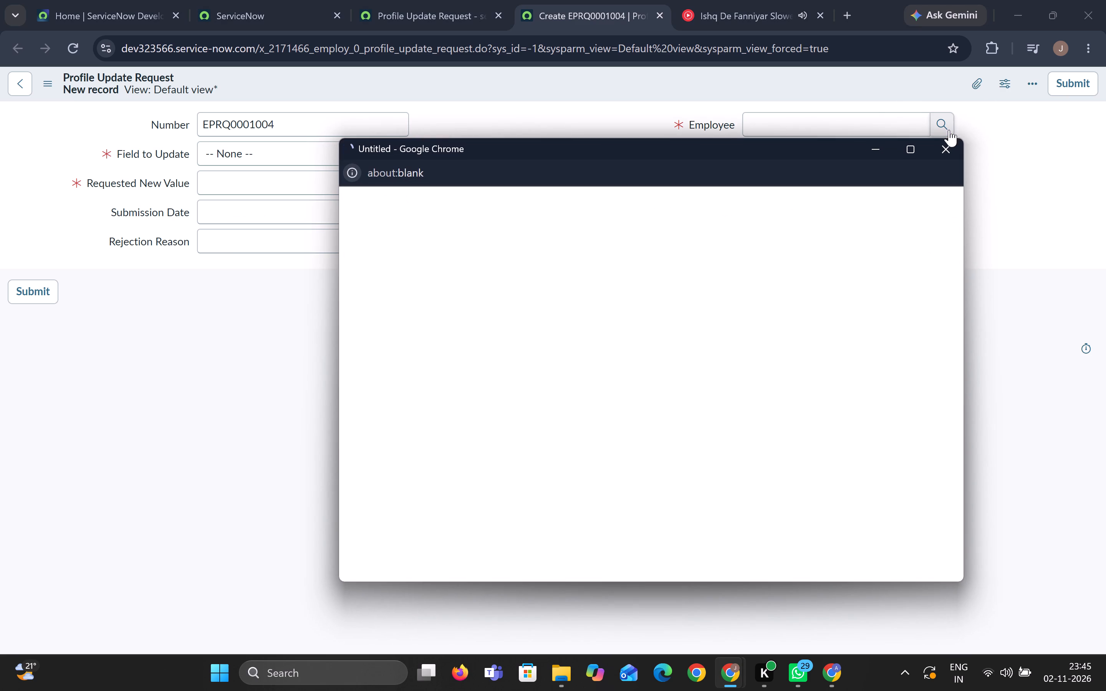
{"action": "left_click", "coordinate": [954, 151]}
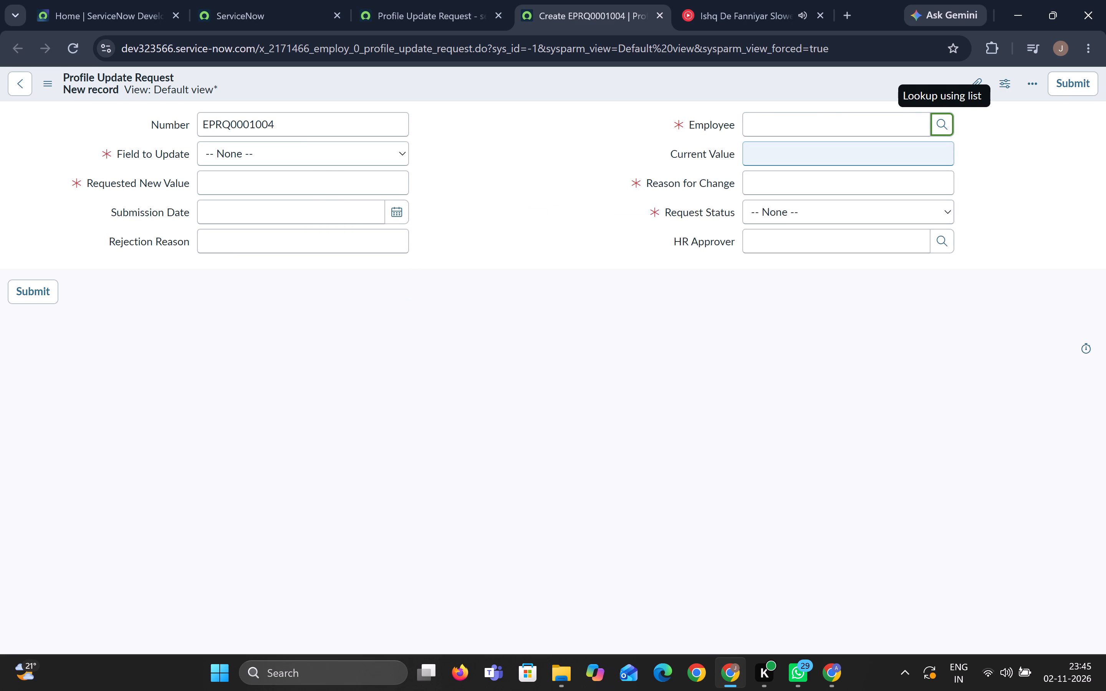
{"action": "left_click", "coordinate": [942, 129]}
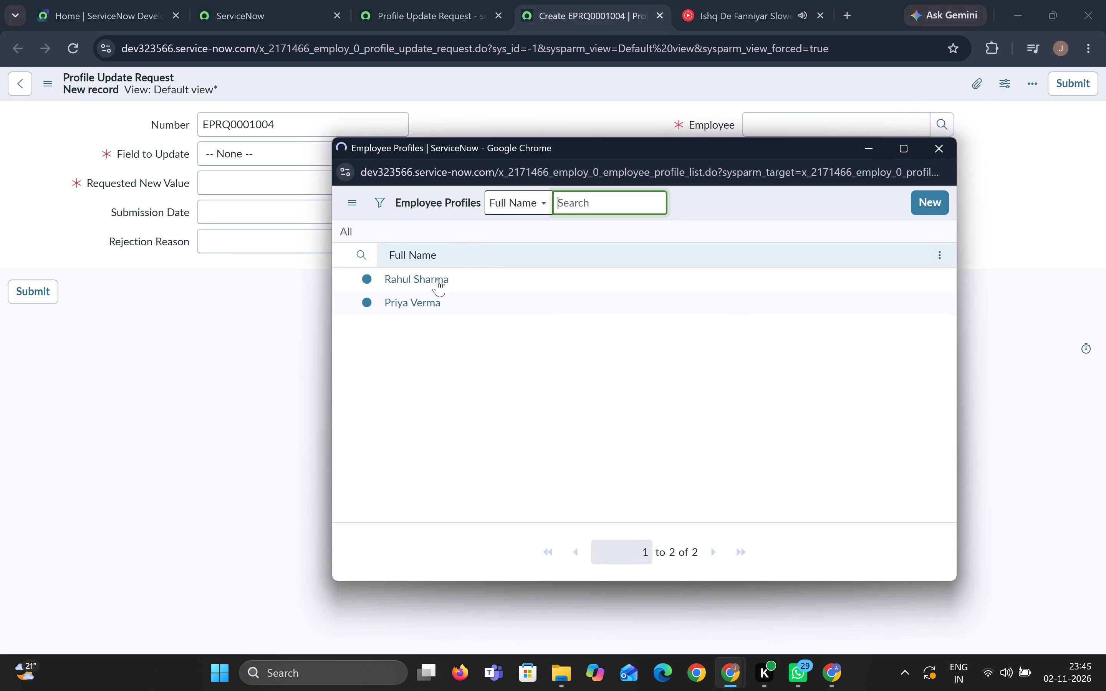
{"action": "left_click", "coordinate": [411, 305]}
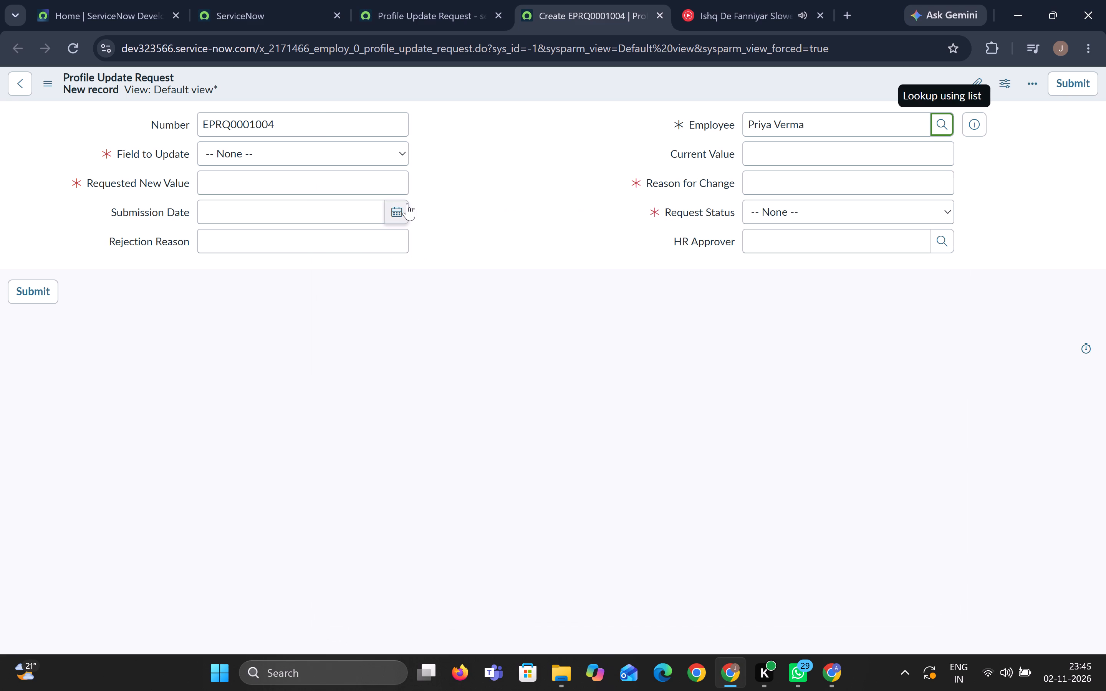
Set the new request's Field to Update to Department and its Current Value to IT.
{"action": "left_click", "coordinate": [359, 159]}
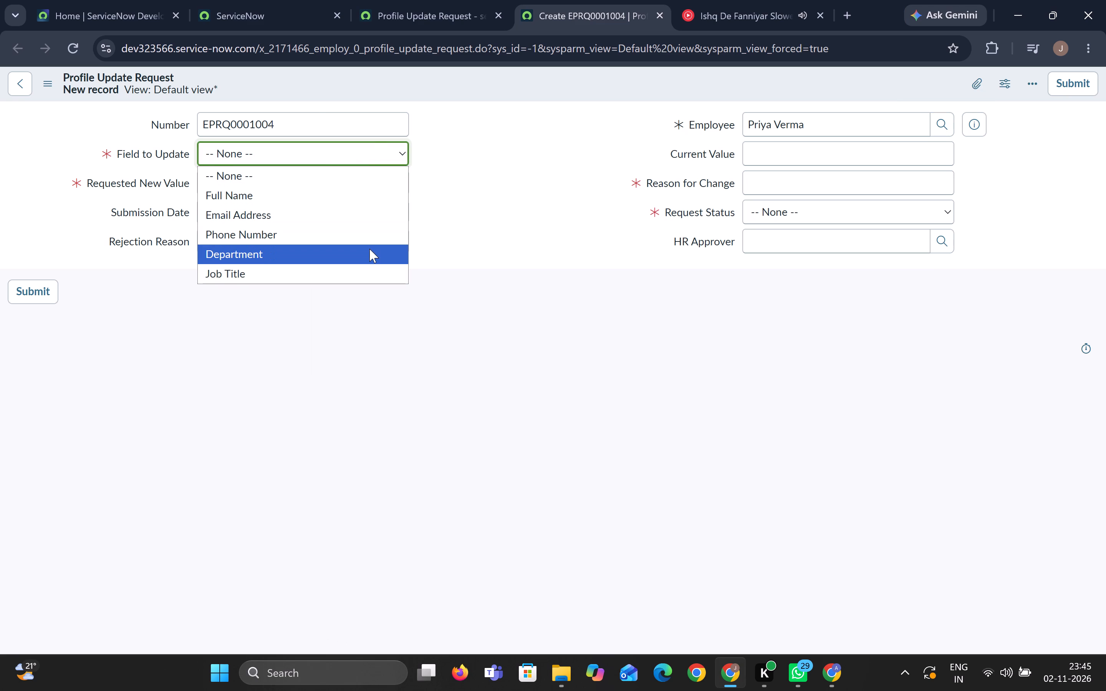
{"action": "left_click", "coordinate": [369, 249]}
{"action": "left_click", "coordinate": [763, 161]}
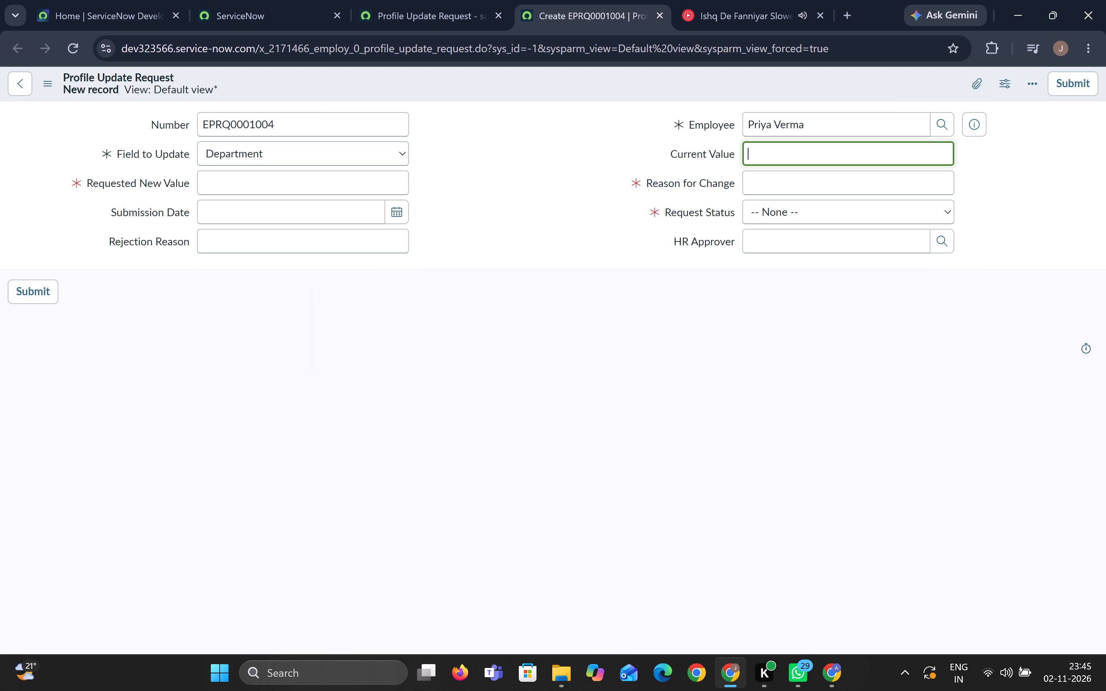
{"action": "type", "text": "IT"}
{"action": "key", "text": "Tab"}
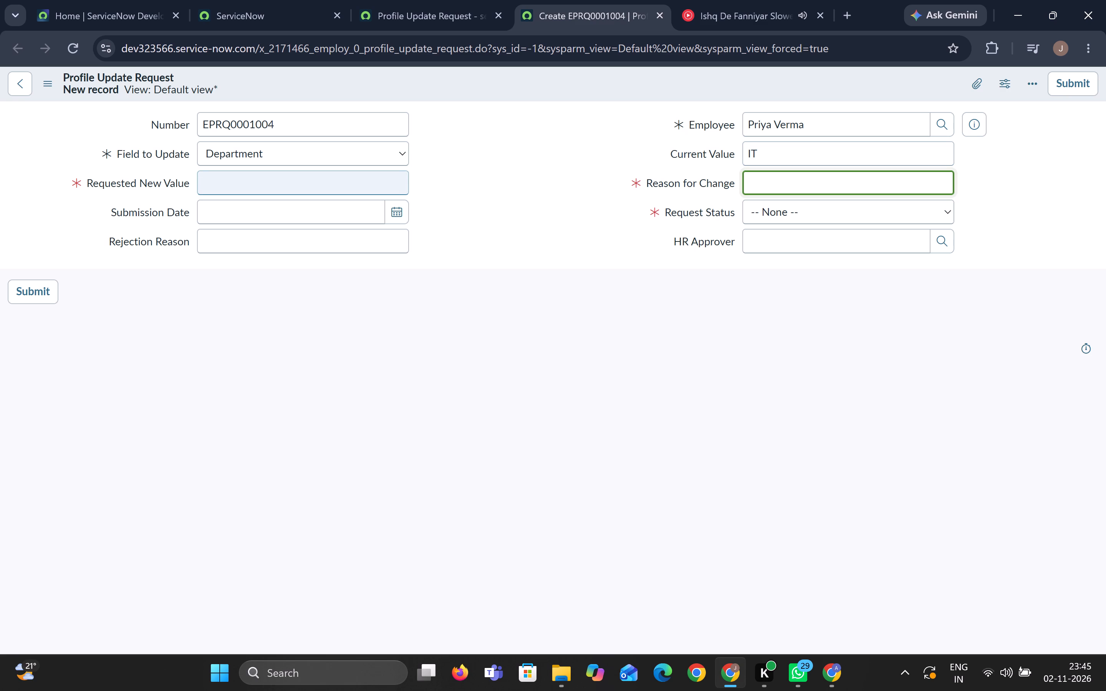
{"action": "left_click", "coordinate": [346, 184]}
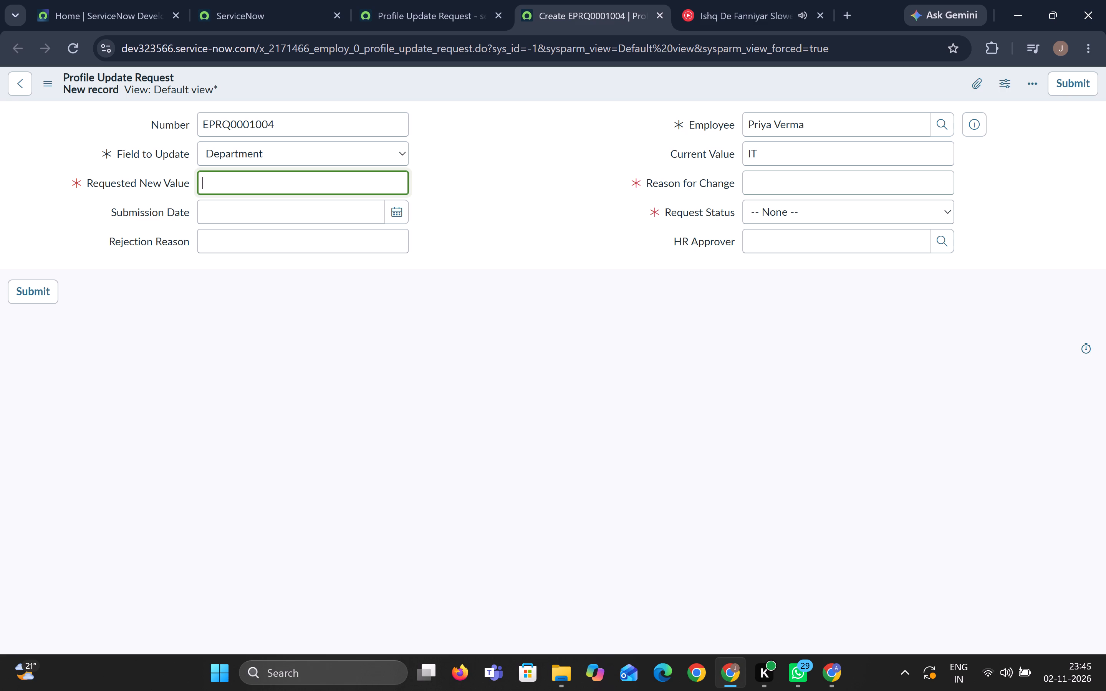
Return to the Profile Update Request form design in Studio and move the Employee field to the first column below Number.
{"action": "left_click", "coordinate": [439, 1]}
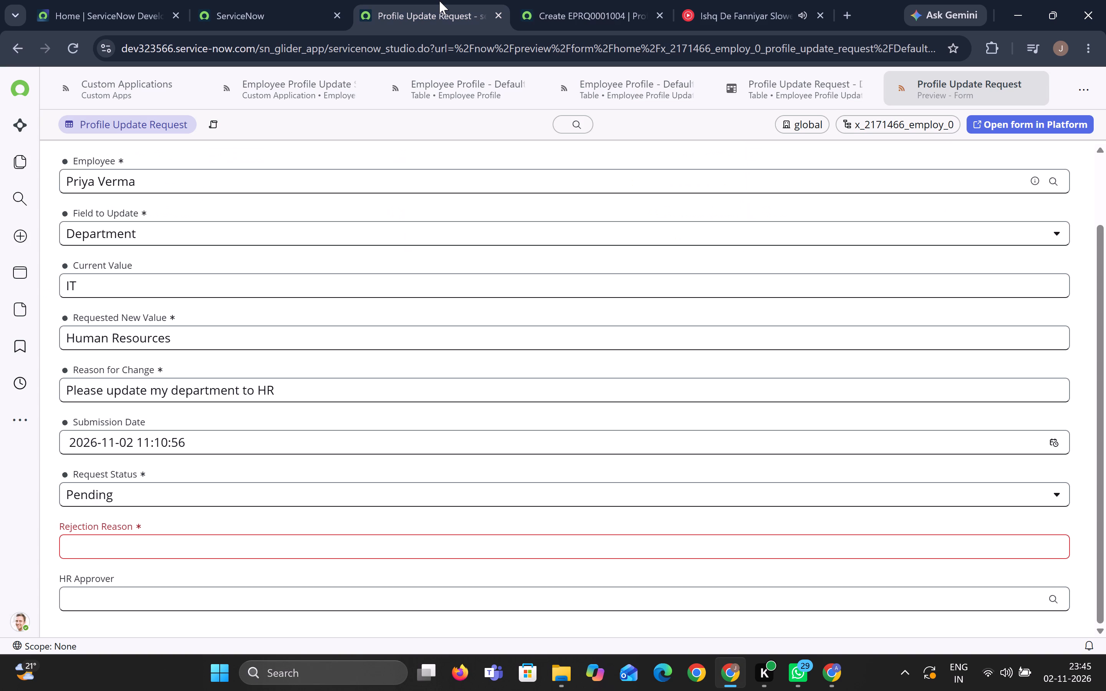
{"action": "left_click", "coordinate": [804, 84]}
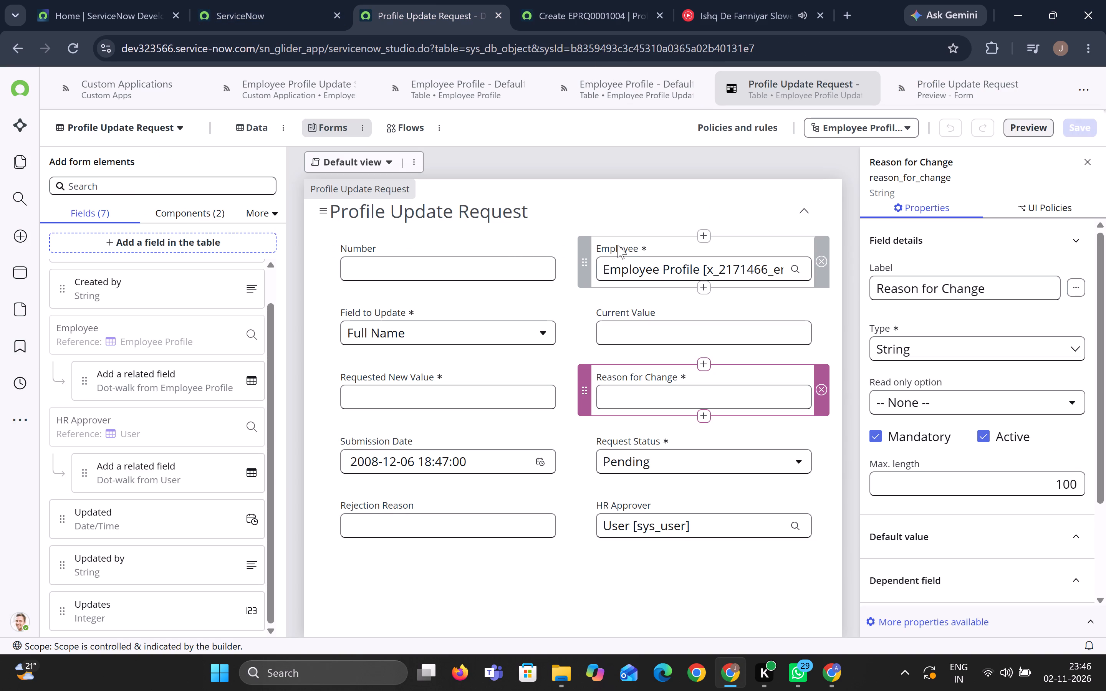
{"action": "left_click_drag", "start_coordinate": [586, 262], "coordinate": [378, 306]}
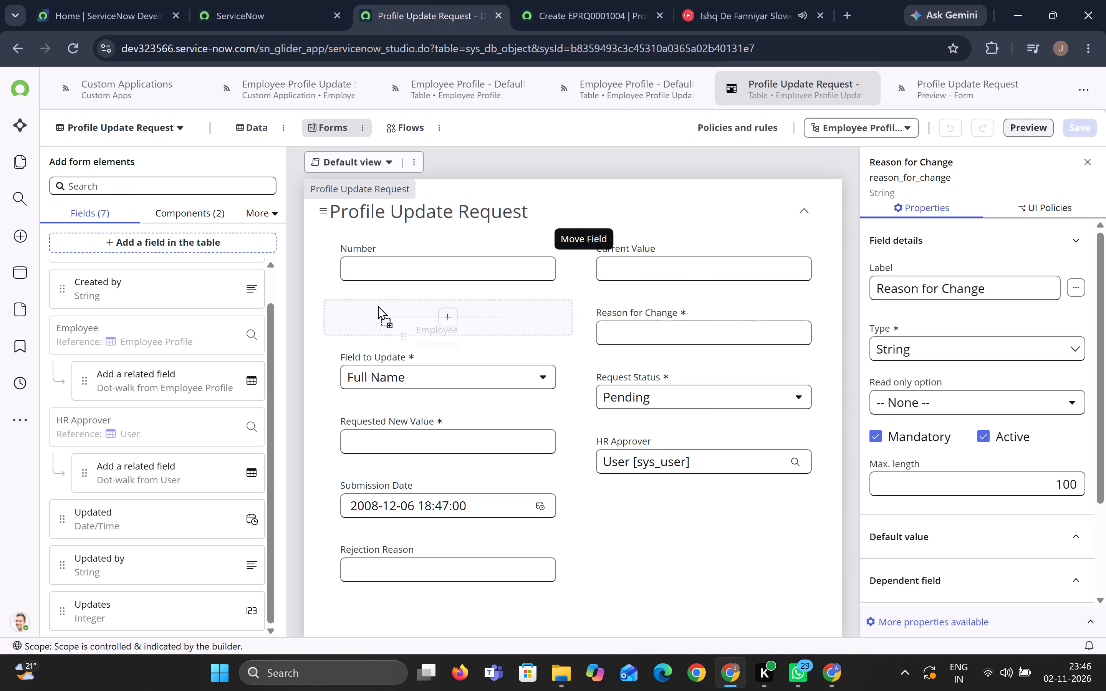
{"action": "left_click_drag", "start_coordinate": [378, 306], "coordinate": [353, 296]}
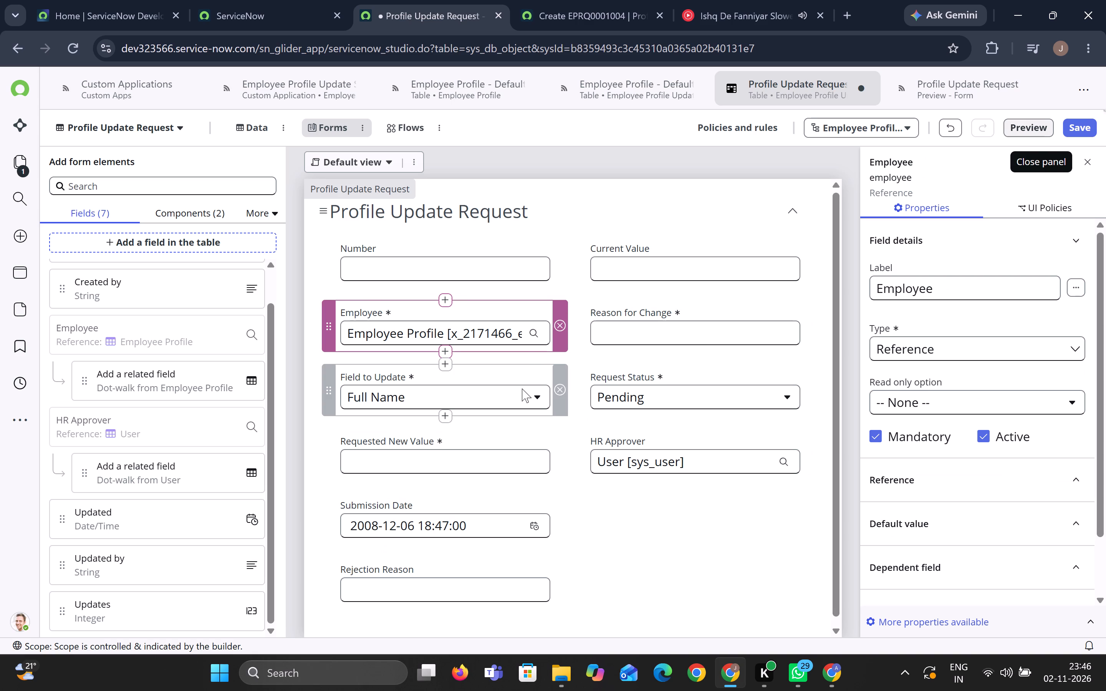
Move Current Value into the first column and arrange Field to Update between Employee and Current Value.
{"action": "left_click_drag", "start_coordinate": [574, 269], "coordinate": [371, 381]}
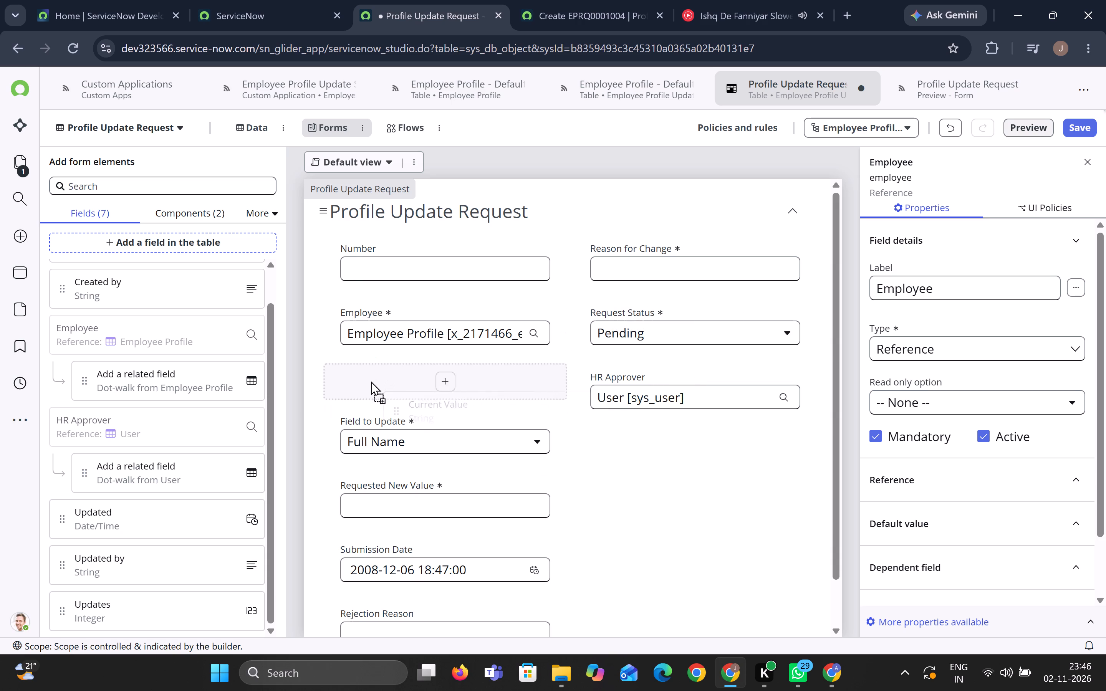
{"action": "left_click_drag", "start_coordinate": [371, 381], "coordinate": [340, 373]}
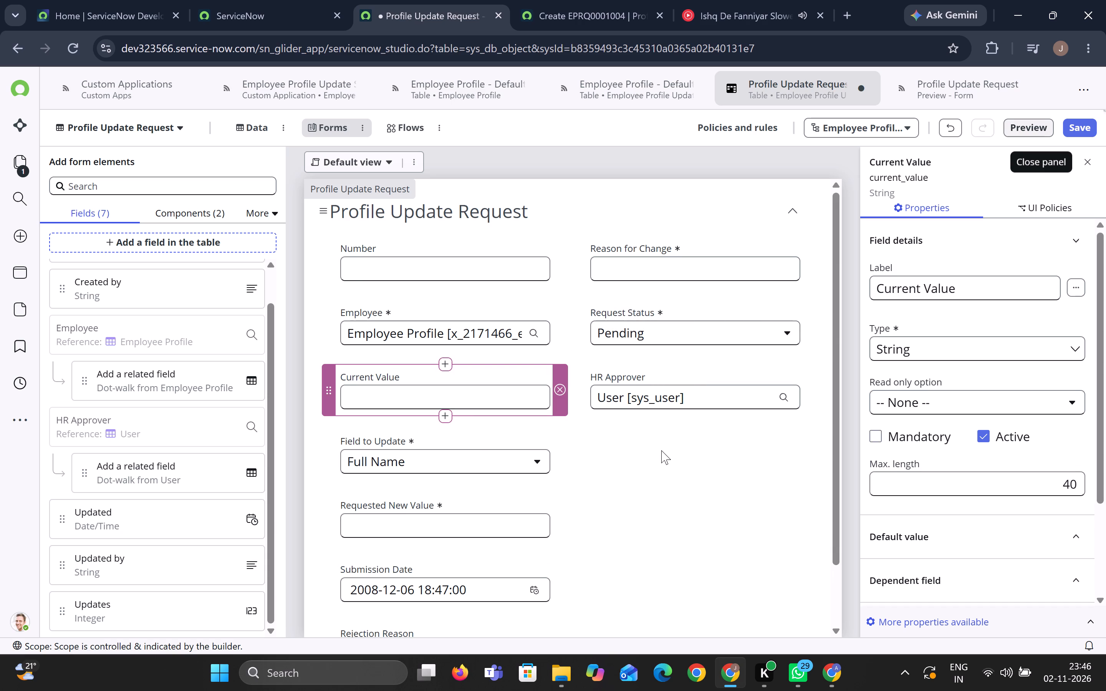
{"action": "left_click_drag", "start_coordinate": [327, 462], "coordinate": [336, 327]}
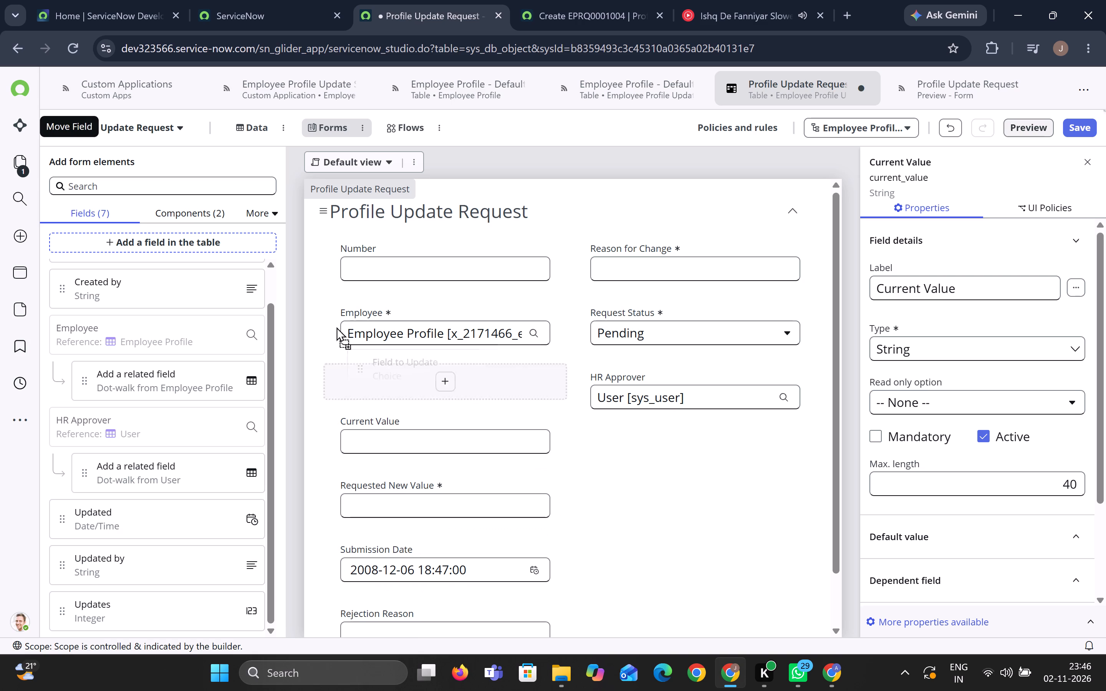
{"action": "left_click_drag", "start_coordinate": [336, 327], "coordinate": [342, 385]}
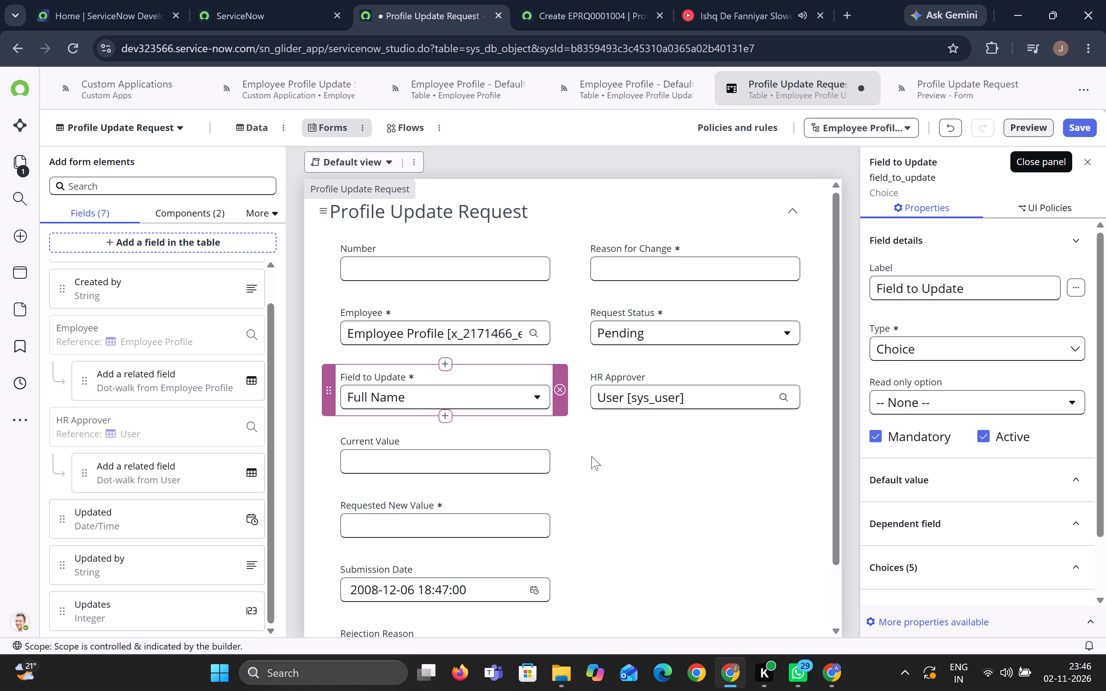
Move the Reason for Change field to the first column, directly below Requested New Value.
{"action": "scroll", "coordinate": [612, 459], "scroll_direction": "down", "scroll_amount": 1}
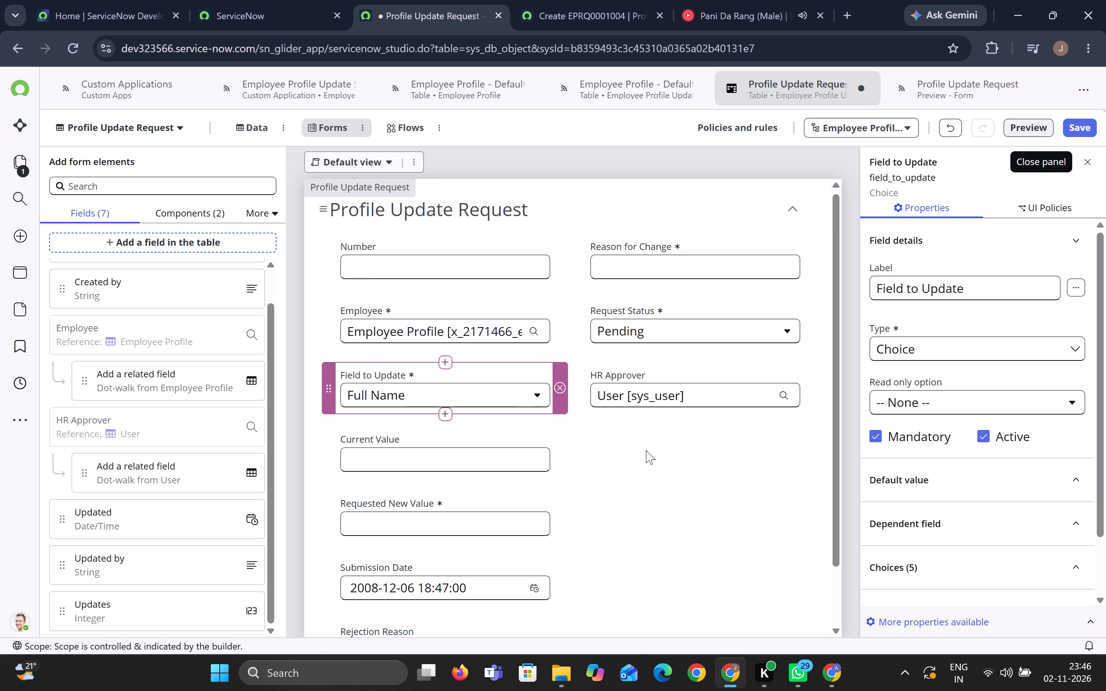
{"action": "scroll", "coordinate": [646, 450], "scroll_direction": "up", "scroll_amount": 1}
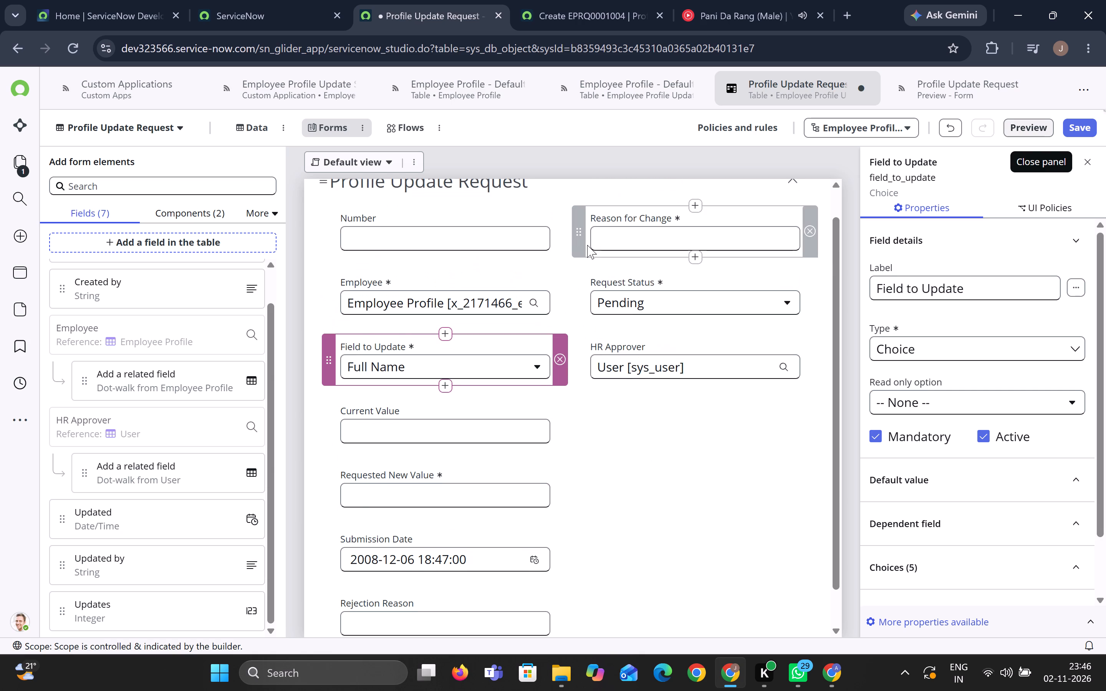
{"action": "left_click_drag", "start_coordinate": [579, 248], "coordinate": [550, 367]}
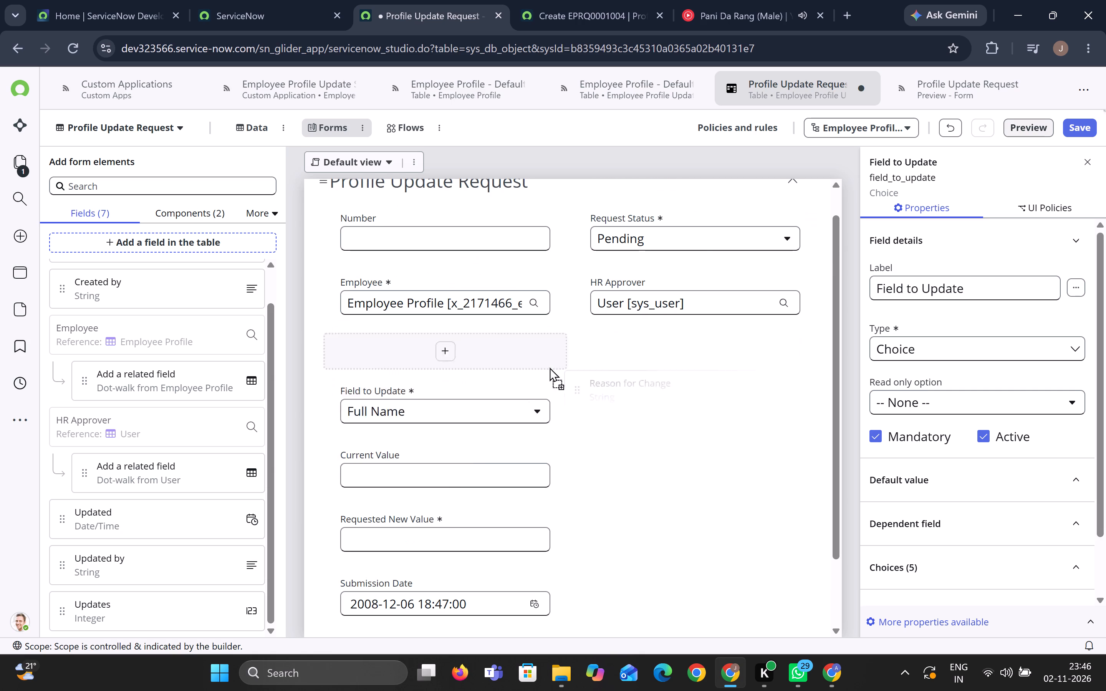
{"action": "left_click_drag", "start_coordinate": [550, 367], "coordinate": [346, 531]}
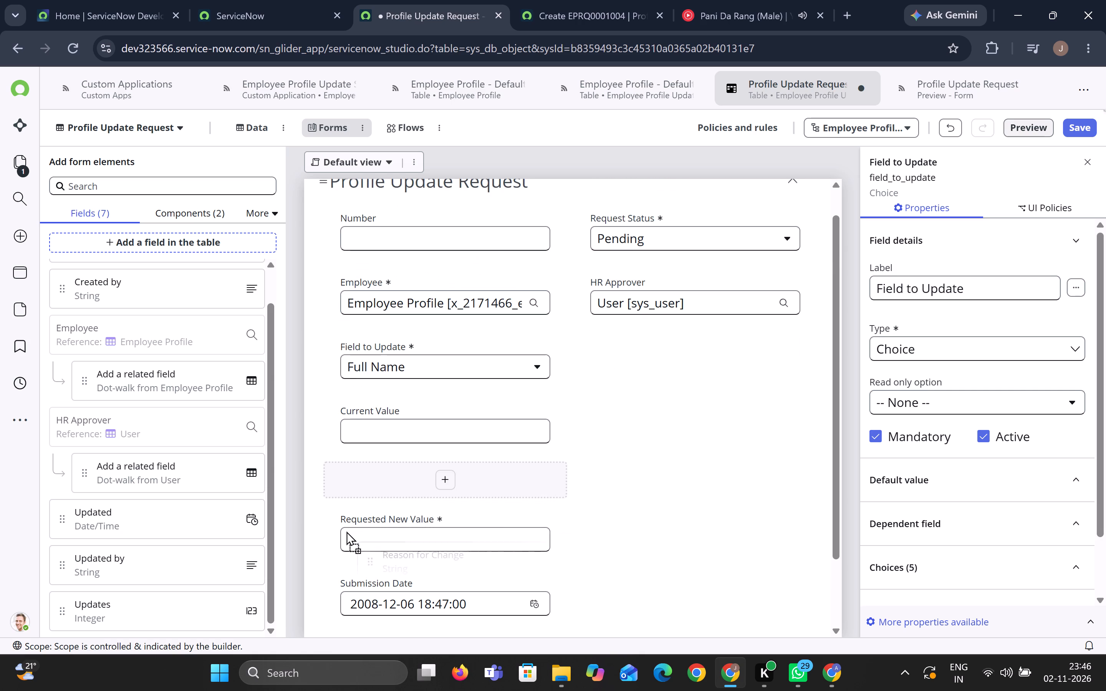
{"action": "left_click_drag", "start_coordinate": [346, 531], "coordinate": [340, 523]}
Move Submission Date to the top of the second column, with Request Status directly below it.
{"action": "scroll", "coordinate": [627, 508], "scroll_direction": "down", "scroll_amount": 1}
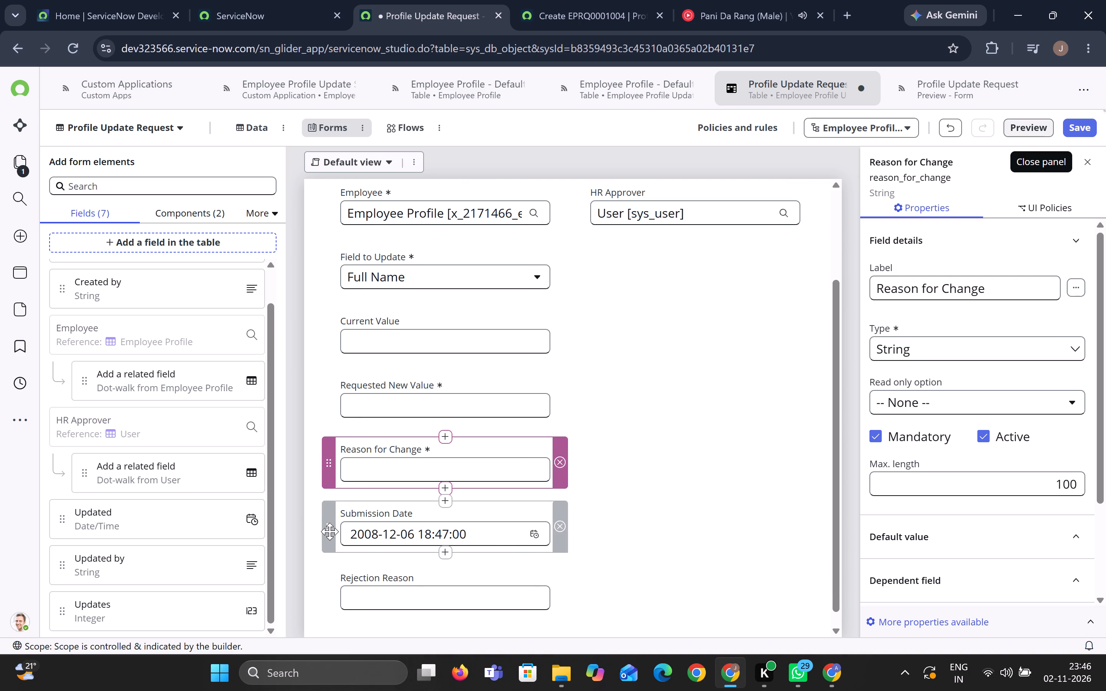
{"action": "left_click_drag", "start_coordinate": [330, 532], "coordinate": [606, 261]}
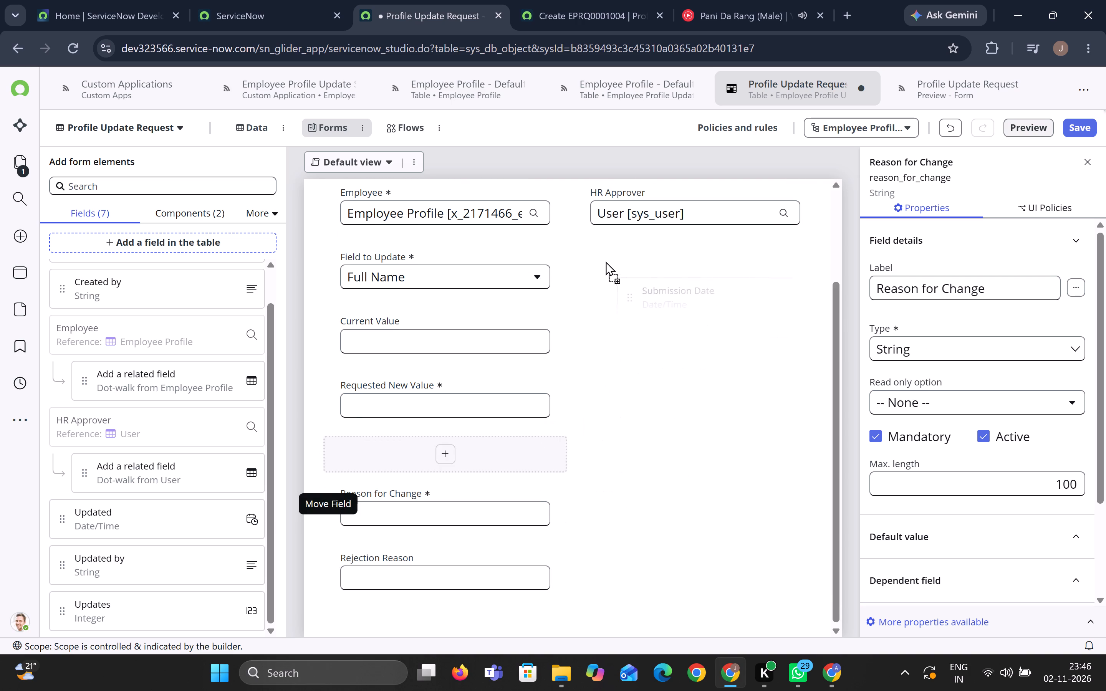
{"action": "left_click_drag", "start_coordinate": [606, 261], "coordinate": [596, 191]}
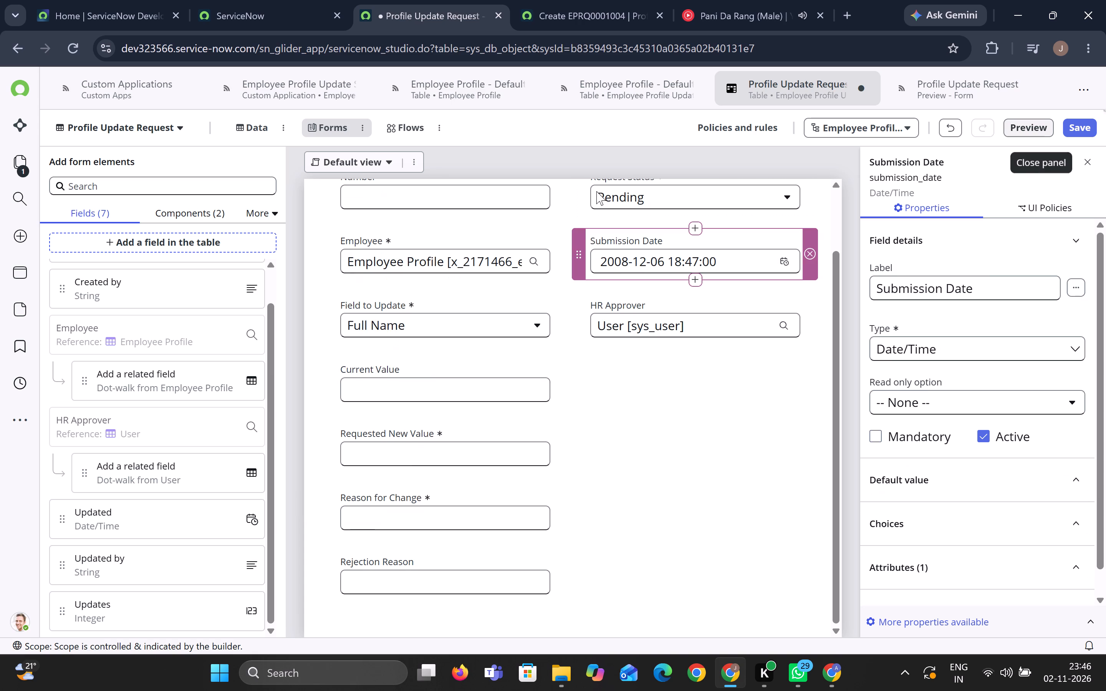
{"action": "scroll", "coordinate": [621, 238], "scroll_direction": "up", "scroll_amount": 1}
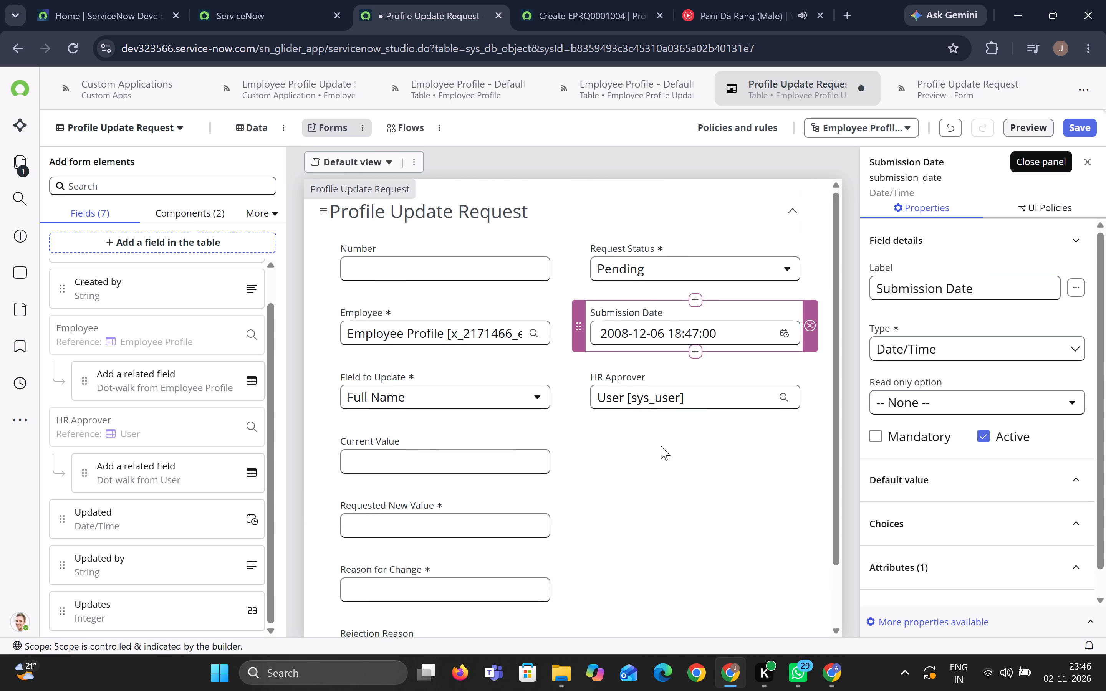
{"action": "scroll", "coordinate": [626, 478], "scroll_direction": "down", "scroll_amount": 1}
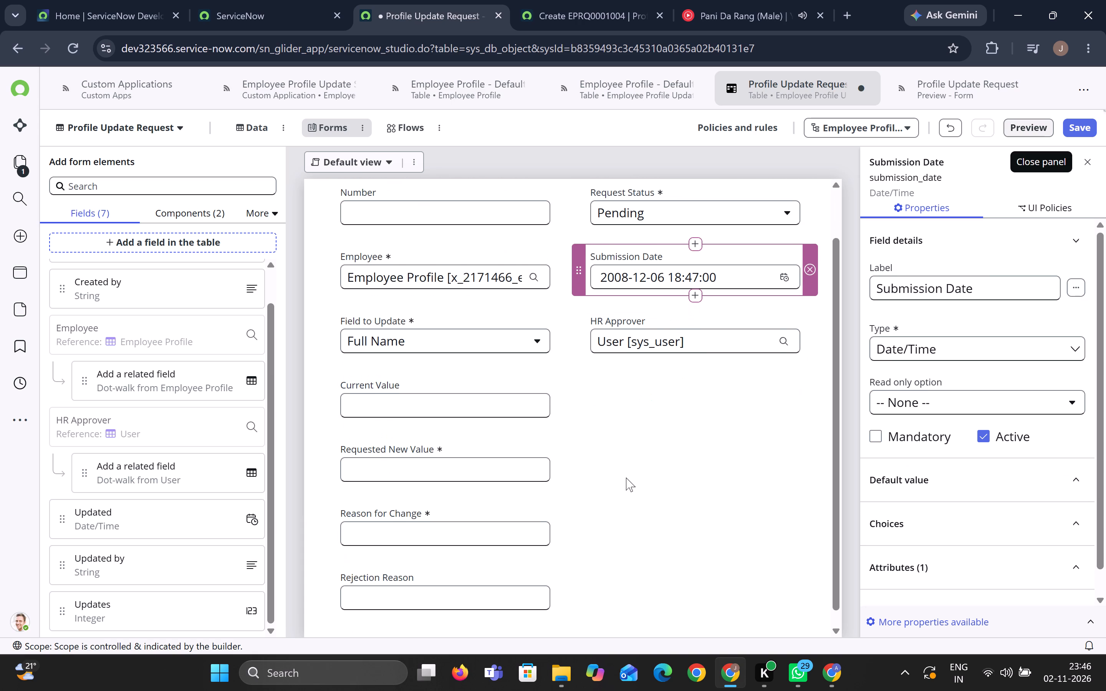
{"action": "scroll", "coordinate": [626, 478], "scroll_direction": "down", "scroll_amount": 1}
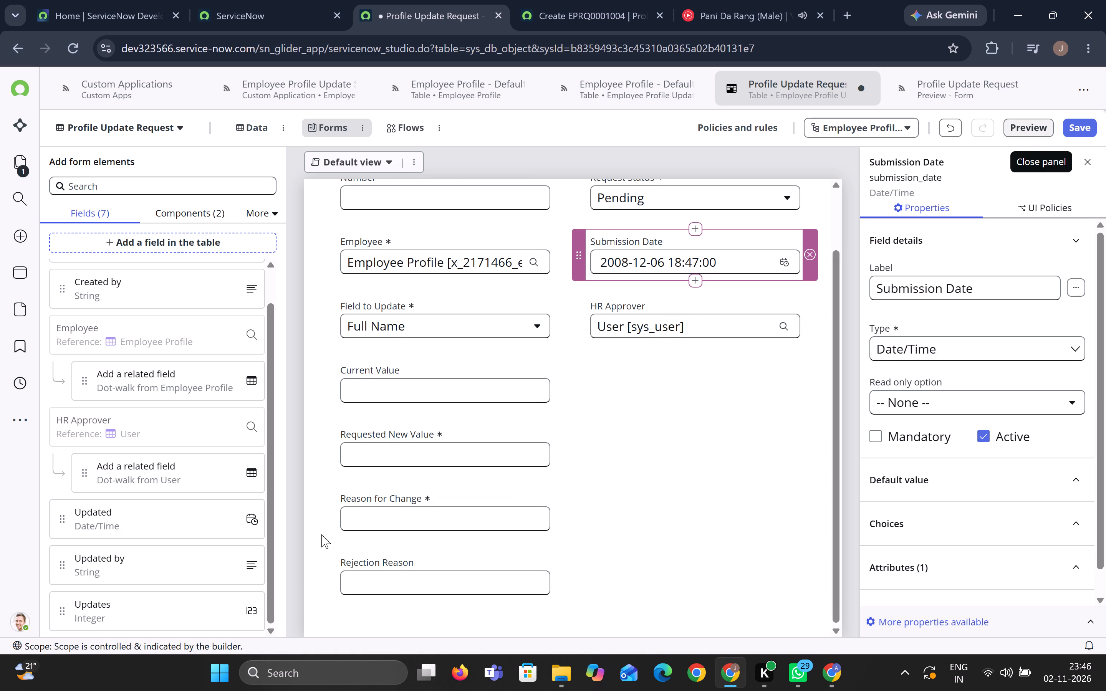
{"action": "scroll", "coordinate": [579, 430], "scroll_direction": "up", "scroll_amount": 1}
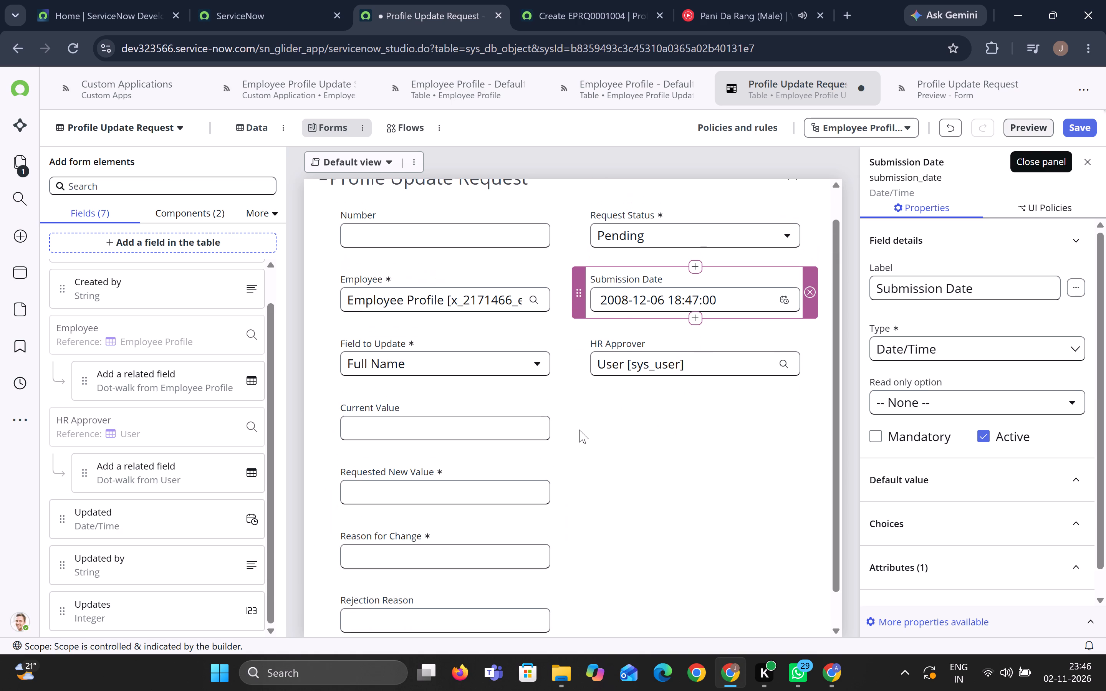
{"action": "left_click_drag", "start_coordinate": [576, 235], "coordinate": [578, 267]}
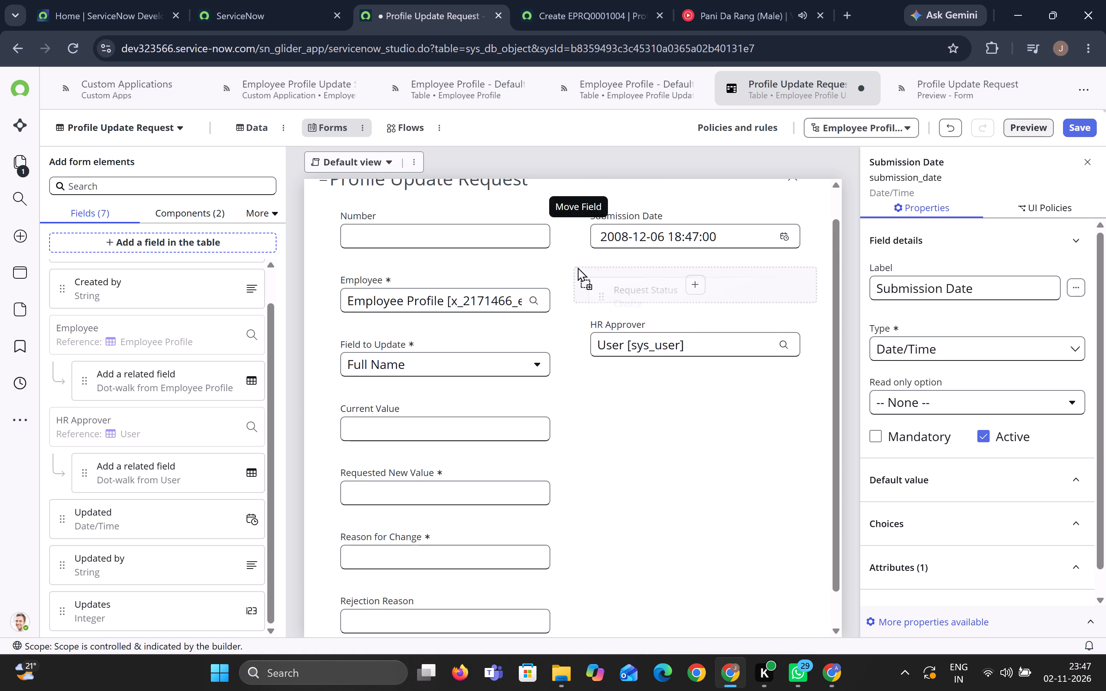
{"action": "left_click_drag", "start_coordinate": [578, 267], "coordinate": [578, 284]}
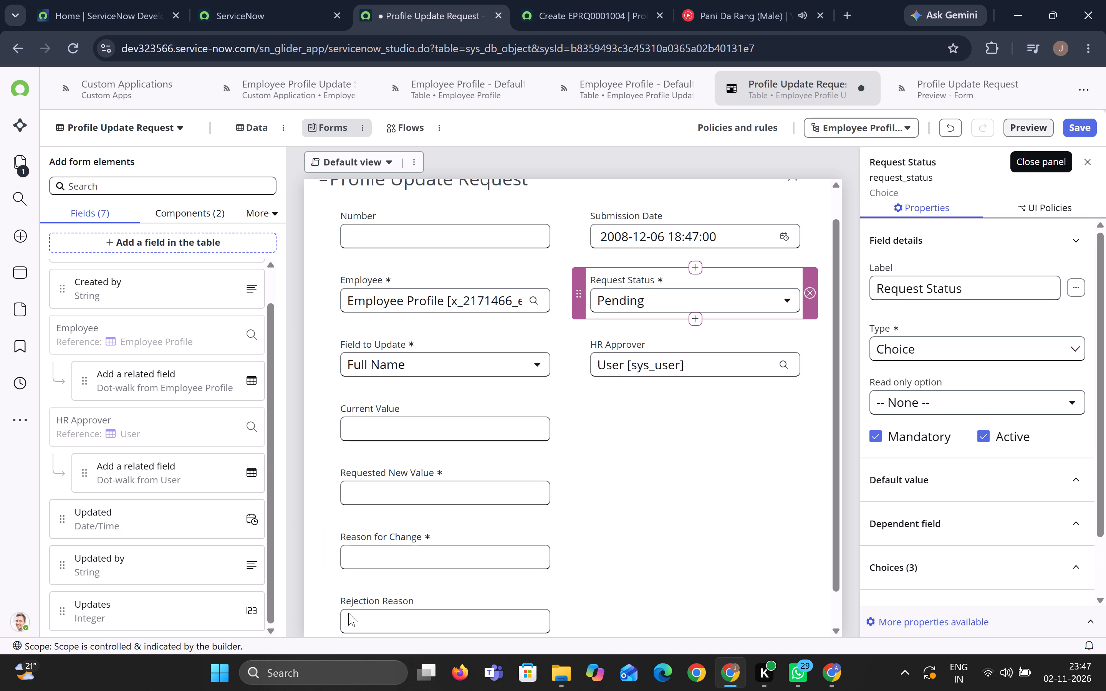
Move the Rejection Reason field to the second column between Request Status and HR Approver.
{"action": "left_click_drag", "start_coordinate": [329, 616], "coordinate": [601, 330]}
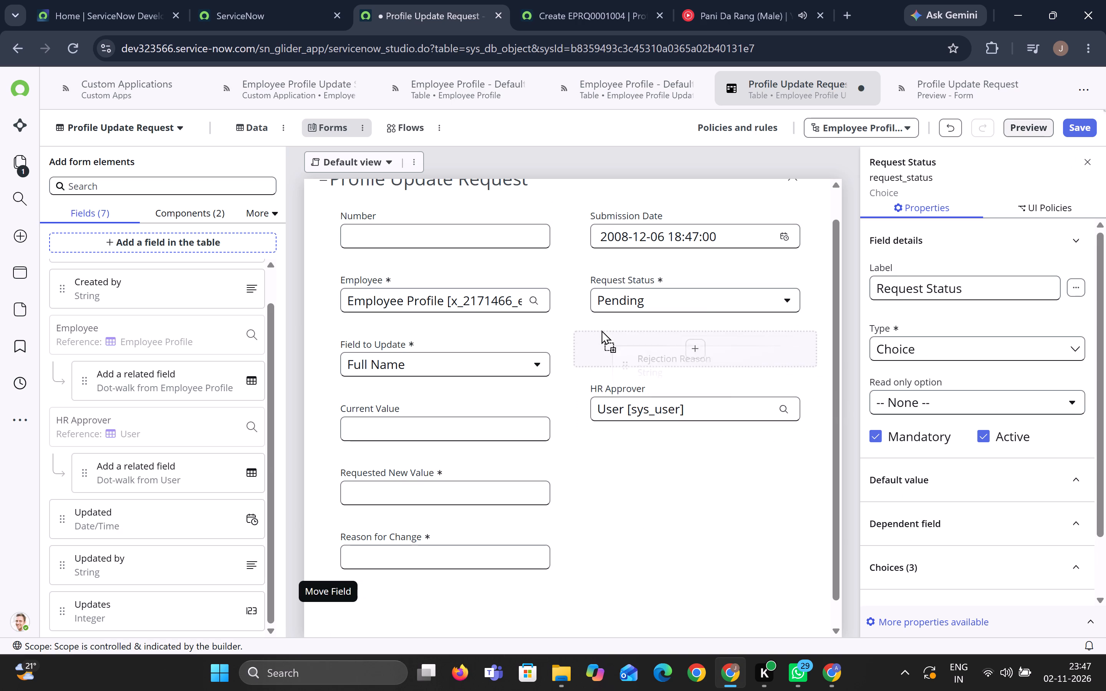
{"action": "left_click_drag", "start_coordinate": [601, 330], "coordinate": [601, 332]}
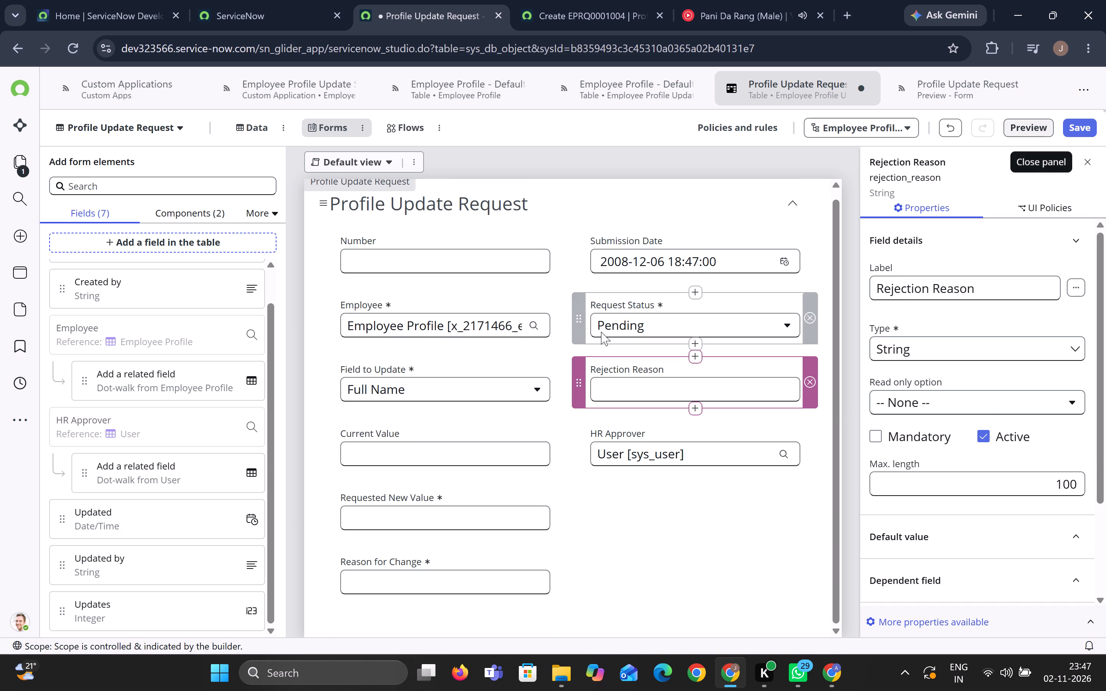
Move the Reason for Change field to the top of the second column, above Submission Date, and save the form.
{"action": "left_click", "coordinate": [644, 522]}
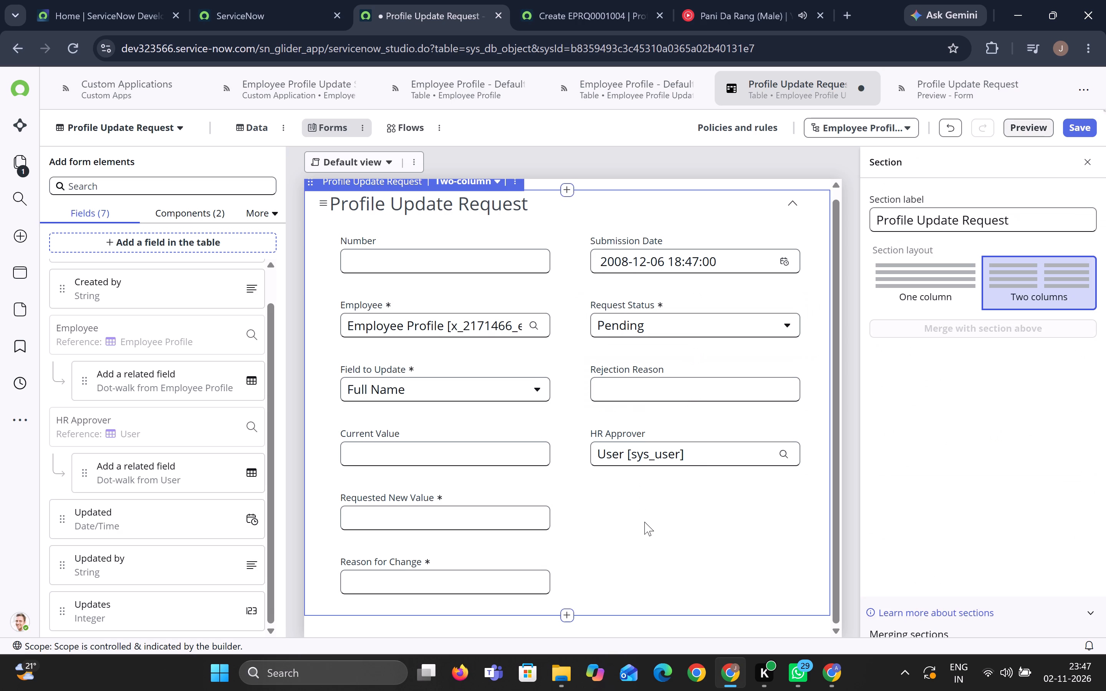
{"action": "scroll", "coordinate": [644, 522], "scroll_direction": "down", "scroll_amount": 1}
{"action": "left_click", "coordinate": [680, 527]}
{"action": "scroll", "coordinate": [680, 527], "scroll_direction": "down", "scroll_amount": 1}
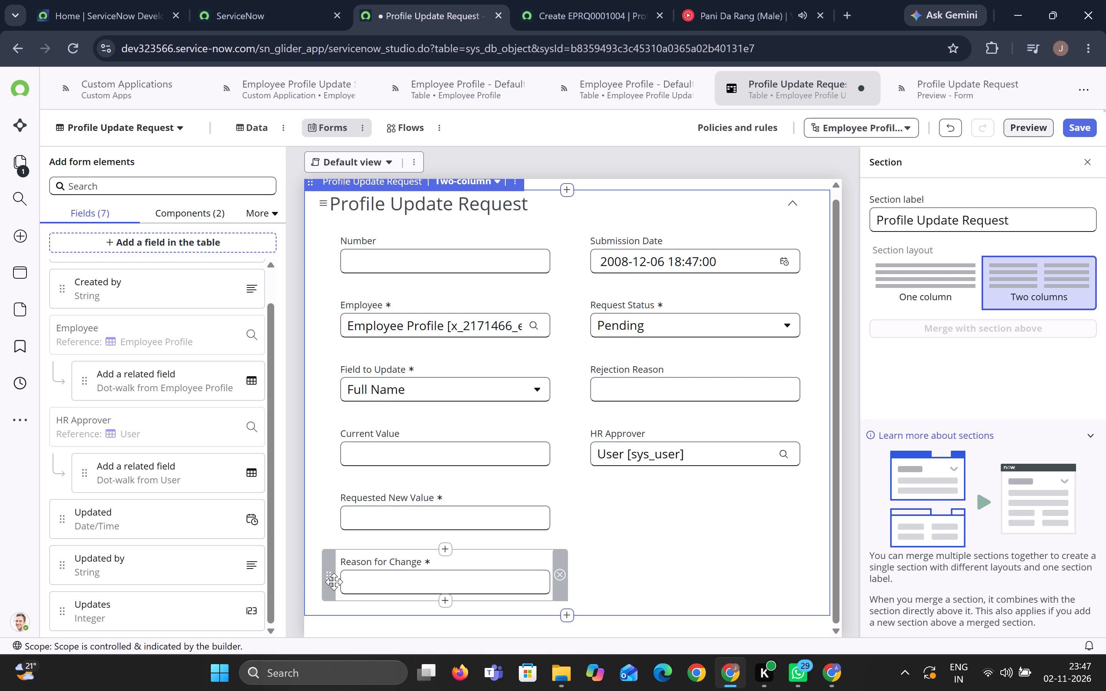
{"action": "left_click_drag", "start_coordinate": [334, 582], "coordinate": [557, 329]}
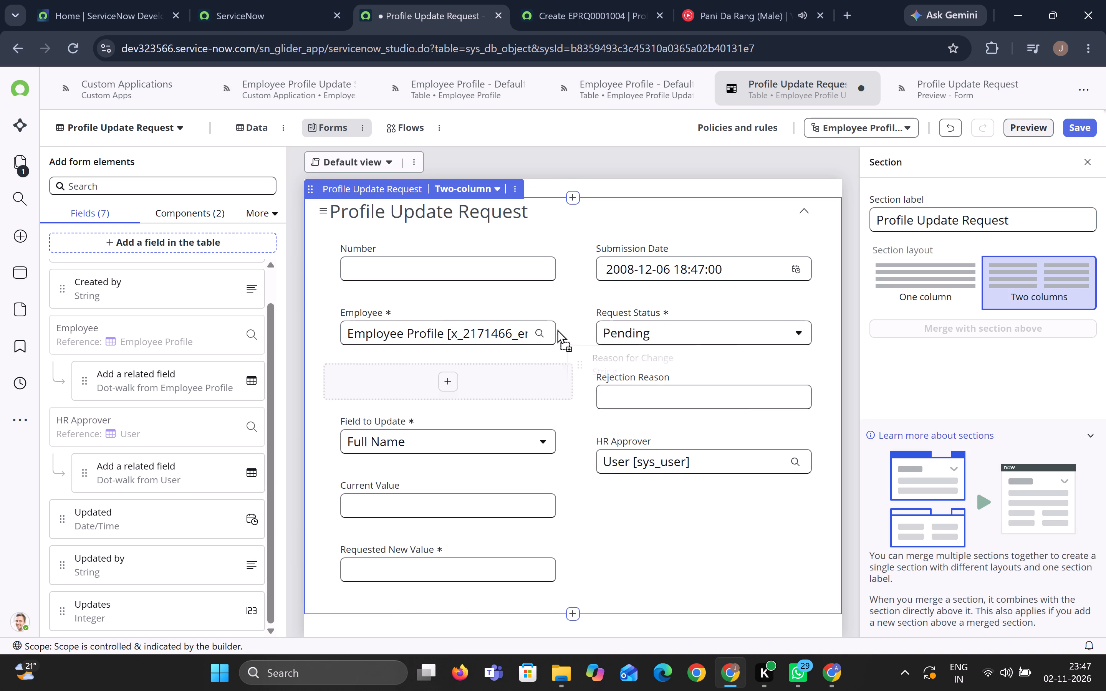
{"action": "left_click_drag", "start_coordinate": [557, 329], "coordinate": [615, 247]}
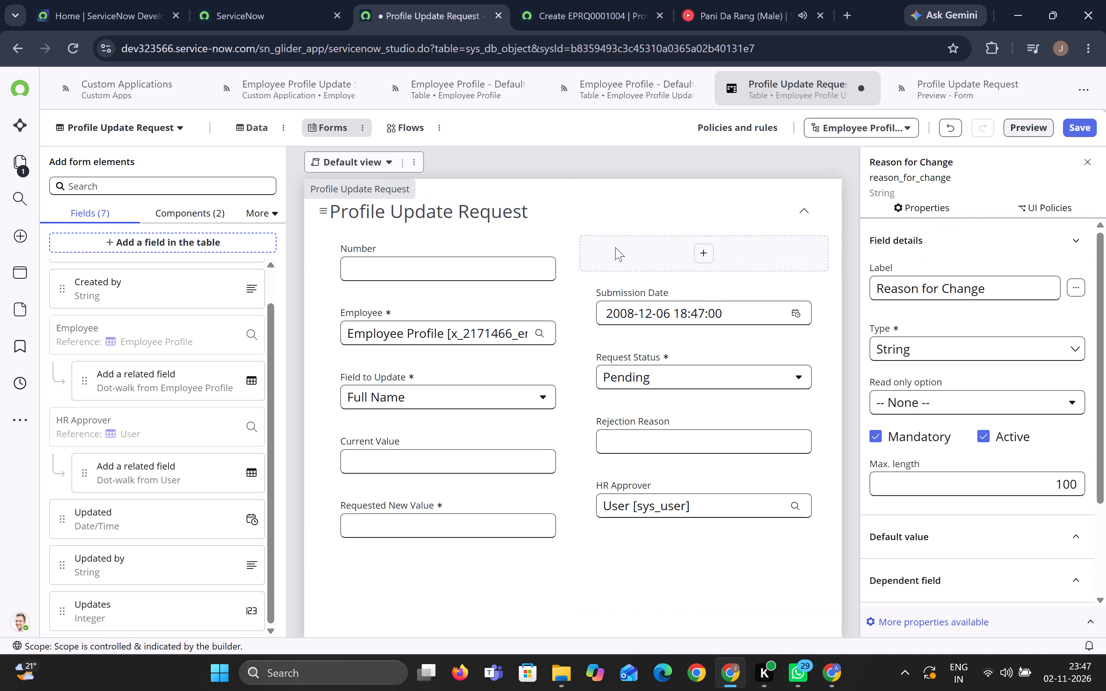
{"action": "left_click", "coordinate": [632, 574]}
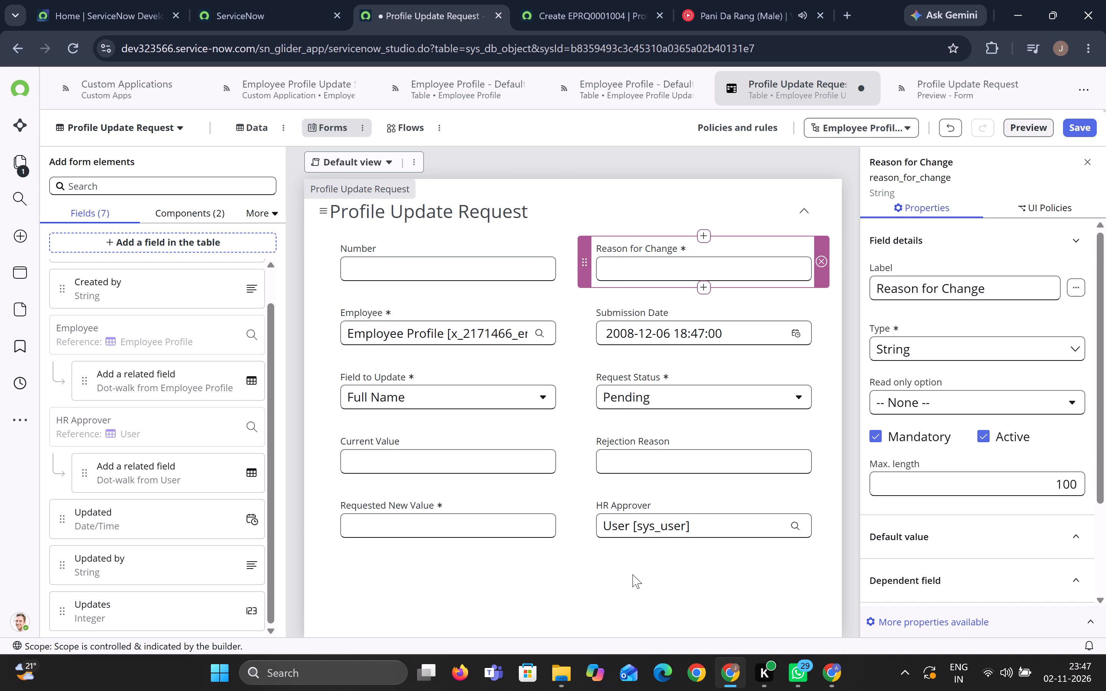
{"action": "left_click", "coordinate": [1074, 132]}
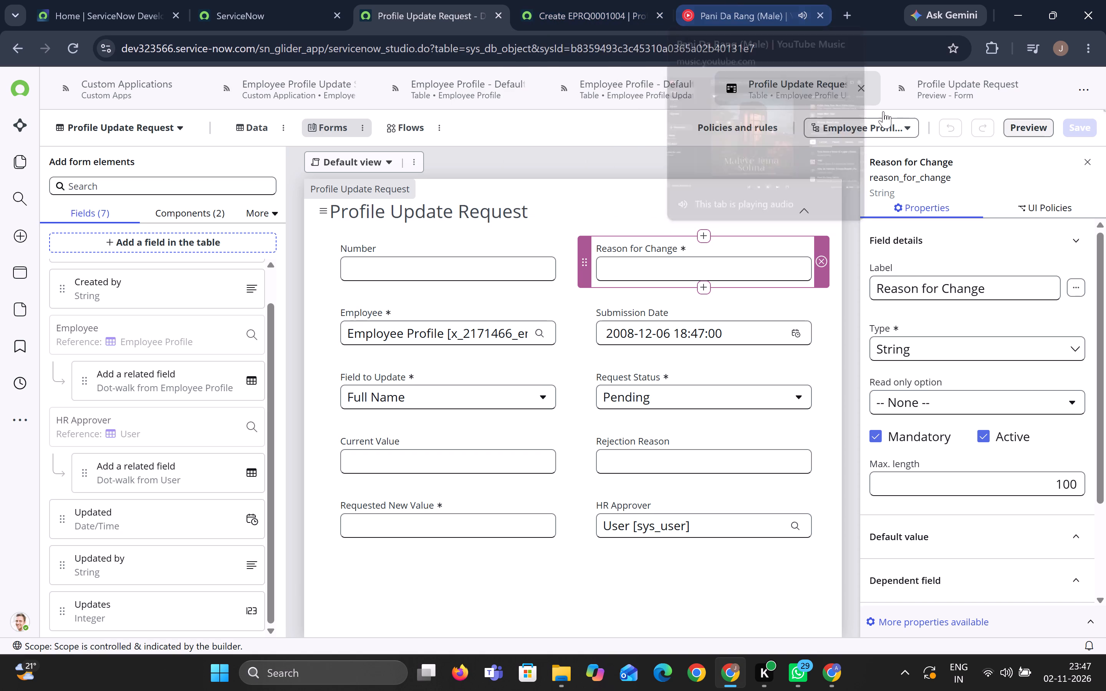
Open the preview of the Profile Update Request form and reload the page to load the saved layout.
{"action": "left_click", "coordinate": [1020, 129]}
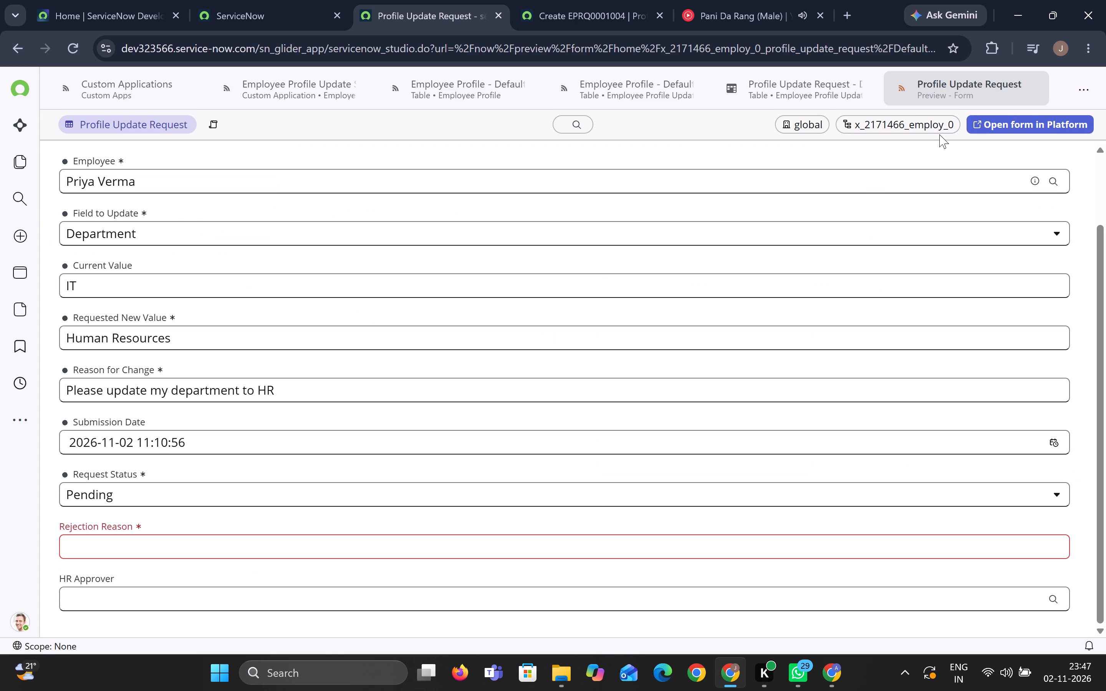
{"action": "left_click", "coordinate": [76, 55]}
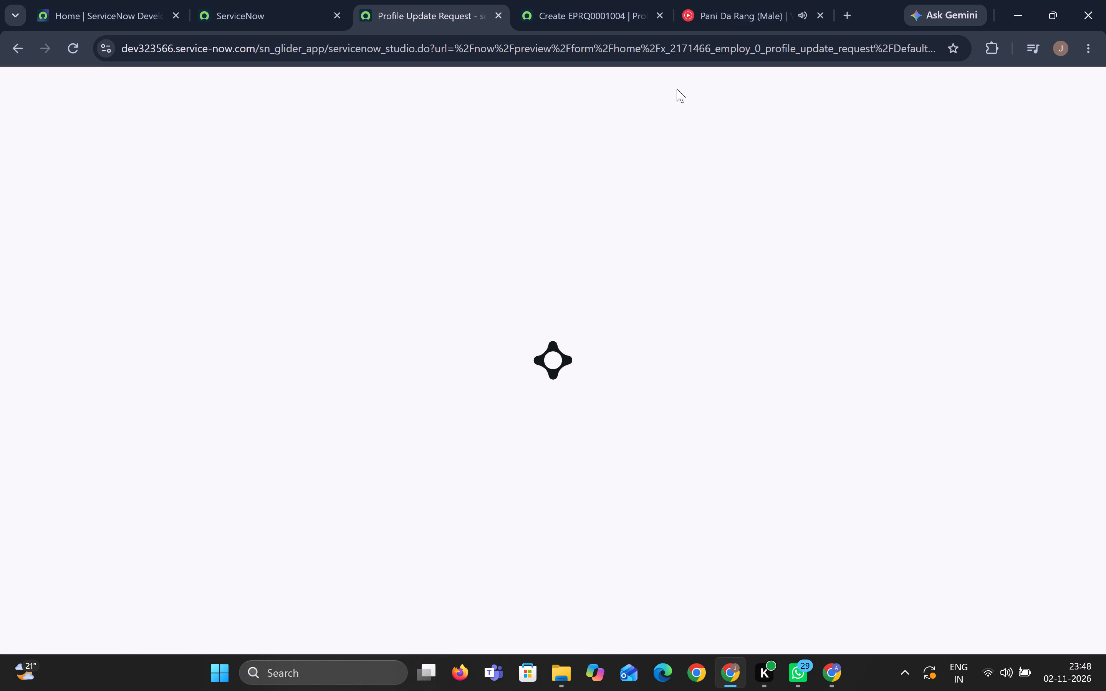
{"action": "left_click", "coordinate": [755, 217]}
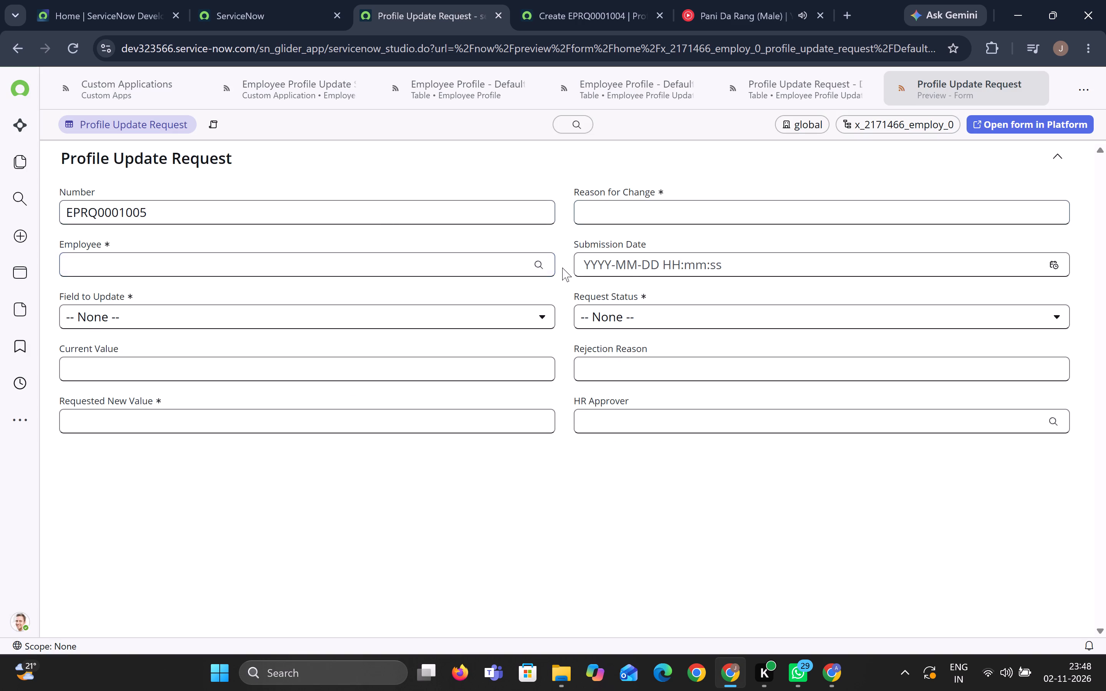
In the preview, select the first suggested employee, set Field to Update to Department, Current Value to IT and Requested New Value to Human Resources.
{"action": "left_click", "coordinate": [544, 267]}
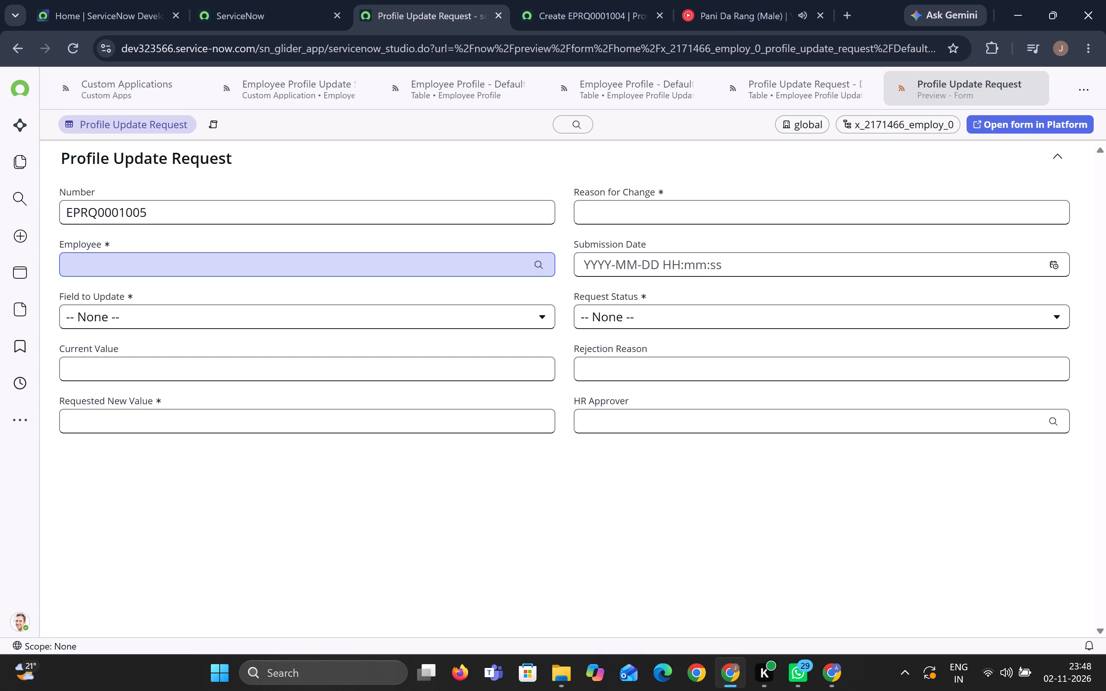
{"action": "left_click", "coordinate": [233, 271]}
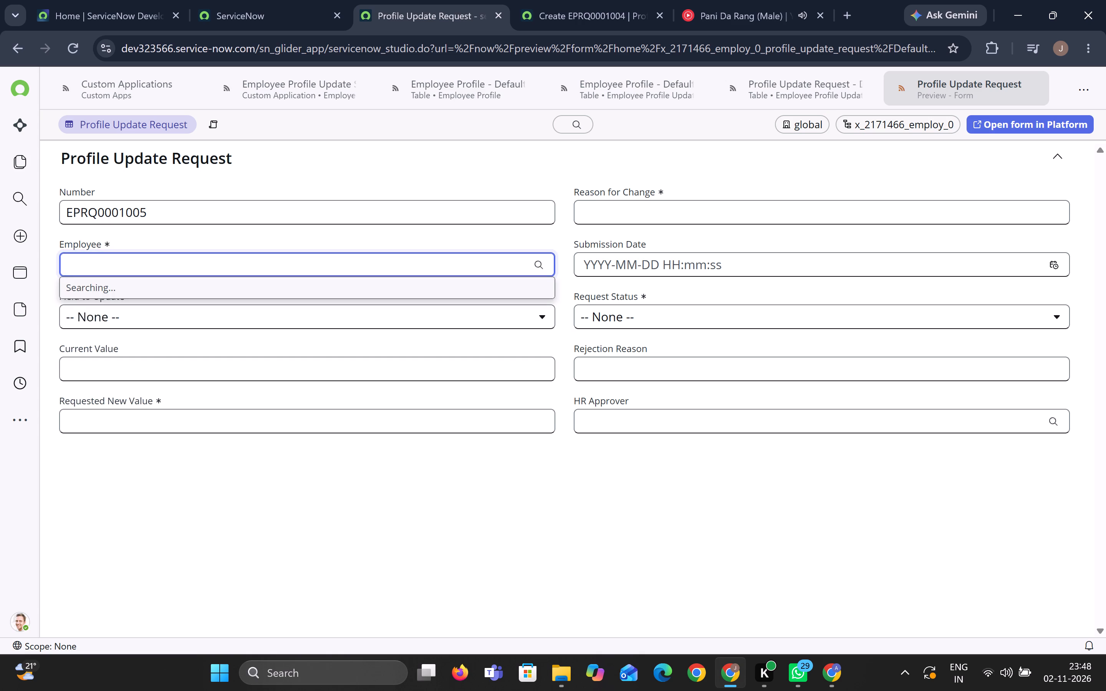
{"action": "left_click", "coordinate": [227, 311]}
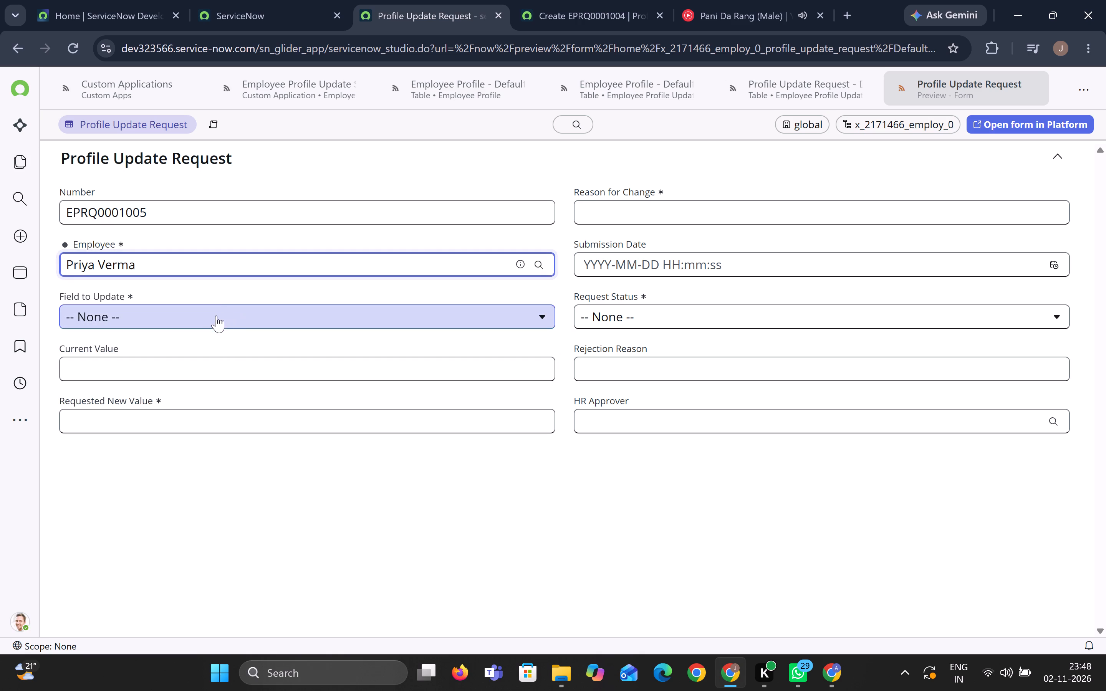
{"action": "left_click", "coordinate": [216, 316]}
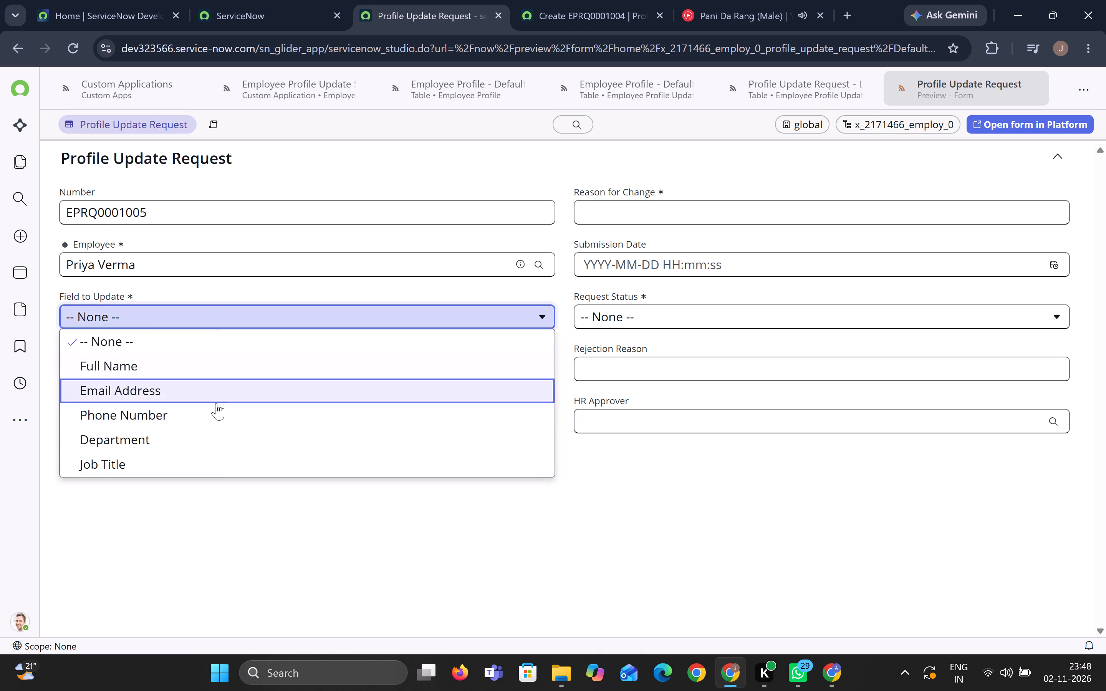
{"action": "left_click", "coordinate": [219, 434]}
{"action": "left_click", "coordinate": [164, 369]}
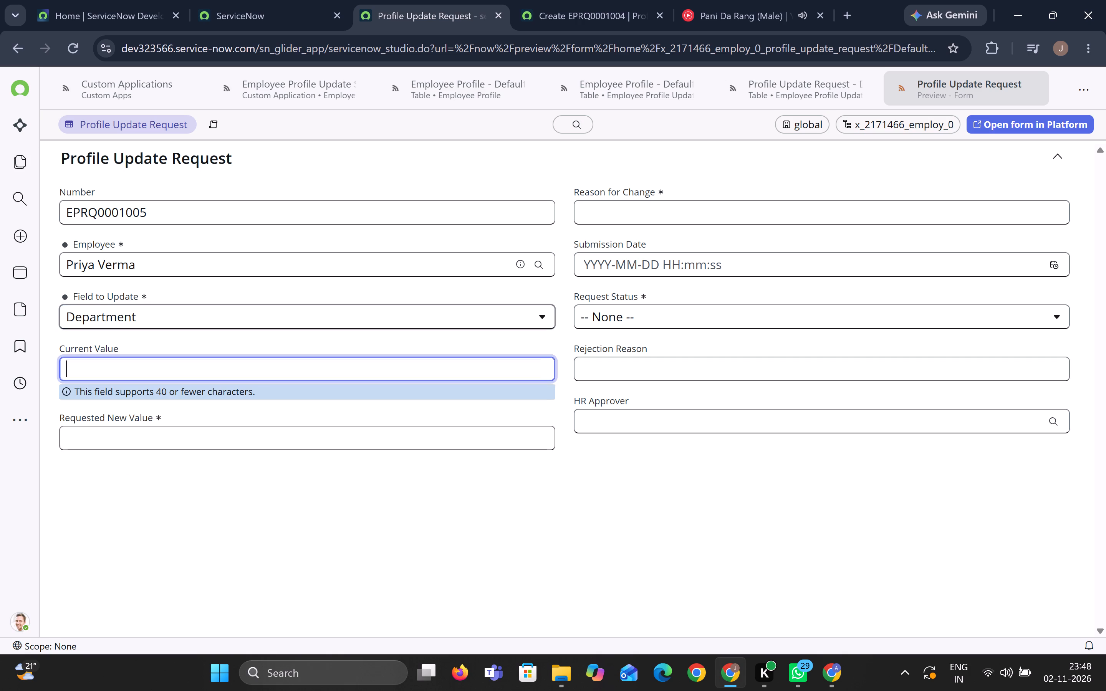
{"action": "type", "text": "IT"}
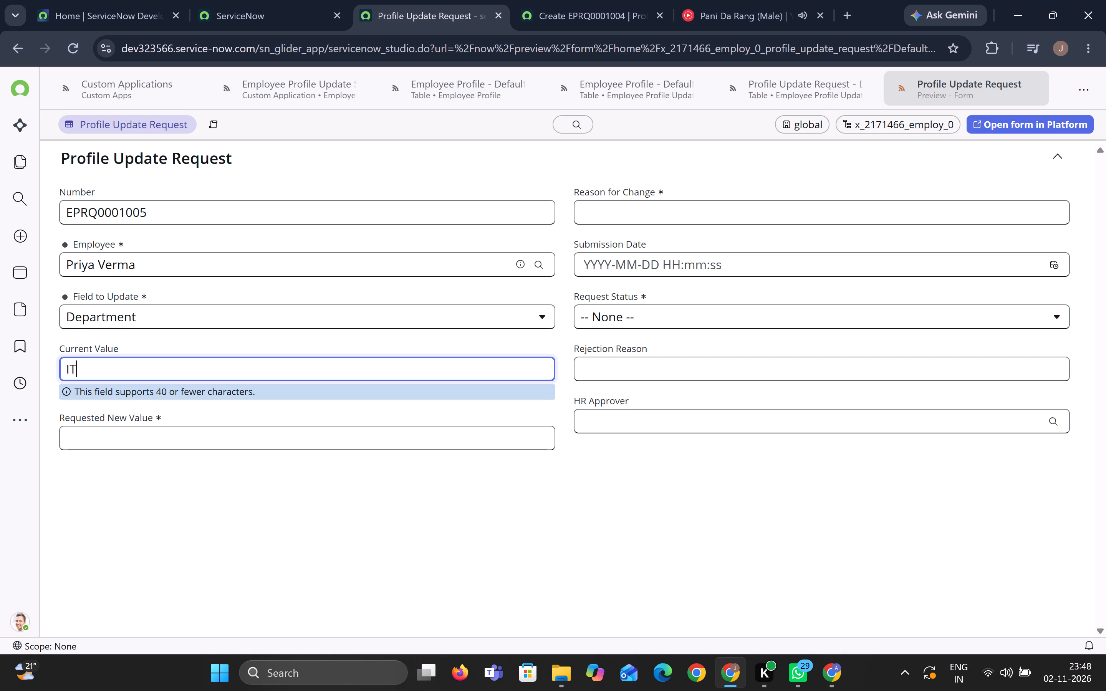
{"action": "key", "text": "Tab"}
{"action": "type", "text": "Human Resources"}
{"action": "key", "text": "Tab"}
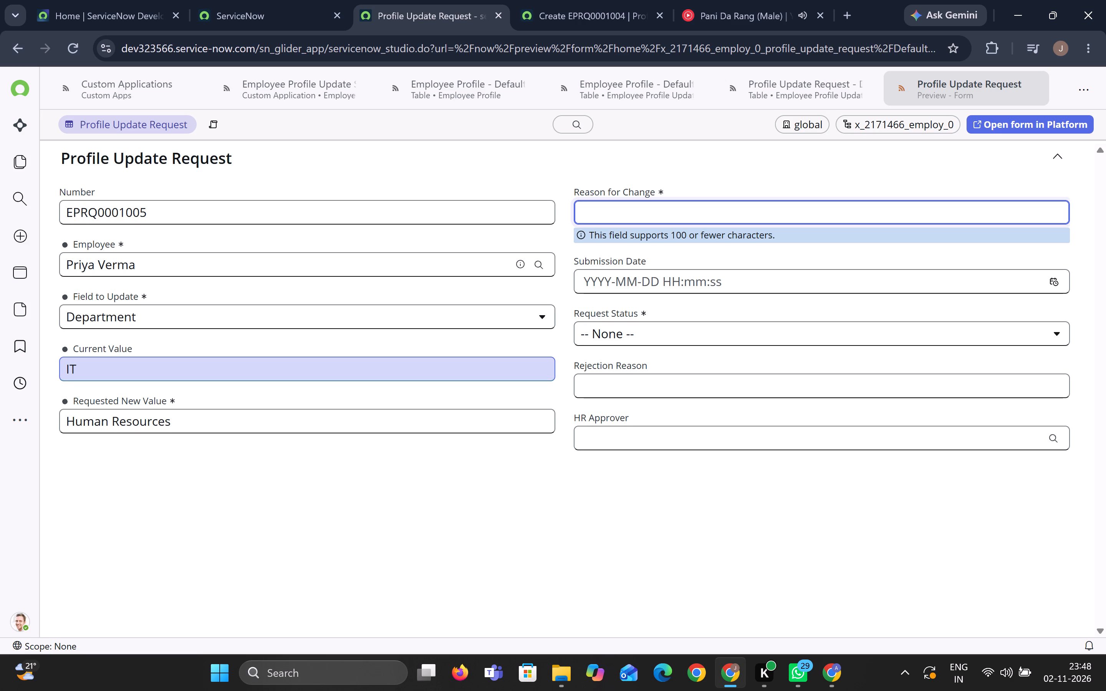
Enter "Requesting an update to my department details" as the Reason for Change, correcting the misspelled first word.
{"action": "key", "text": "shift+p"}
{"action": "type", "text": "equesting an update"}
{"action": "key", "text": "space"}
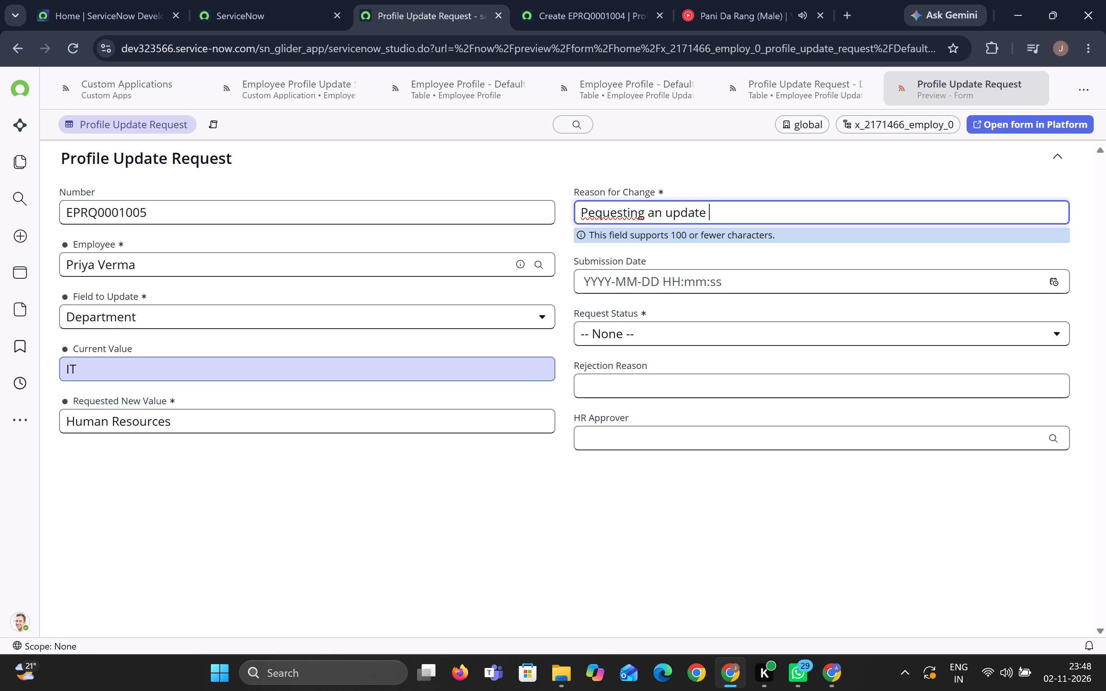
{"action": "type", "text": "to my"}
{"action": "key", "text": "space"}
{"action": "type", "text": "department details"}
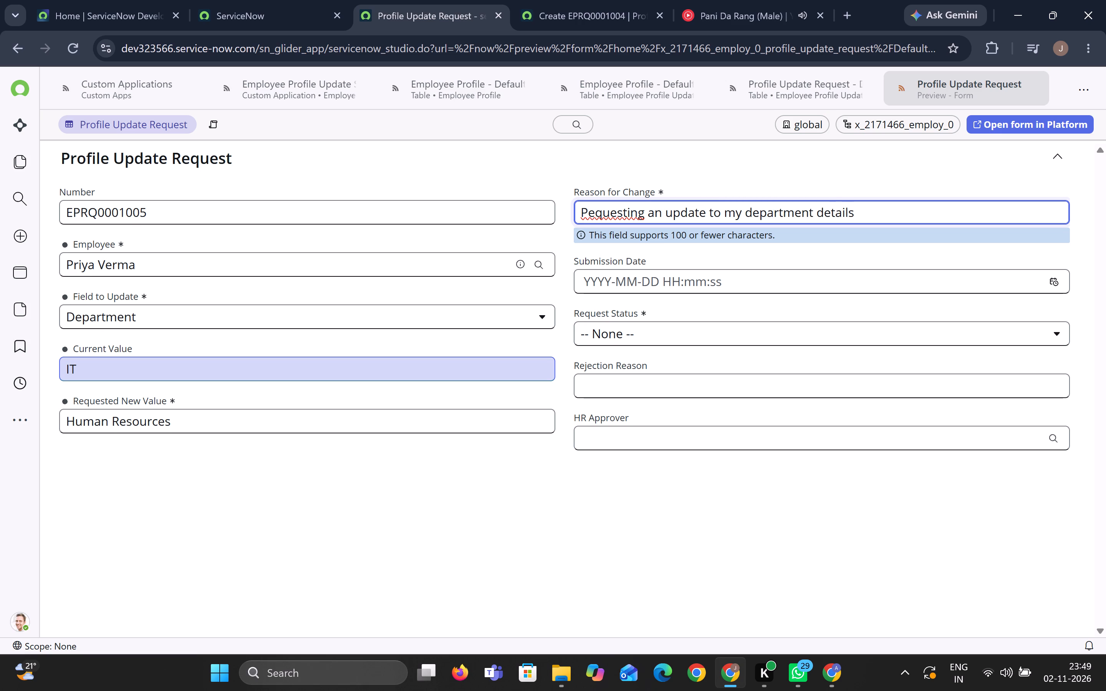
{"action": "left_click", "coordinate": [629, 213]}
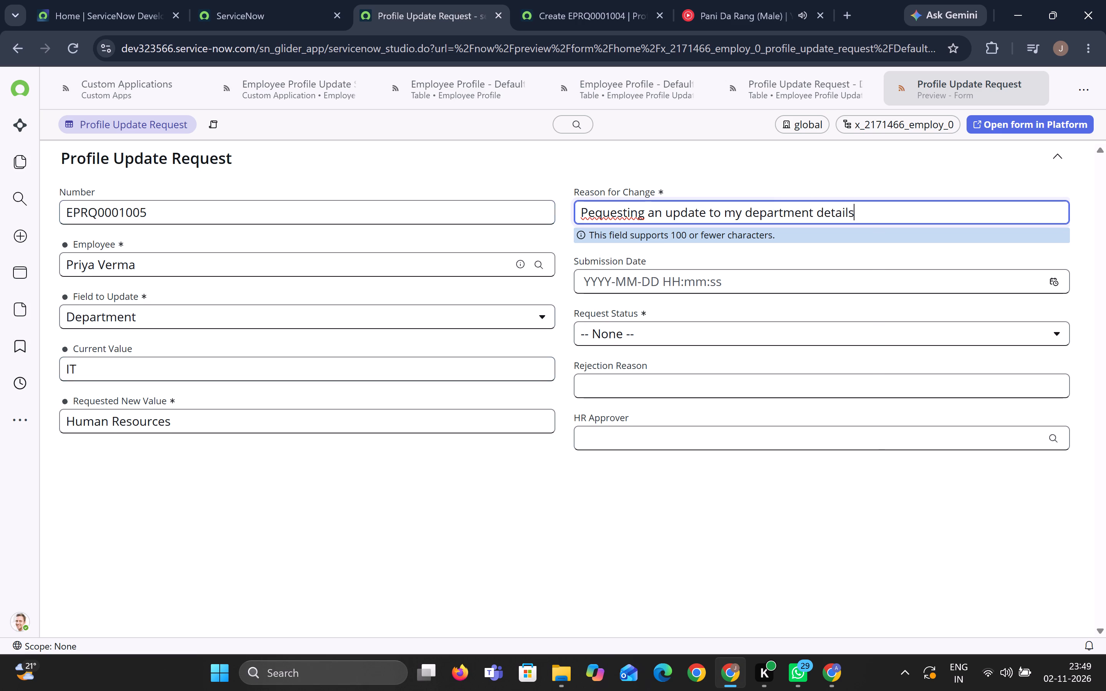
{"action": "right_click", "coordinate": [629, 213]}
{"action": "left_click", "coordinate": [662, 233]}
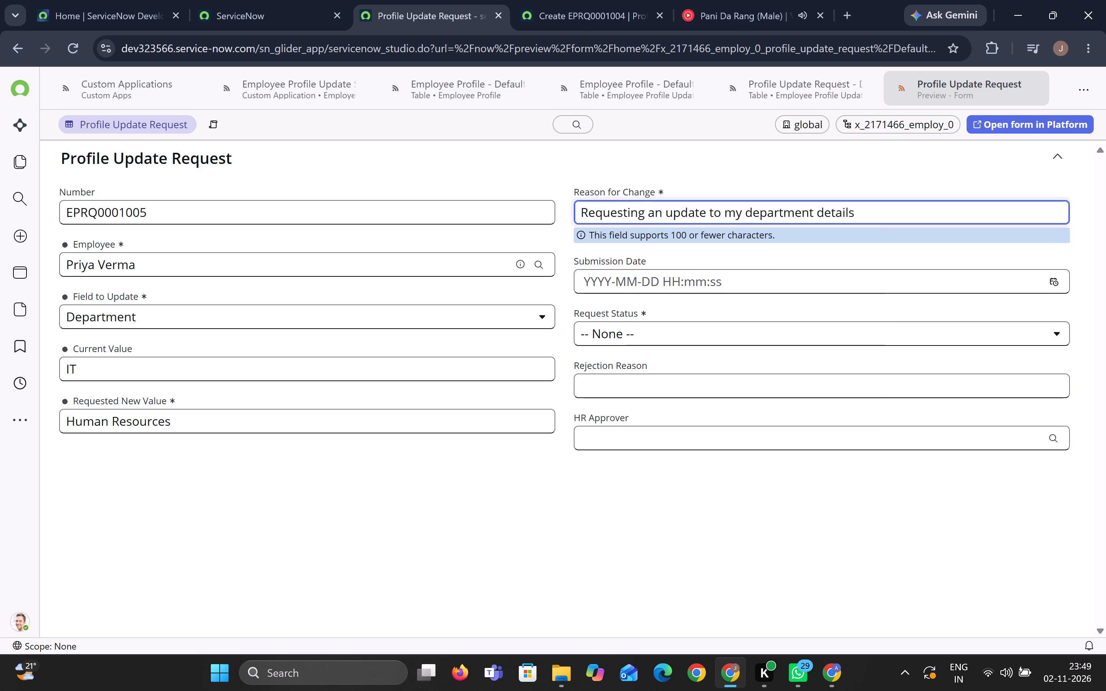
{"action": "key", "text": "Tab"}
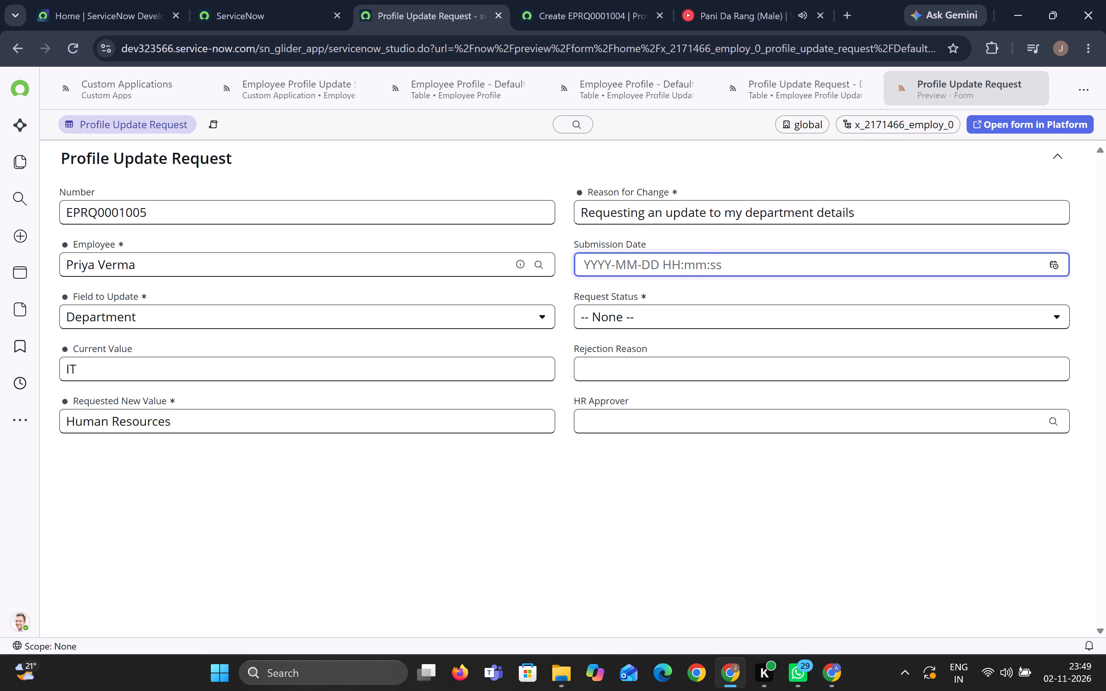
{"action": "left_click", "coordinate": [729, 268]}
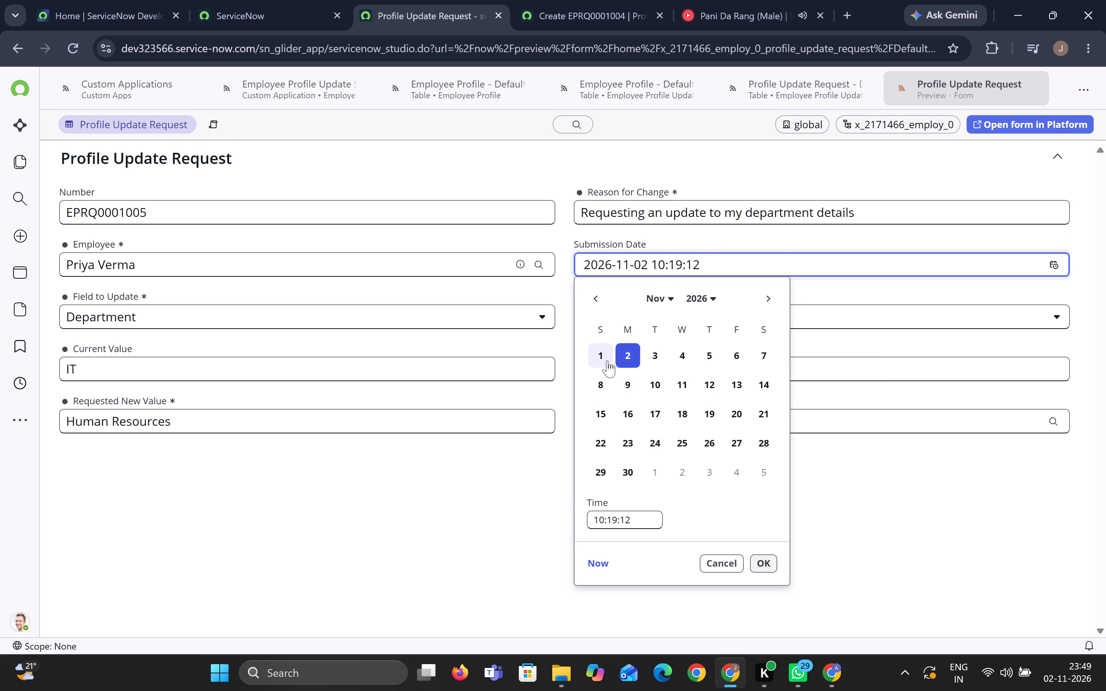
{"action": "left_click", "coordinate": [760, 567]}
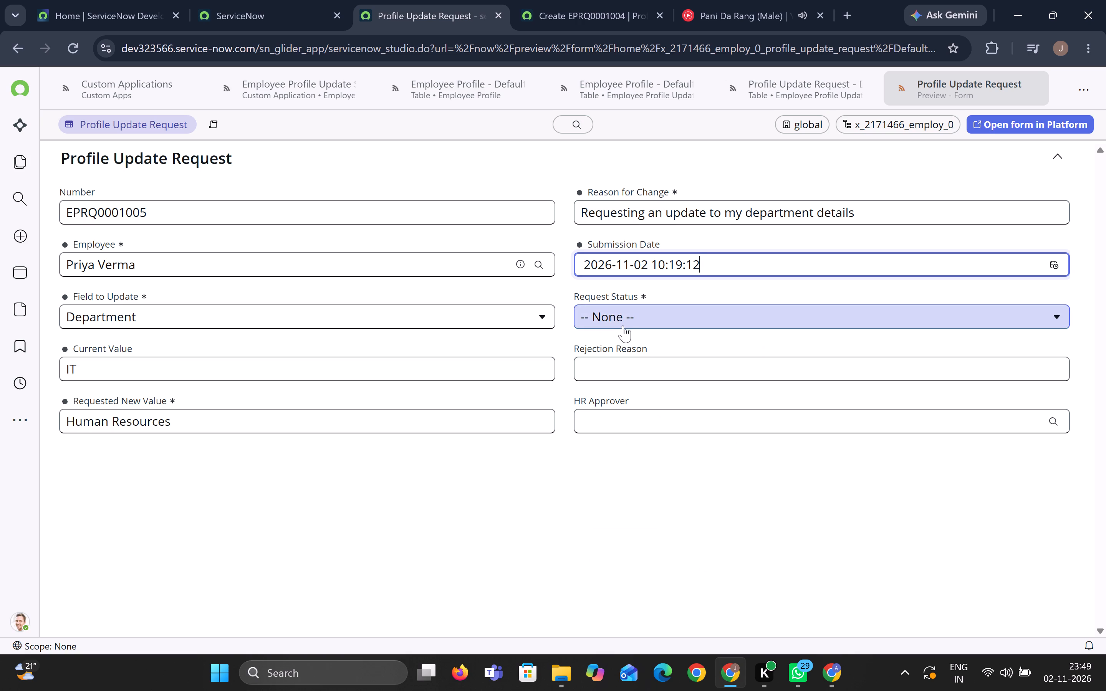
{"action": "left_click", "coordinate": [623, 326]}
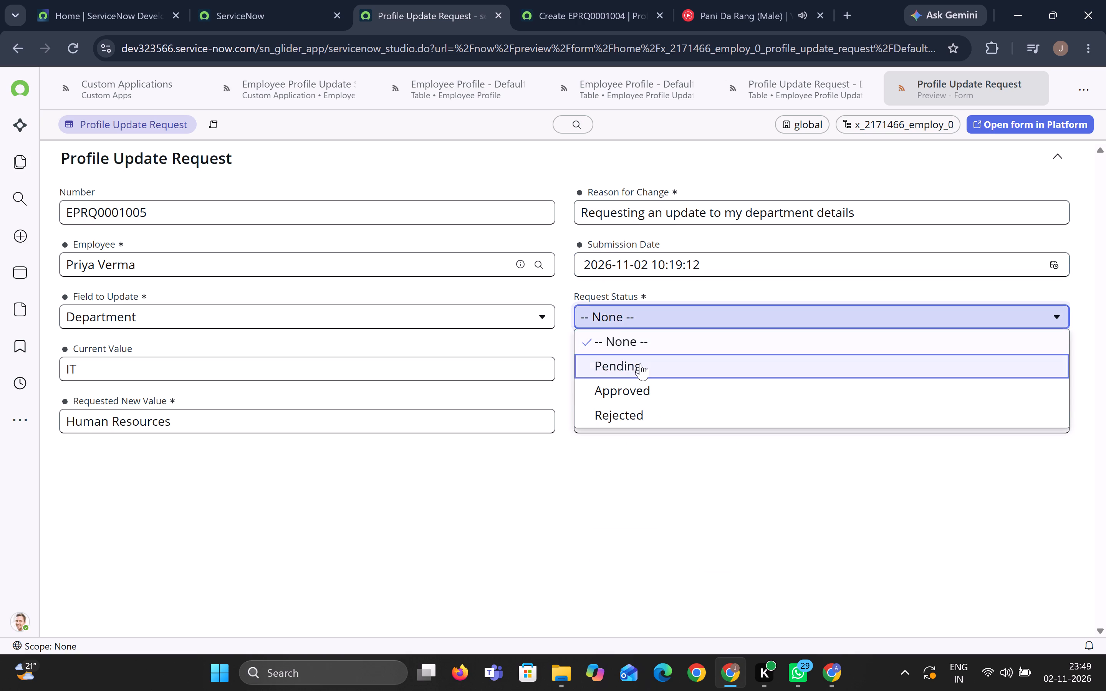
{"action": "left_click", "coordinate": [640, 364]}
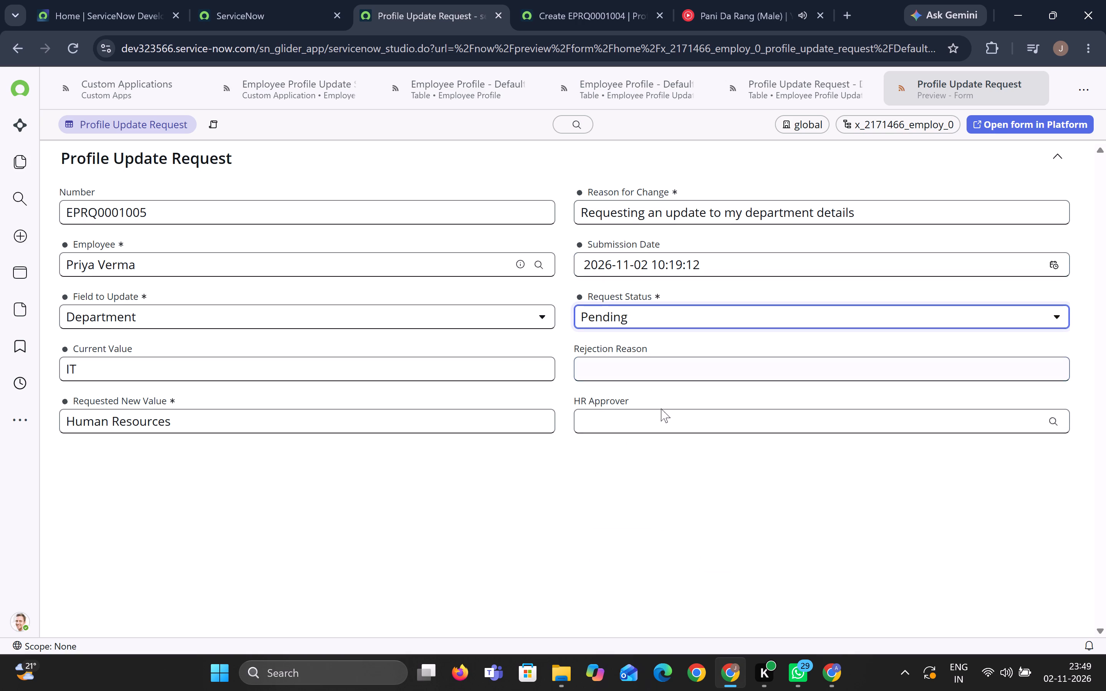
{"action": "left_click", "coordinate": [665, 421]}
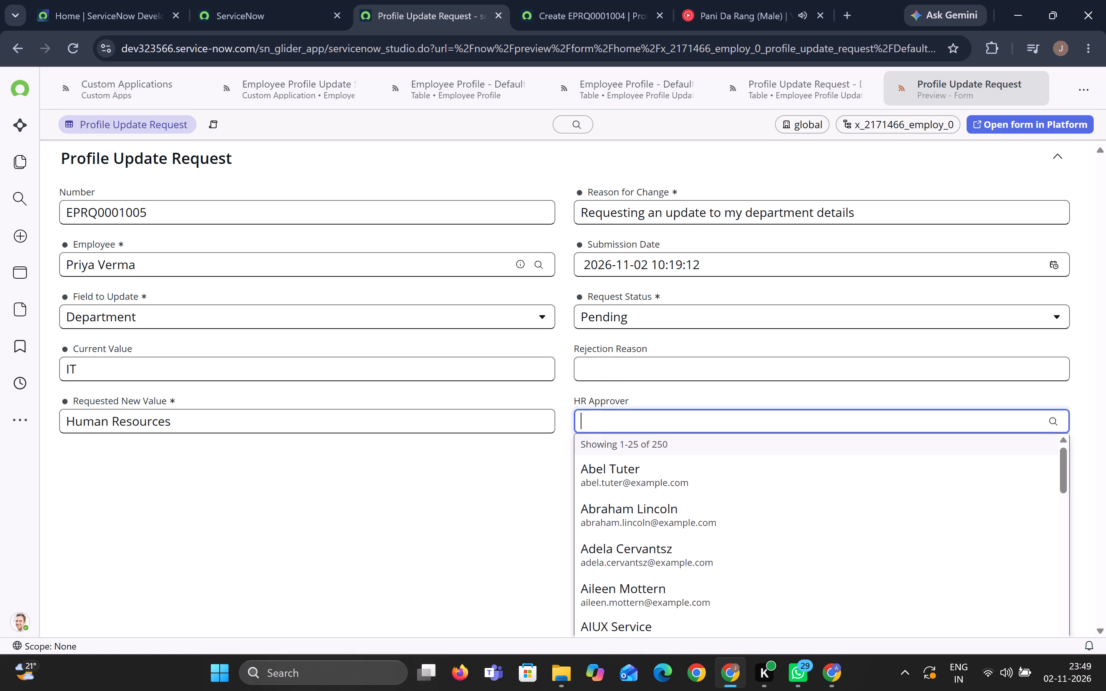
{"action": "left_click", "coordinate": [530, 504]}
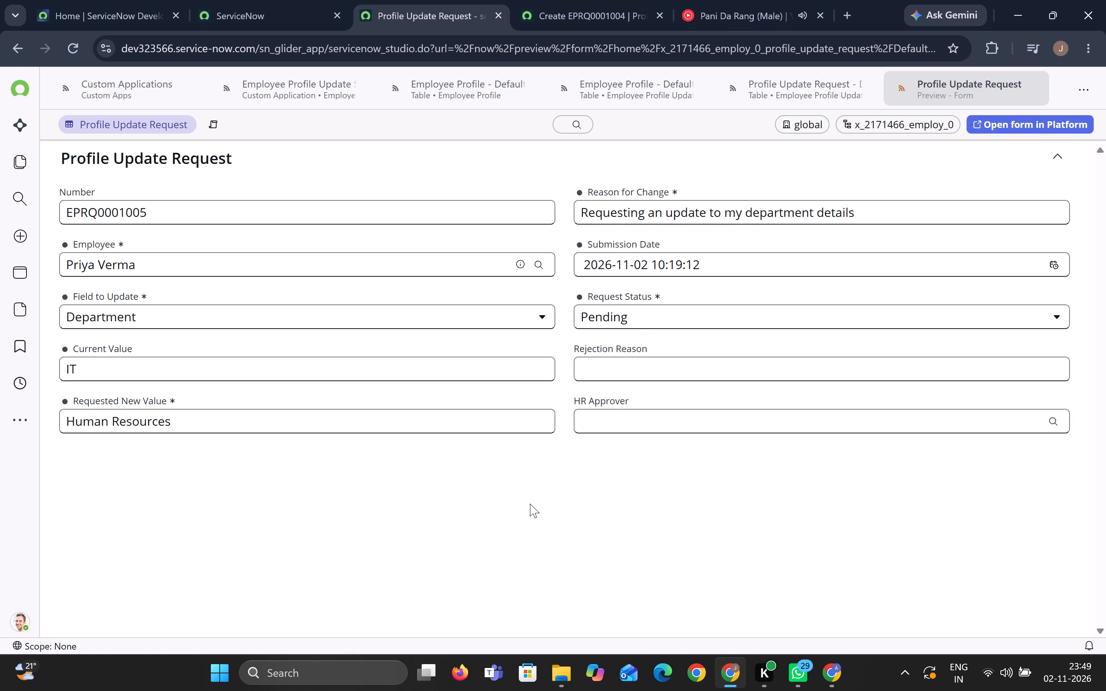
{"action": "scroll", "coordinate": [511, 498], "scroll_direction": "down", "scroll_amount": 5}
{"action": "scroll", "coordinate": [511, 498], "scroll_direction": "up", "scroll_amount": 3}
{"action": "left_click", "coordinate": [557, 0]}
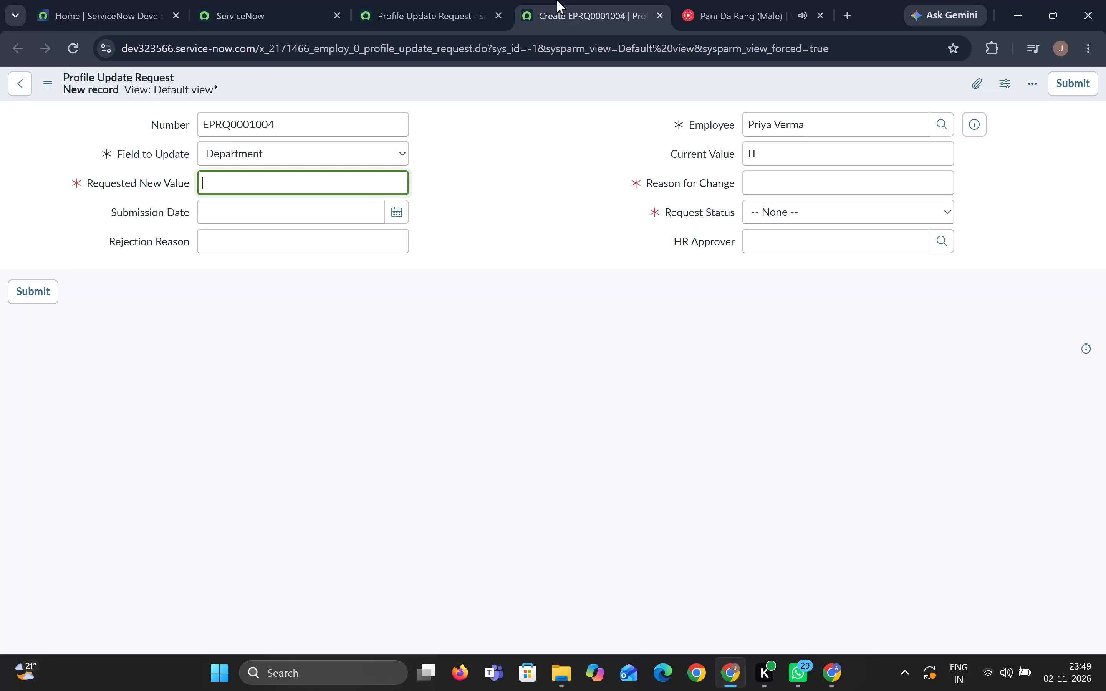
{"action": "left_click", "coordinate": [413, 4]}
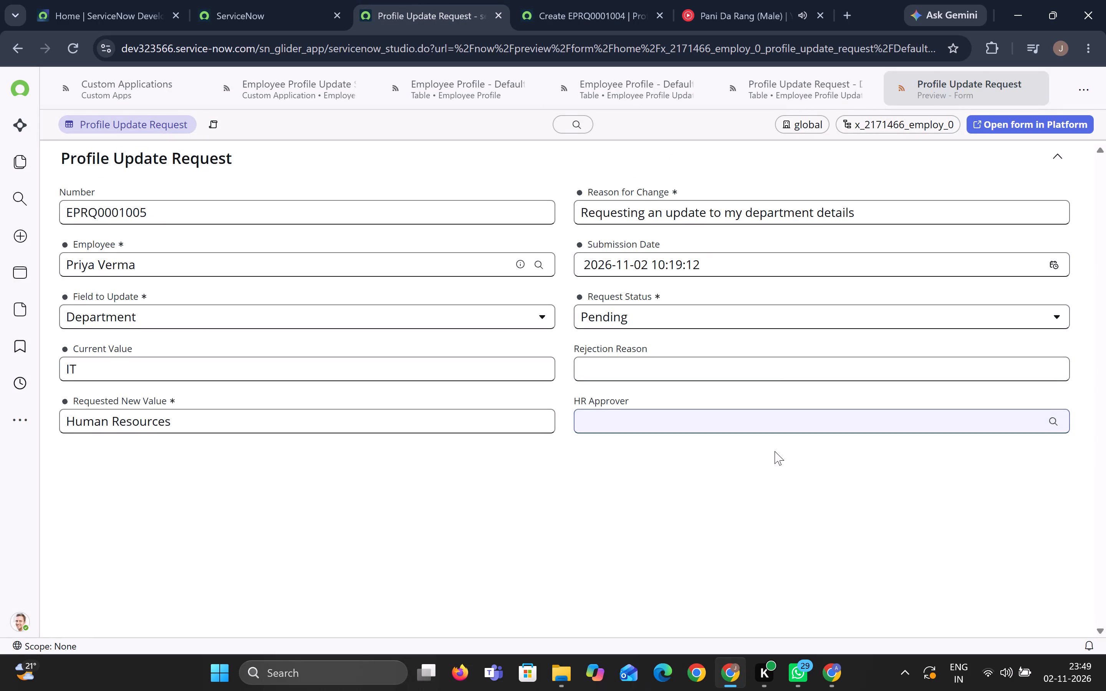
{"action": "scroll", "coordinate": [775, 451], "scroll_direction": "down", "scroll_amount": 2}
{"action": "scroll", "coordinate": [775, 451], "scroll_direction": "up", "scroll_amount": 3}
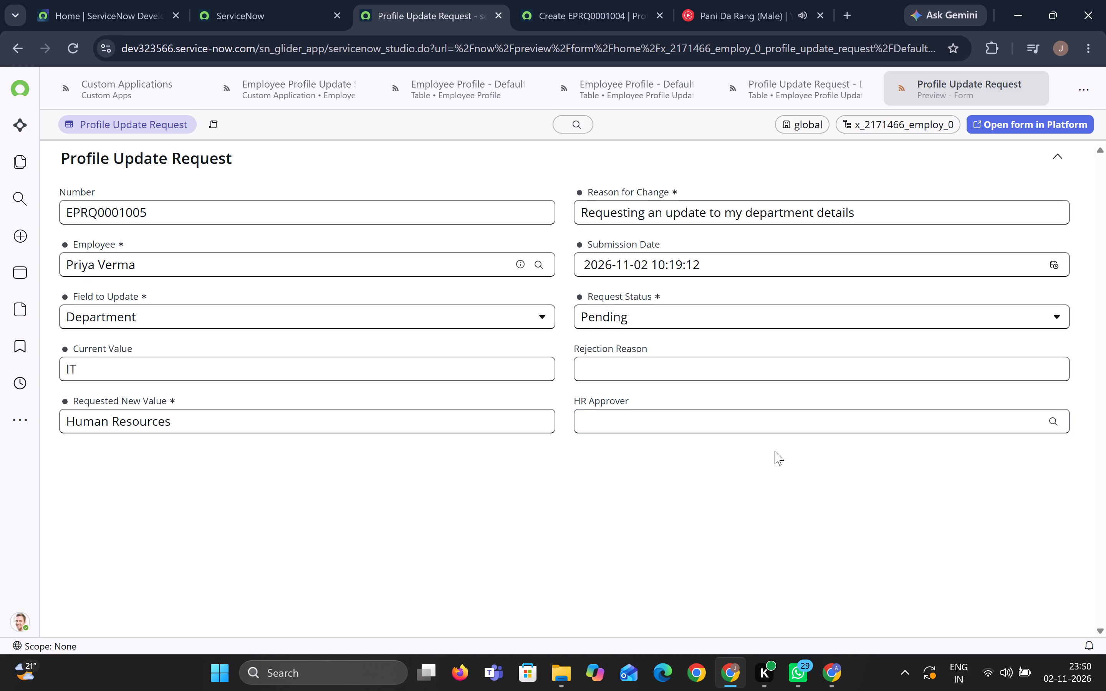
Examine the filled-in Profile Update Request preview down to its end for a way to submit it, glancing at the older platform form.
{"action": "left_click", "coordinate": [559, 0]}
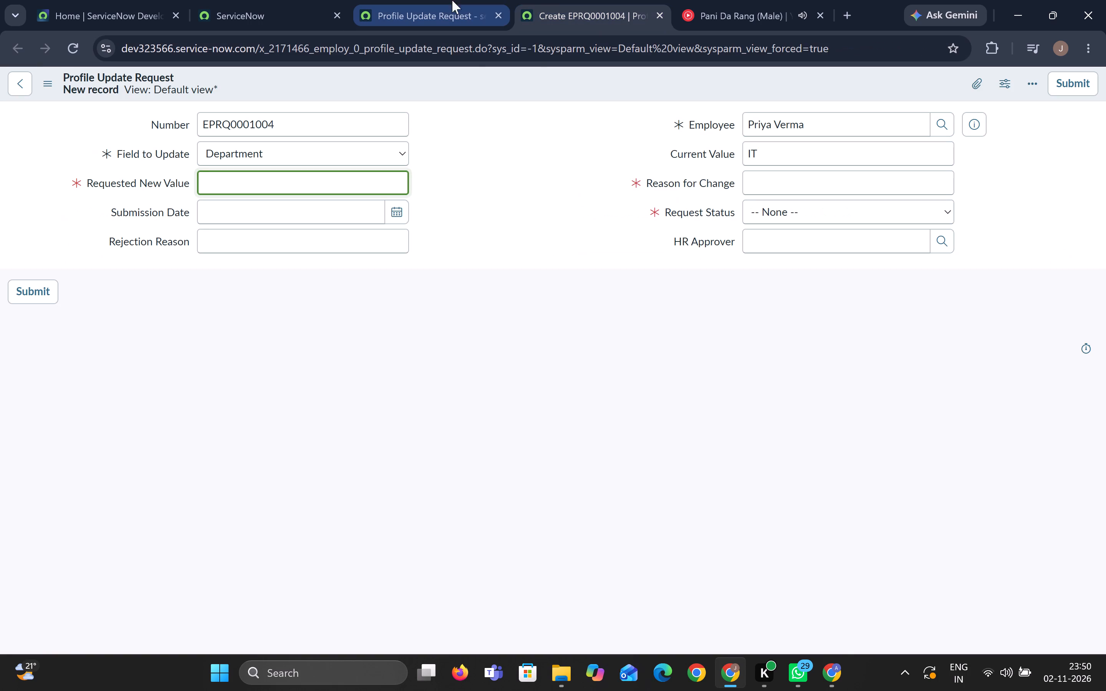
{"action": "left_click", "coordinate": [436, 0]}
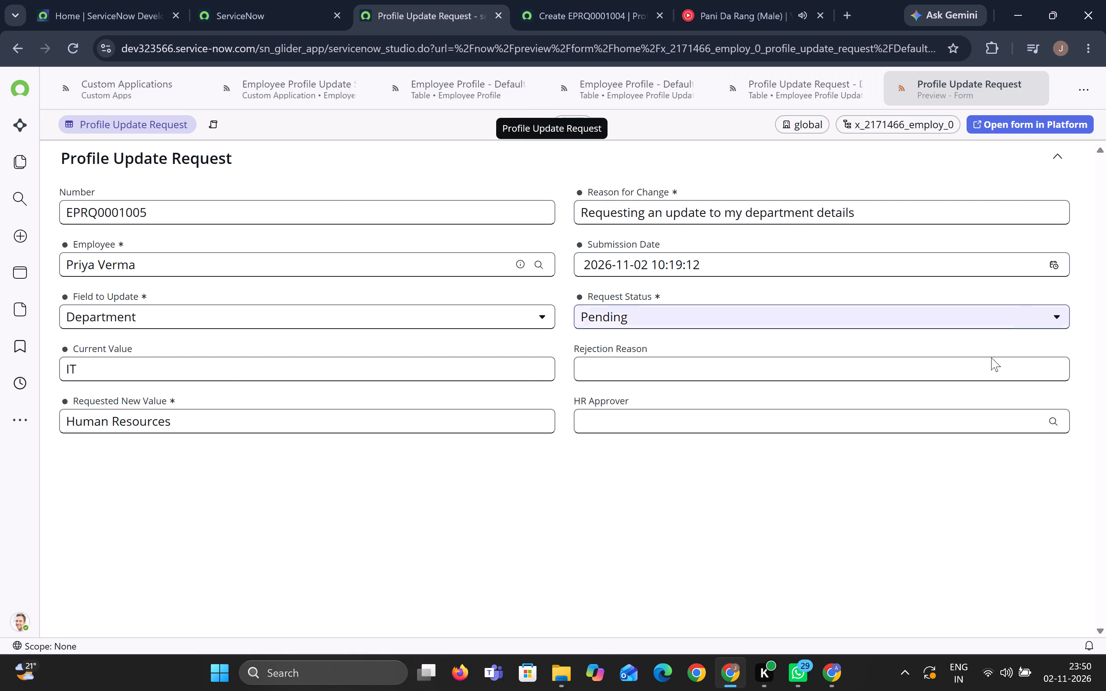
{"action": "scroll", "coordinate": [738, 436], "scroll_direction": "down", "scroll_amount": 4}
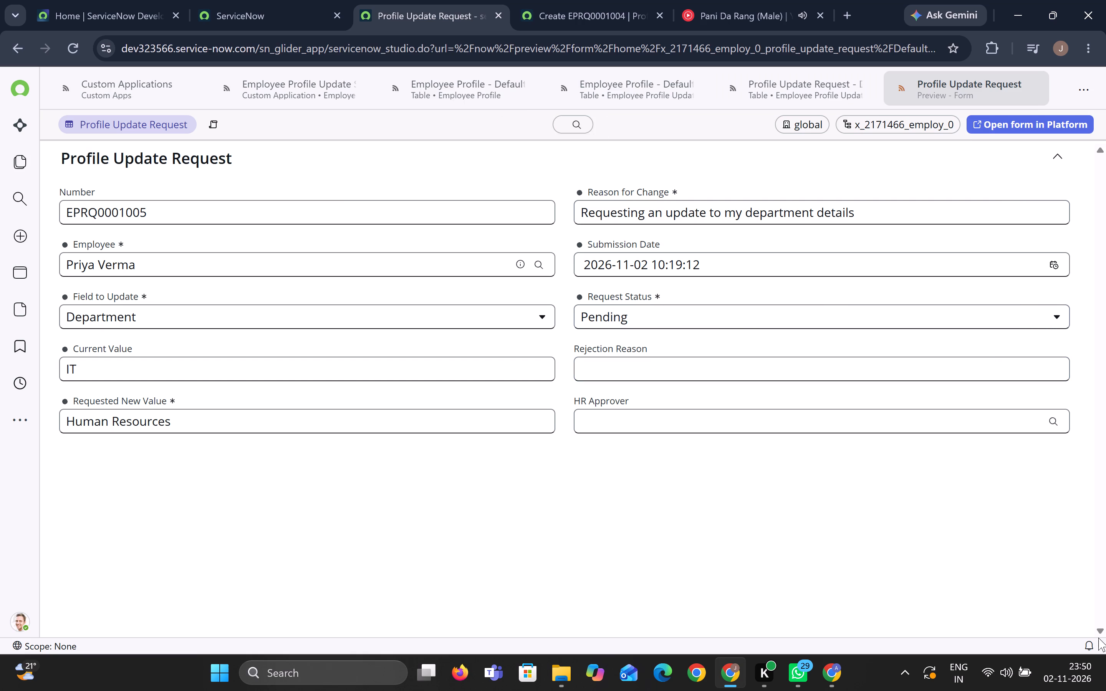
{"action": "triple_click", "coordinate": [1097, 631]}
{"action": "left_click", "coordinate": [1097, 631]}
{"action": "scroll", "coordinate": [886, 560], "scroll_direction": "down", "scroll_amount": 2}
{"action": "scroll", "coordinate": [886, 560], "scroll_direction": "up", "scroll_amount": 3}
Open the Profile Update Request form in Platform, discard the older unsaved draft EPRQ0001004, and reload the new record form.
{"action": "left_click", "coordinate": [996, 130]}
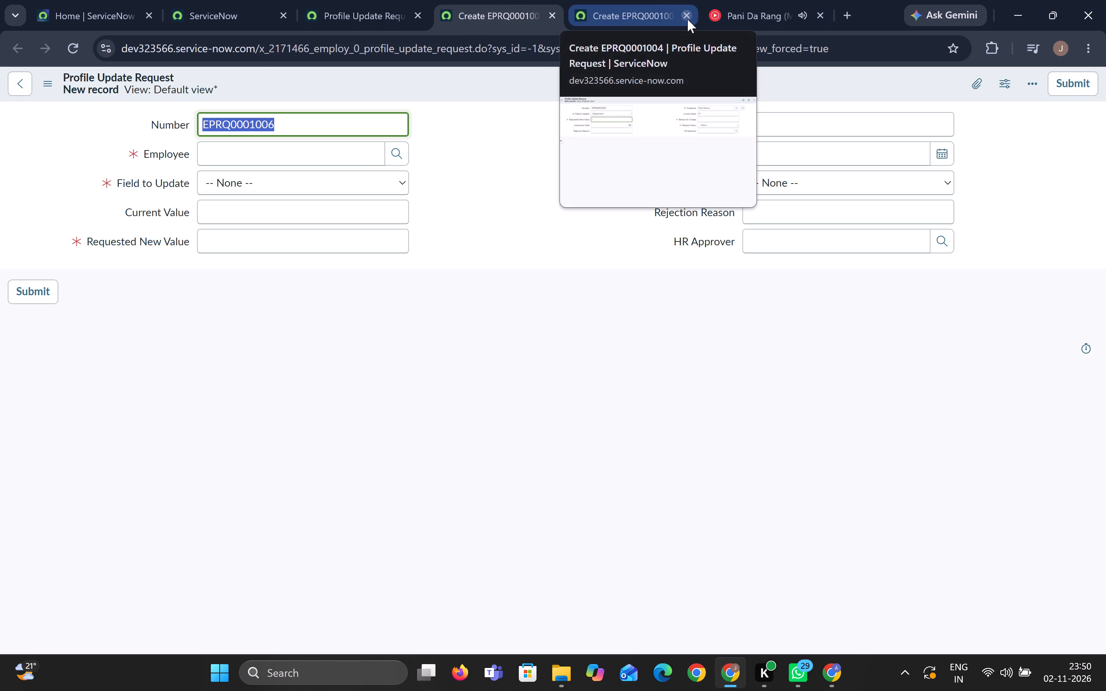
{"action": "left_click", "coordinate": [656, 15]}
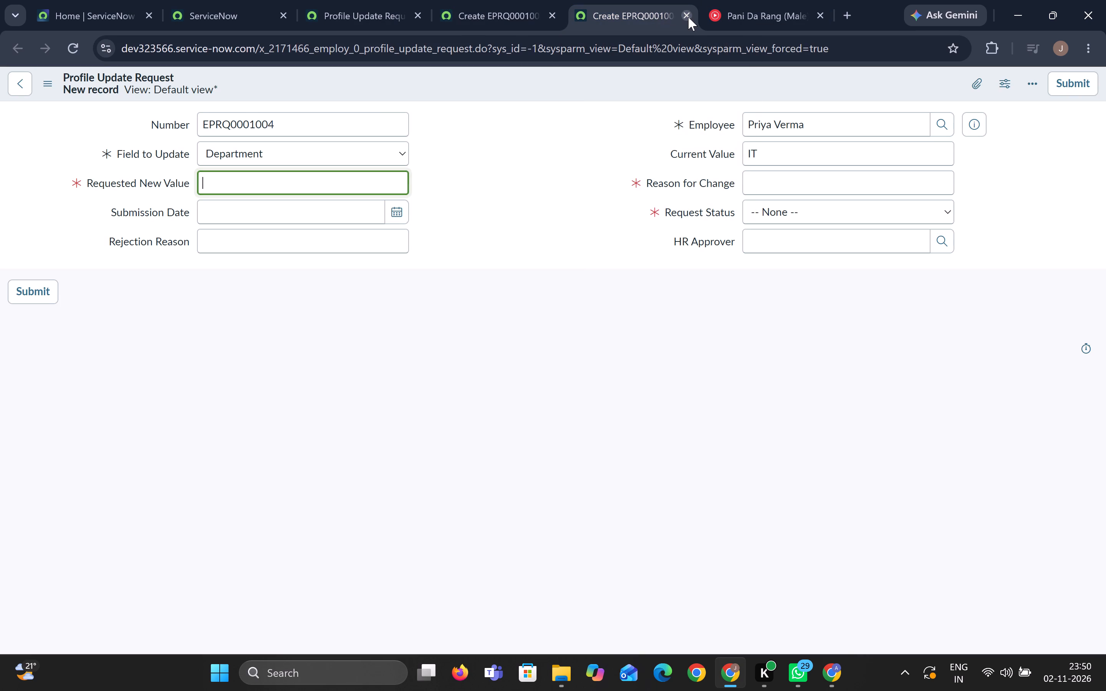
{"action": "left_click", "coordinate": [688, 17]}
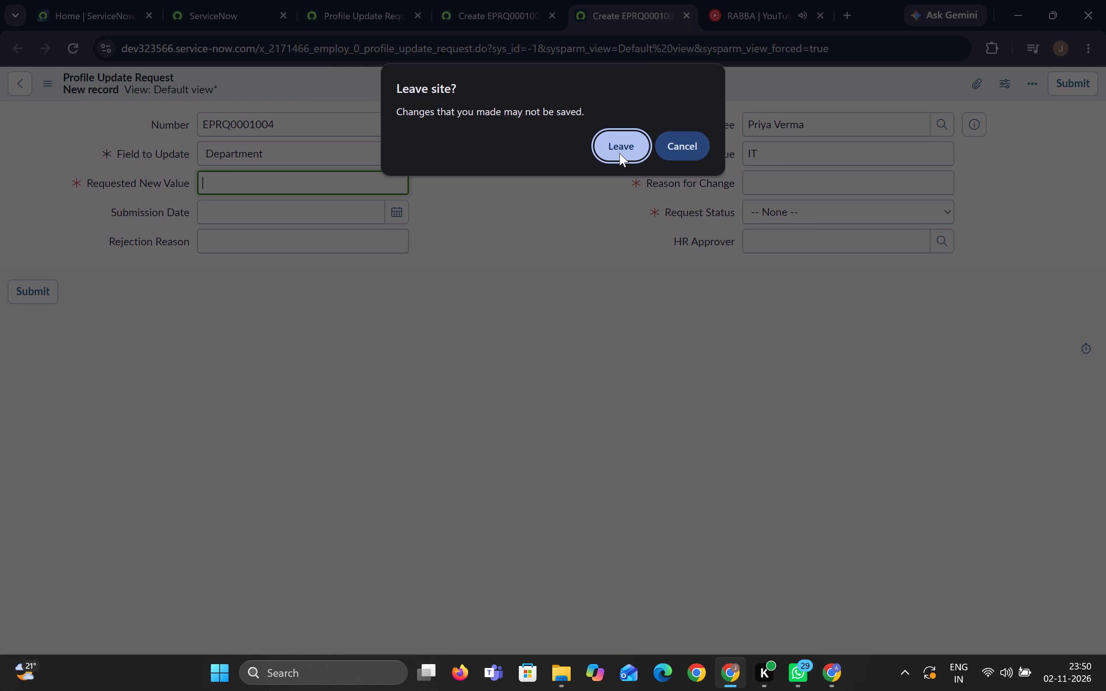
{"action": "left_click", "coordinate": [619, 153]}
{"action": "left_click", "coordinate": [576, 18]}
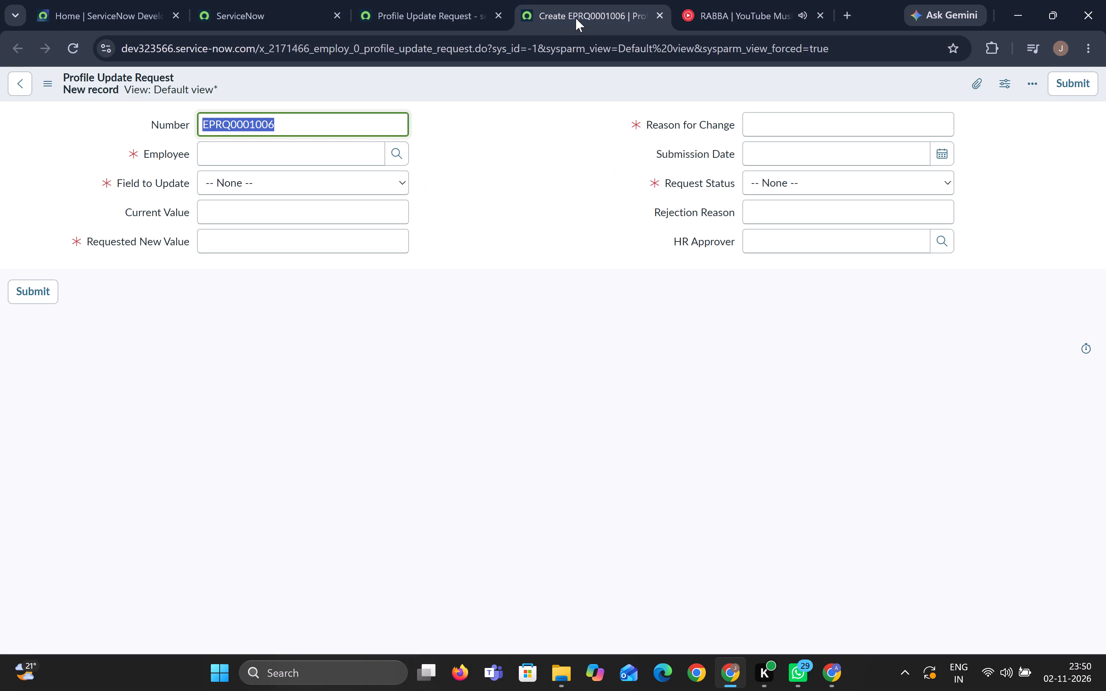
{"action": "left_click", "coordinate": [73, 46]}
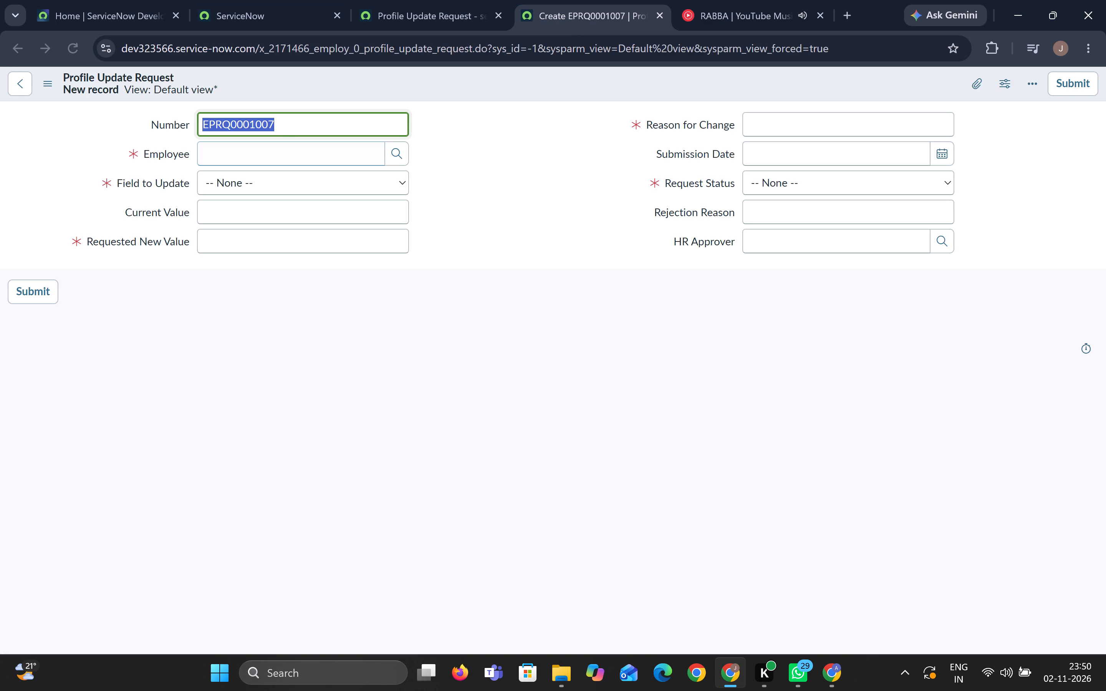
Choose the same employee as in the preview, with Field to Update Department, Current Value IT and Requested New Value Human Resources.
{"action": "left_click", "coordinate": [270, 160]}
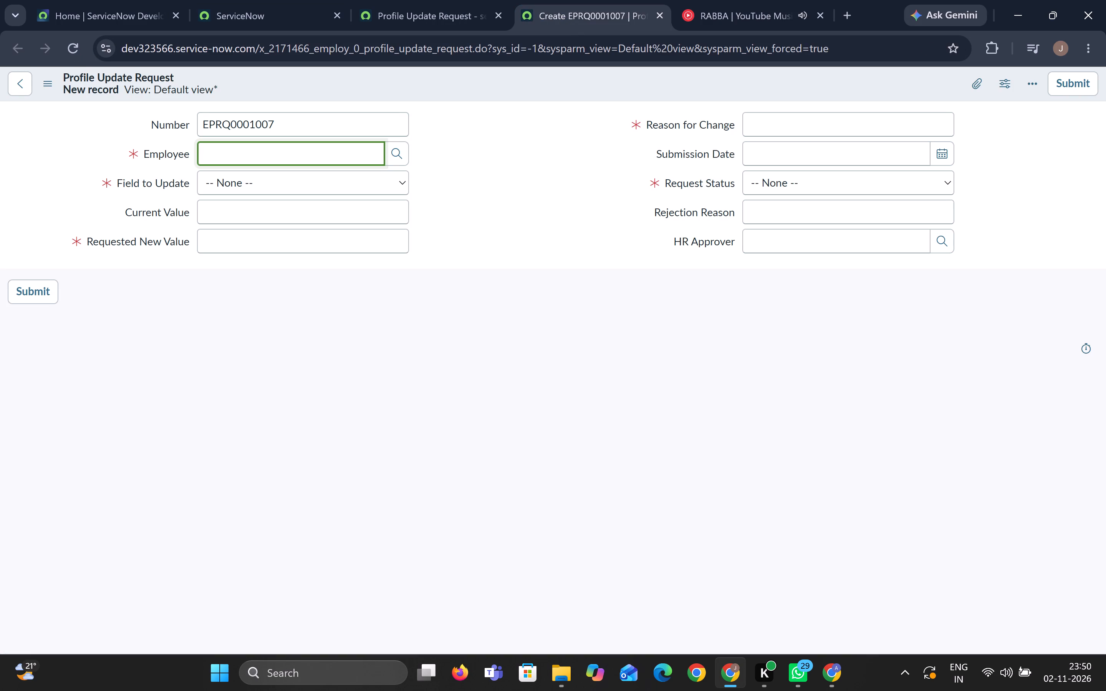
{"action": "left_click", "coordinate": [394, 157]}
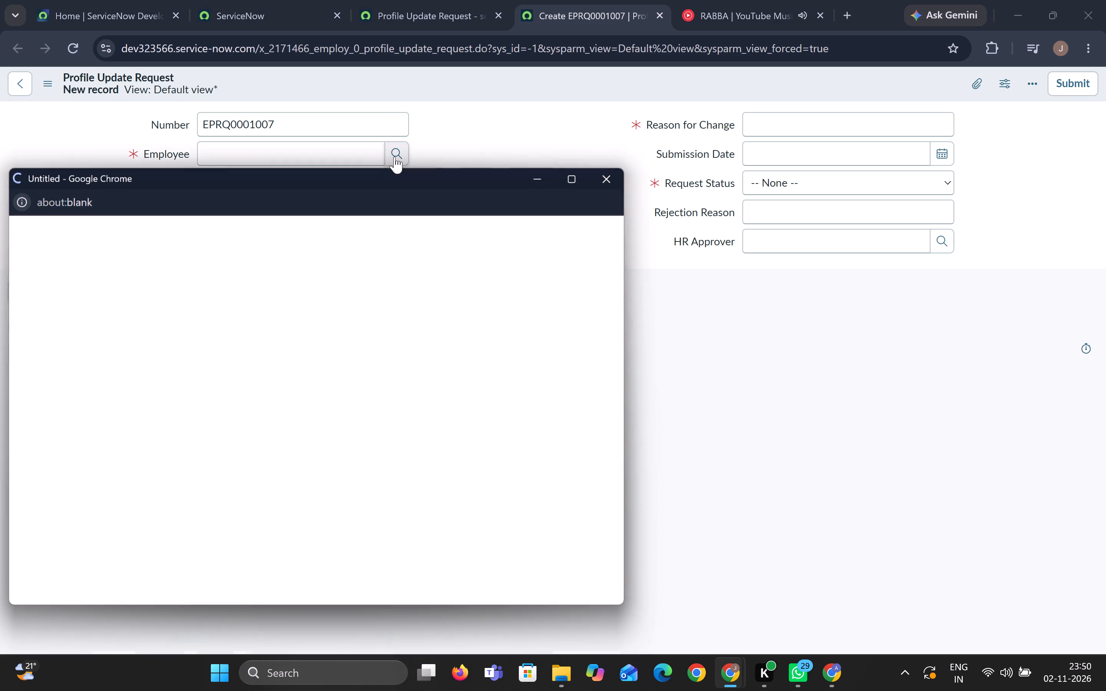
{"action": "left_click", "coordinate": [106, 330]}
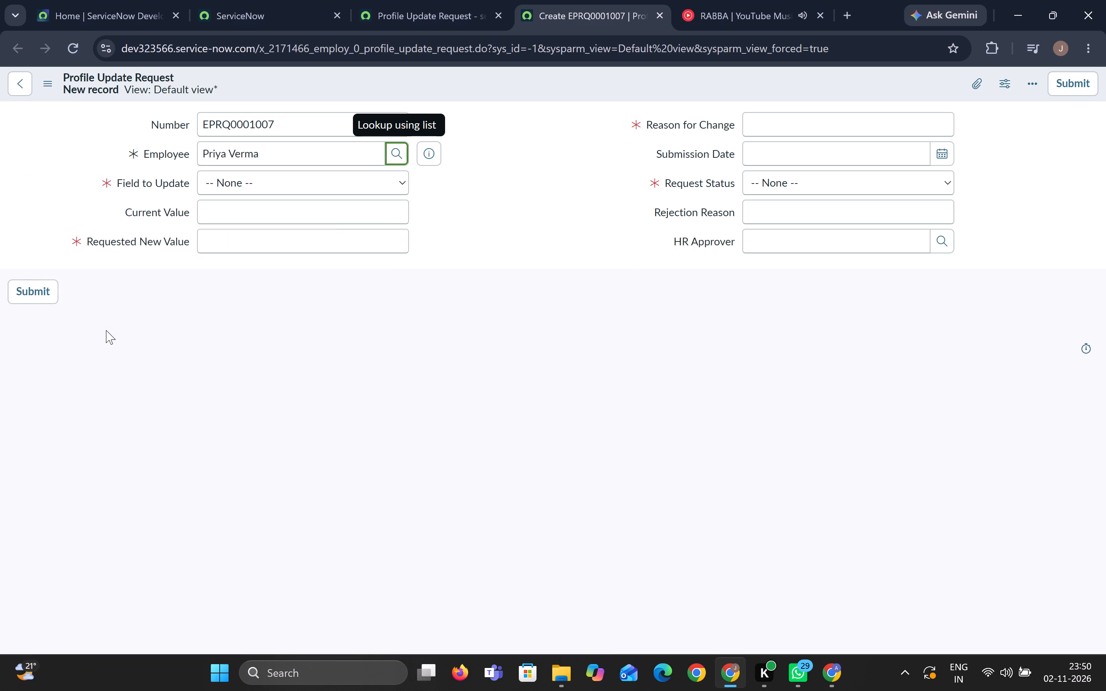
{"action": "left_click", "coordinate": [298, 175]}
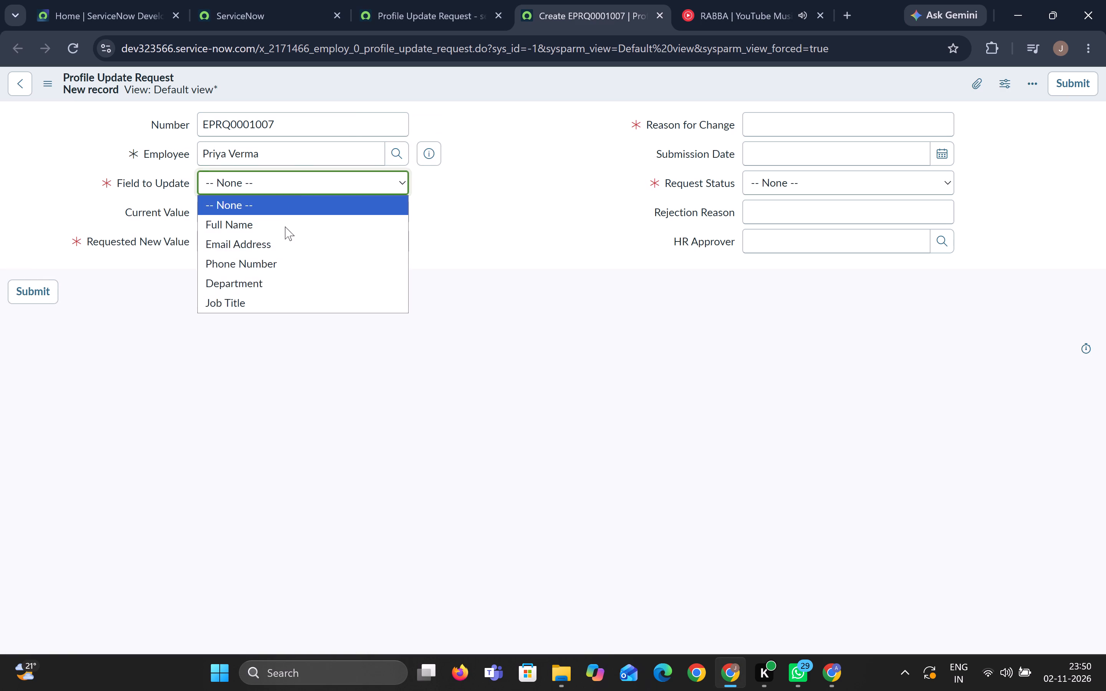
{"action": "left_click", "coordinate": [293, 281]}
{"action": "left_click", "coordinate": [239, 216]}
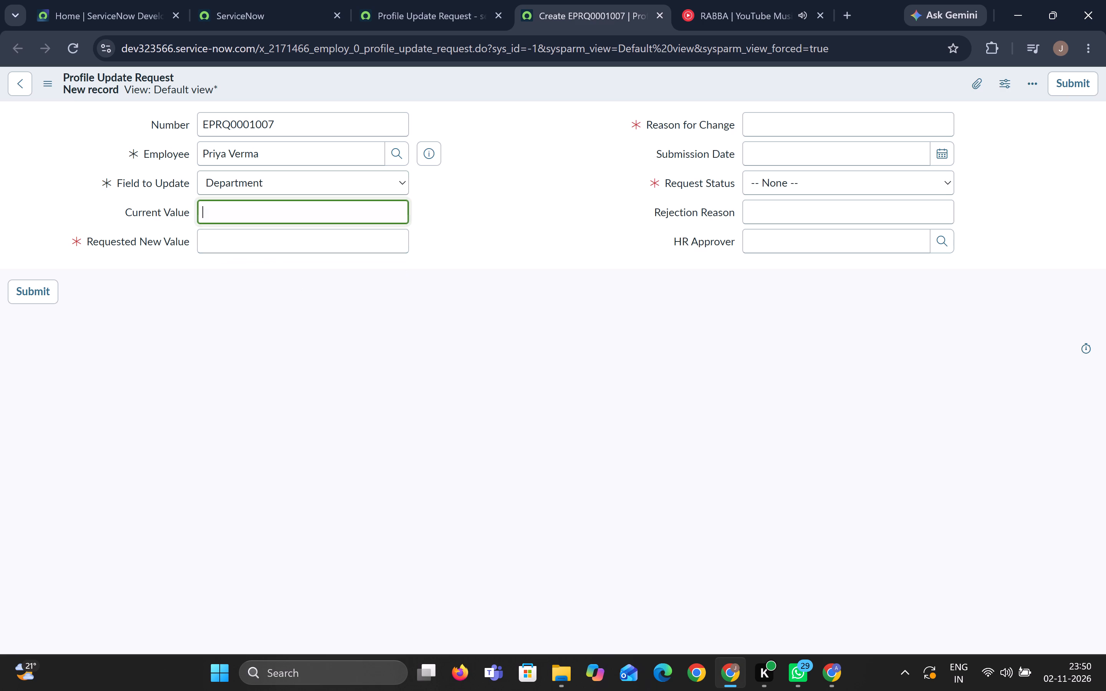
{"action": "type", "text": "IT"}
{"action": "key", "text": "Tab"}
{"action": "type", "text": "Humam"}
{"action": "key", "text": "BackSpace"}
{"action": "type", "text": "n Resource"}
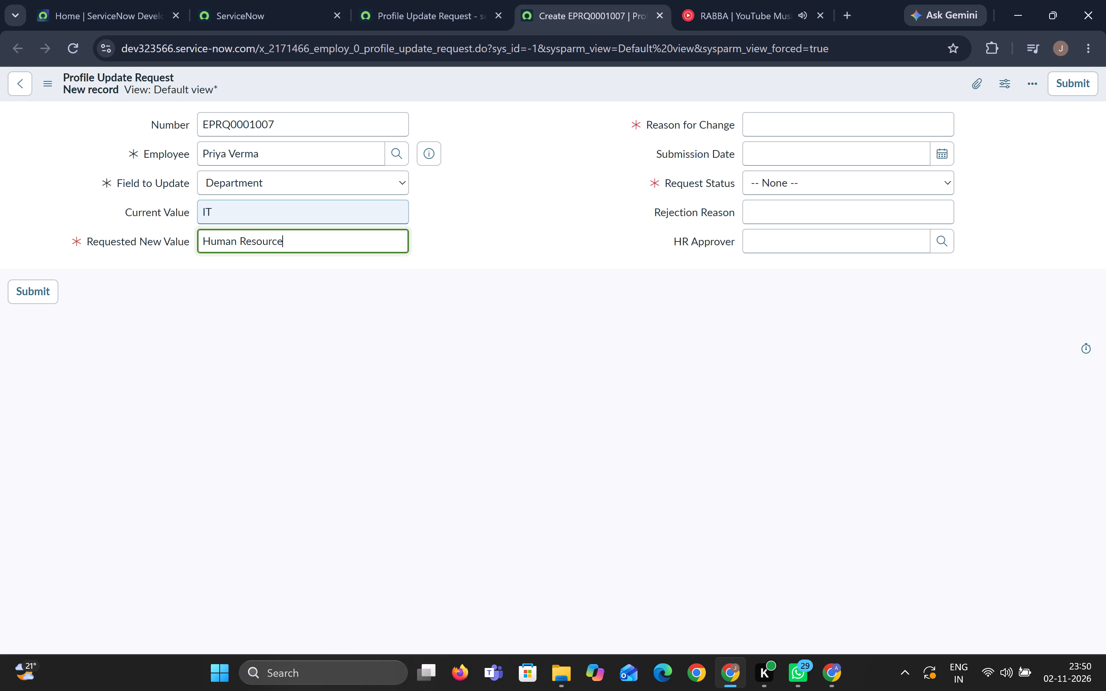
{"action": "key", "text": "s"}
{"action": "key", "text": "Tab"}
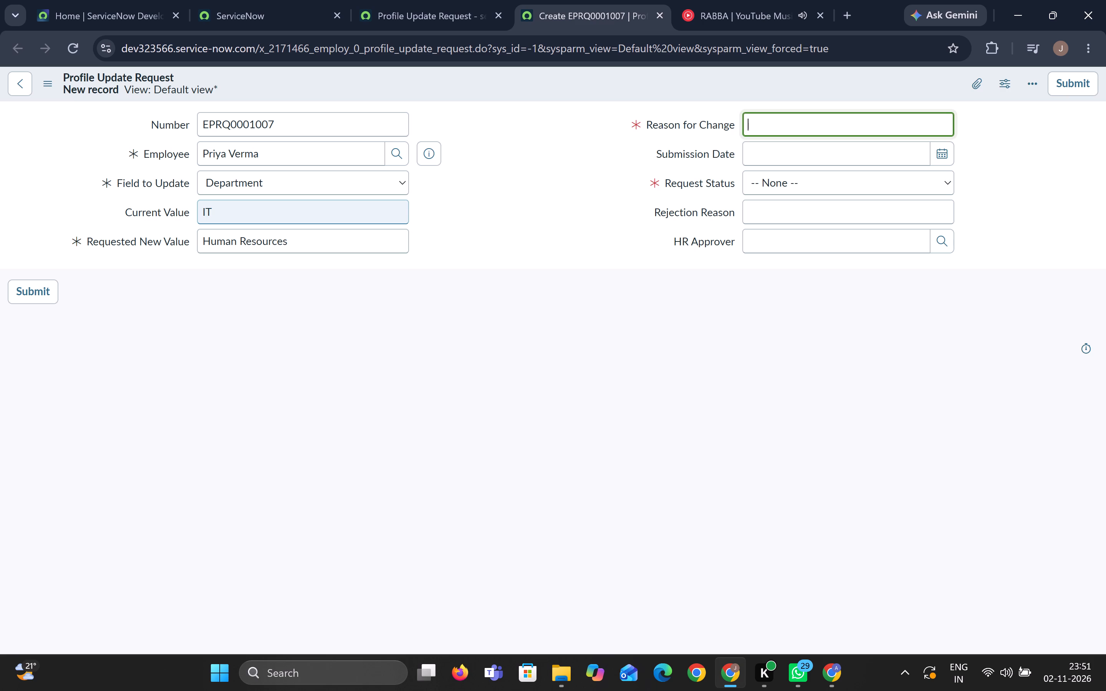
{"action": "type", "text": "Up"}
{"action": "type", "text": "date my department details"}
{"action": "key", "text": "Tab"}
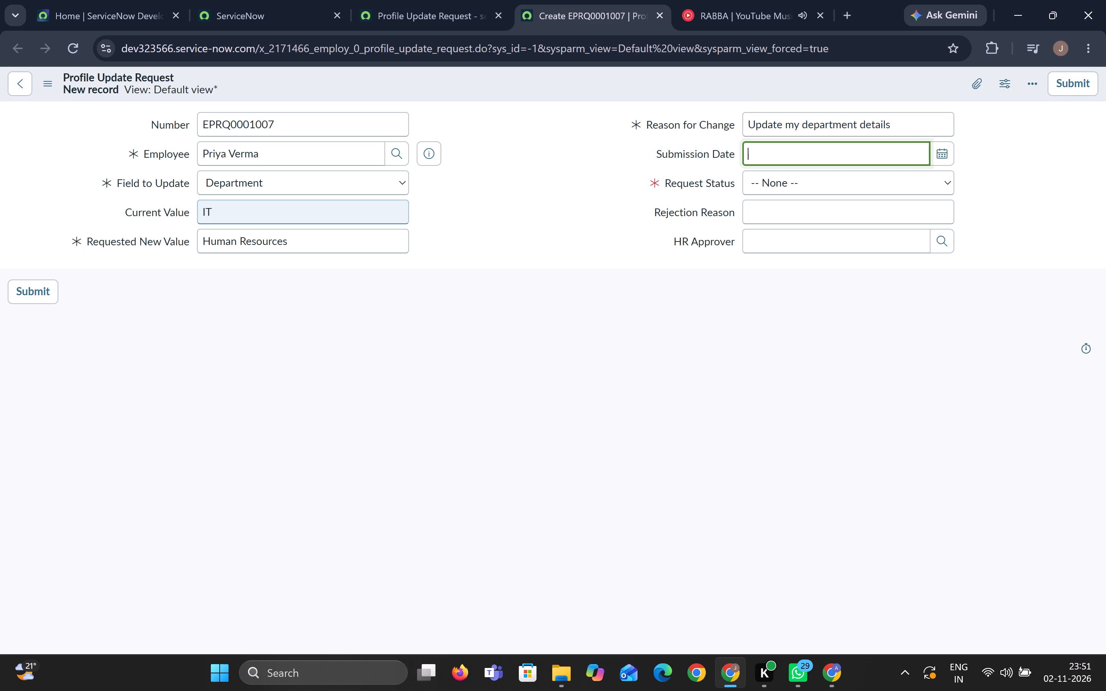
{"action": "left_click", "coordinate": [942, 155]}
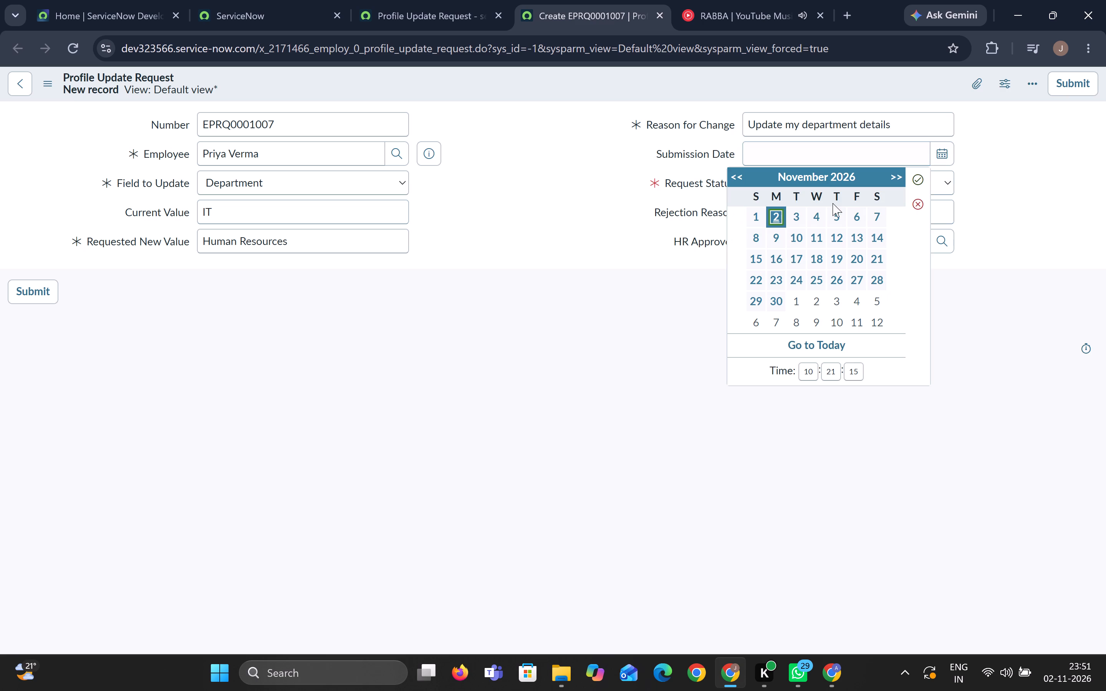
{"action": "left_click", "coordinate": [925, 182]}
Set Request Status to Pending, submit the profile update request, and dismiss the What's new announcement in Studio.
{"action": "left_click", "coordinate": [897, 177]}
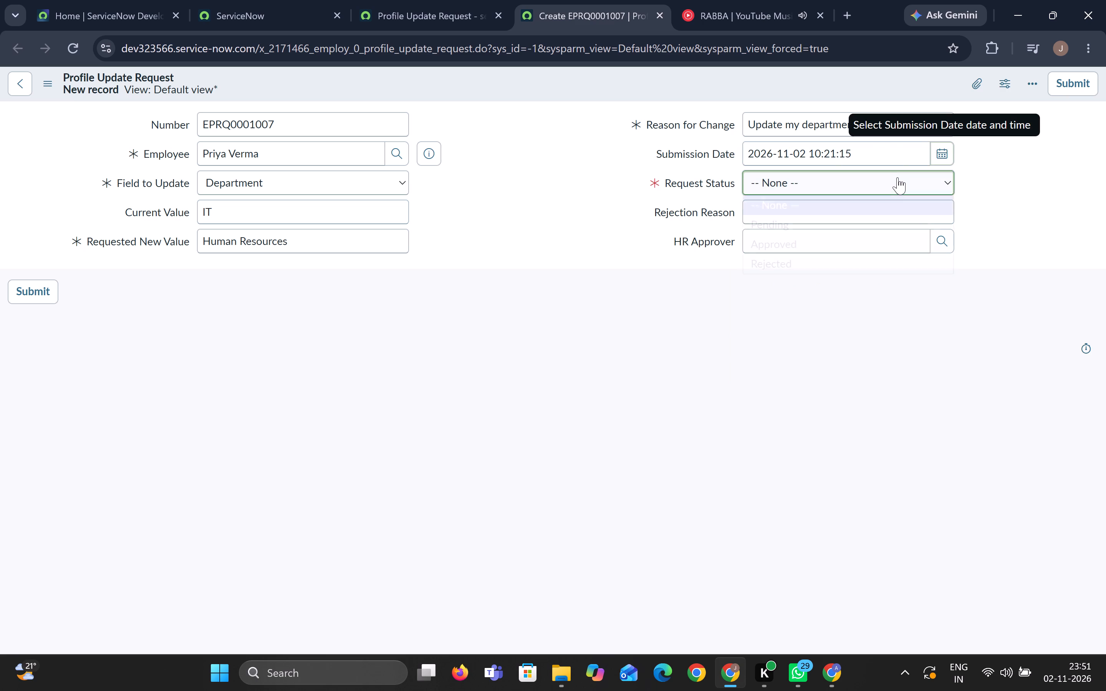
{"action": "left_click", "coordinate": [879, 208]}
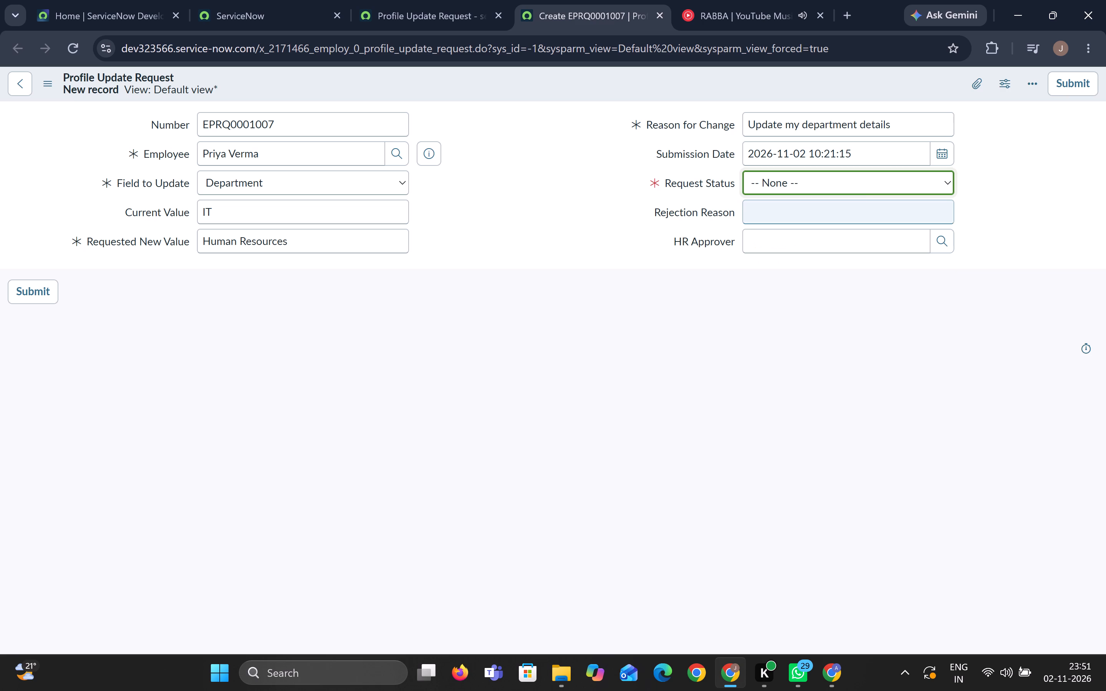
{"action": "left_click", "coordinate": [863, 188]}
{"action": "left_click", "coordinate": [864, 230]}
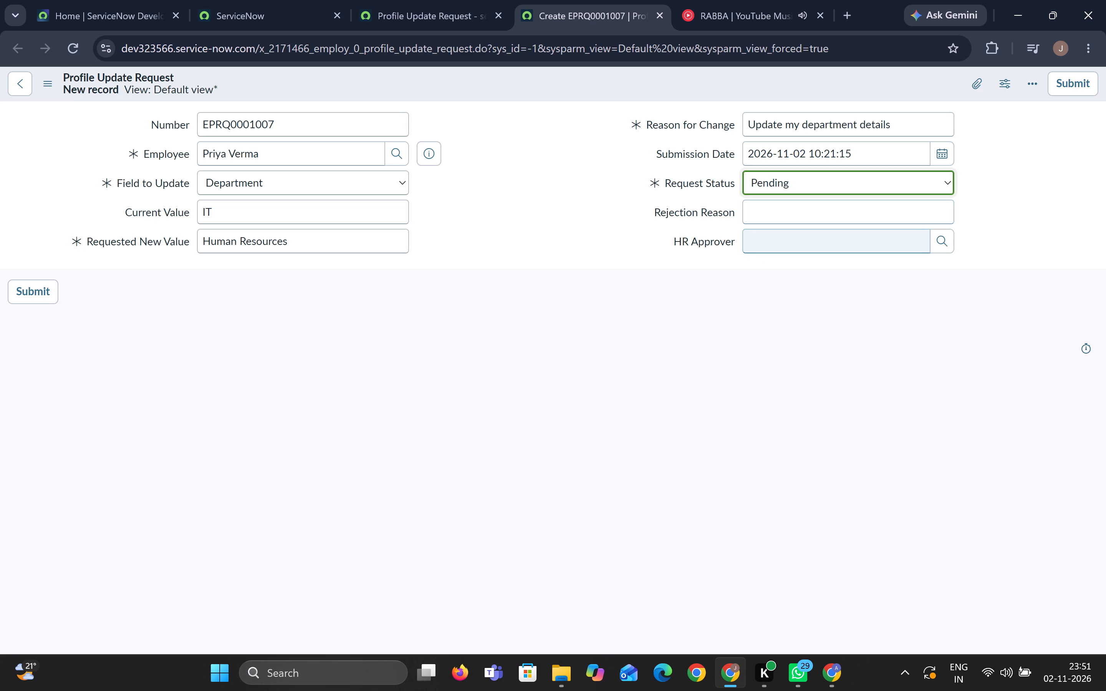
{"action": "left_click", "coordinate": [36, 286]}
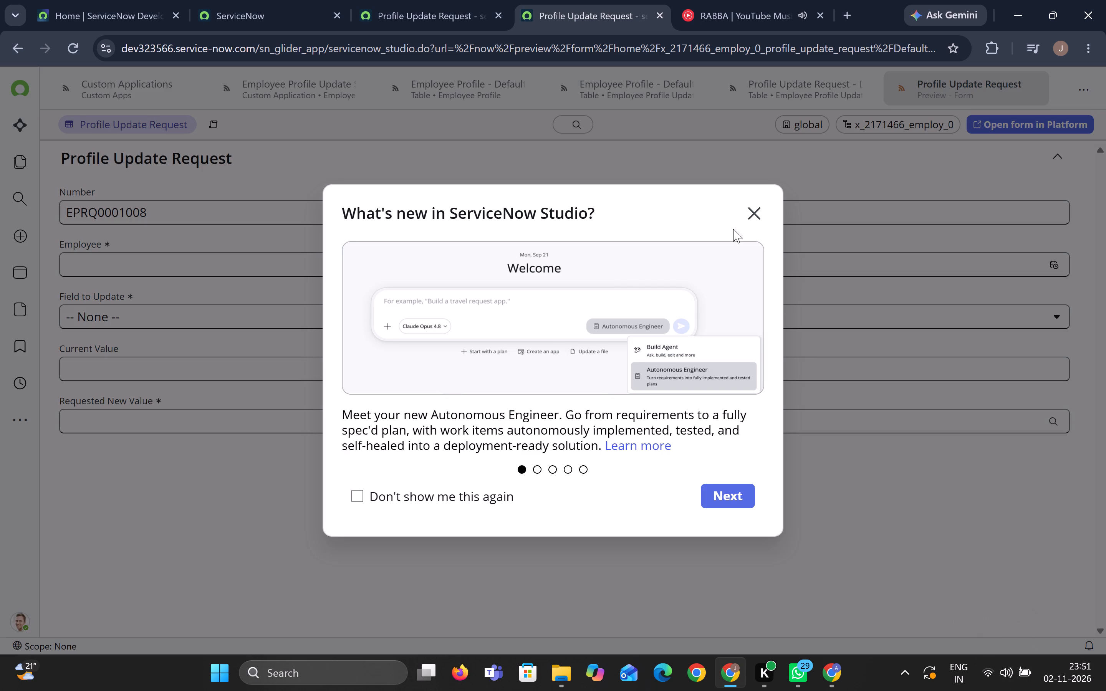
{"action": "left_click", "coordinate": [762, 208]}
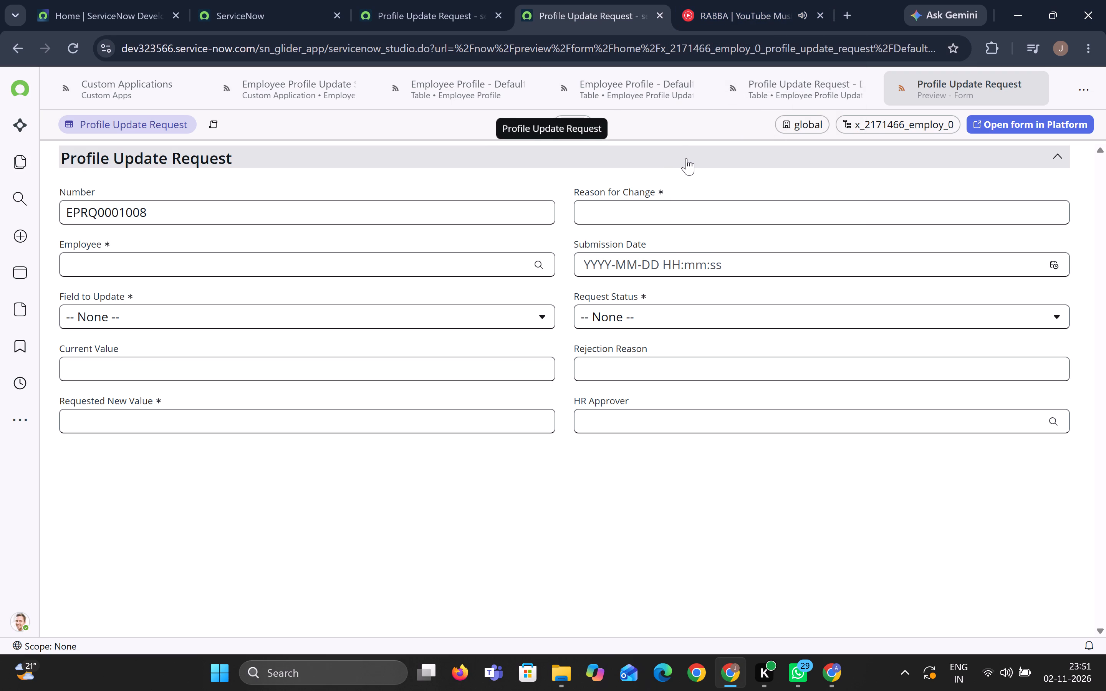
Return to the Profile Update Request table and display the Employee Profile Update System app's files.
{"action": "left_click", "coordinate": [792, 81]}
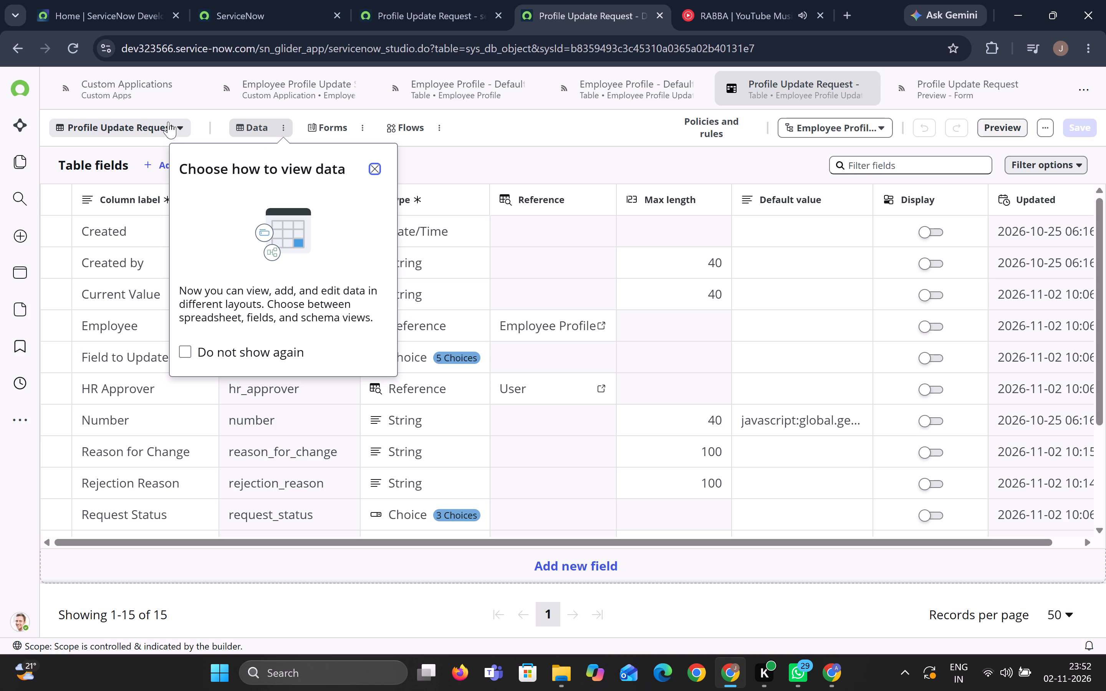
{"action": "left_click", "coordinate": [180, 125]}
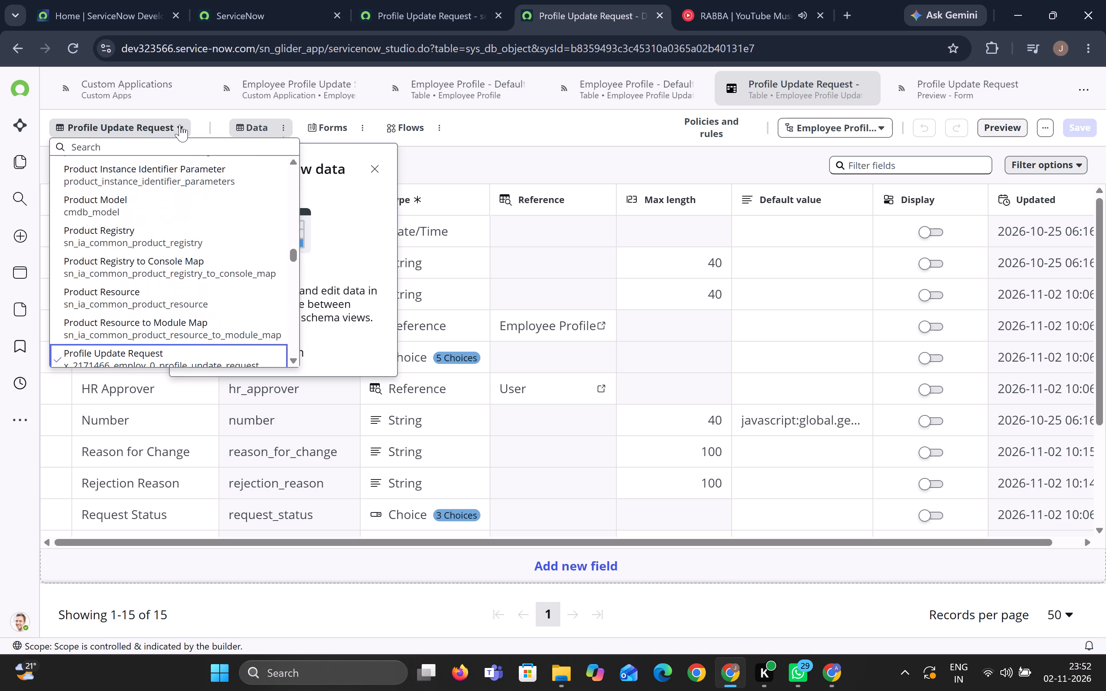
{"action": "left_click", "coordinate": [23, 156]}
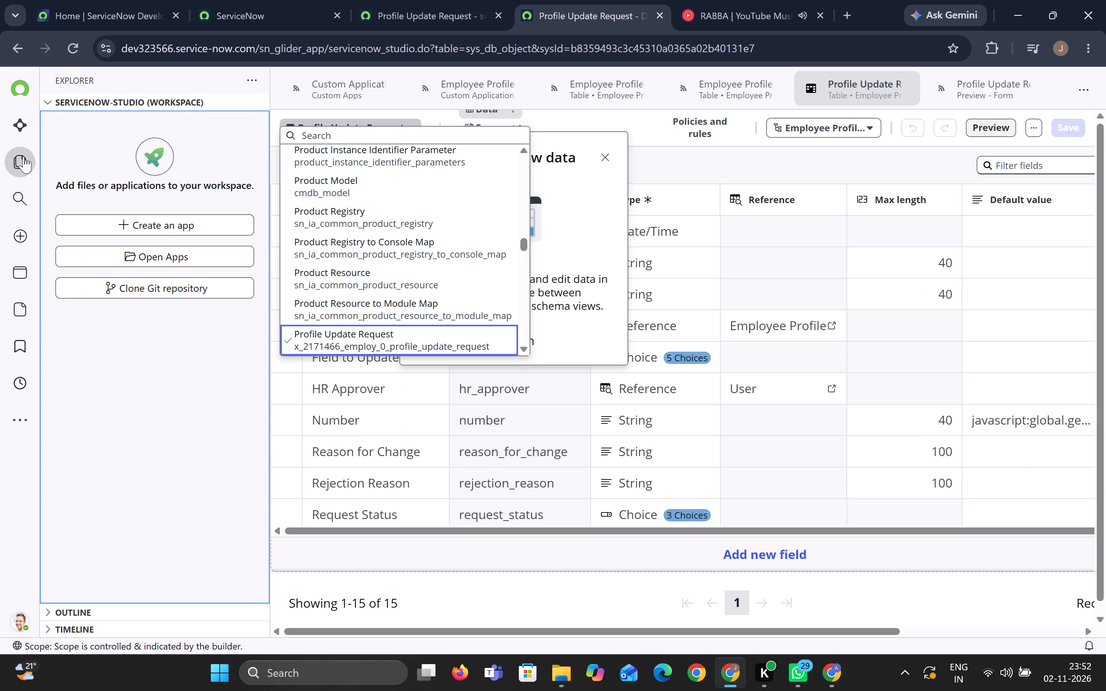
{"action": "left_click", "coordinate": [18, 264]}
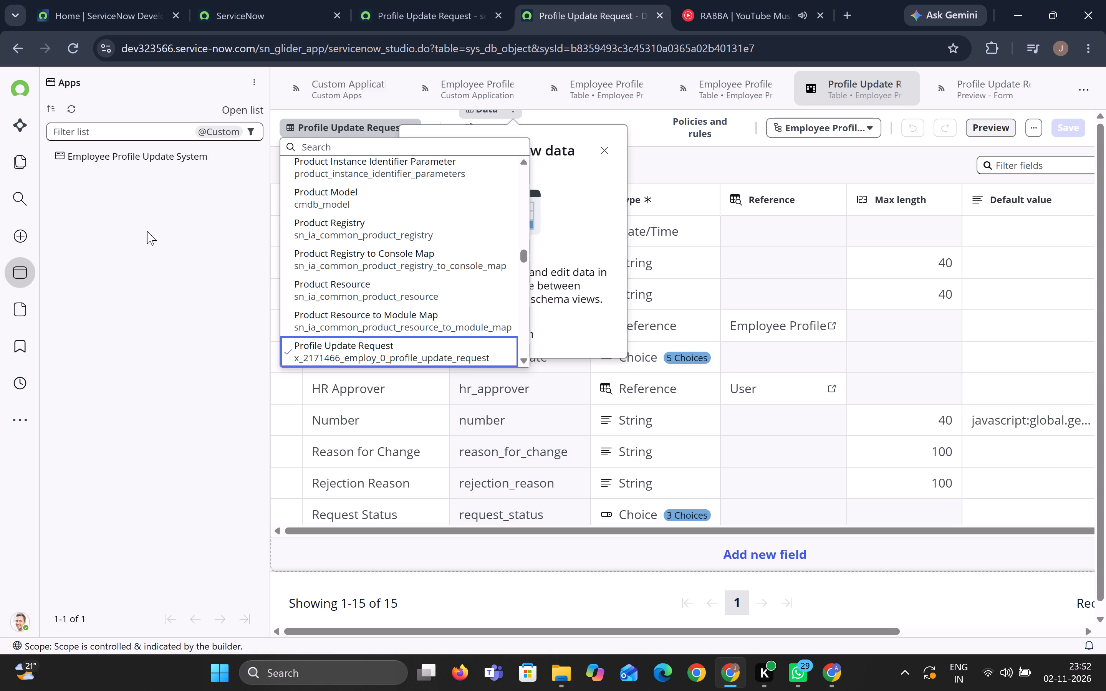
{"action": "left_click", "coordinate": [116, 159]}
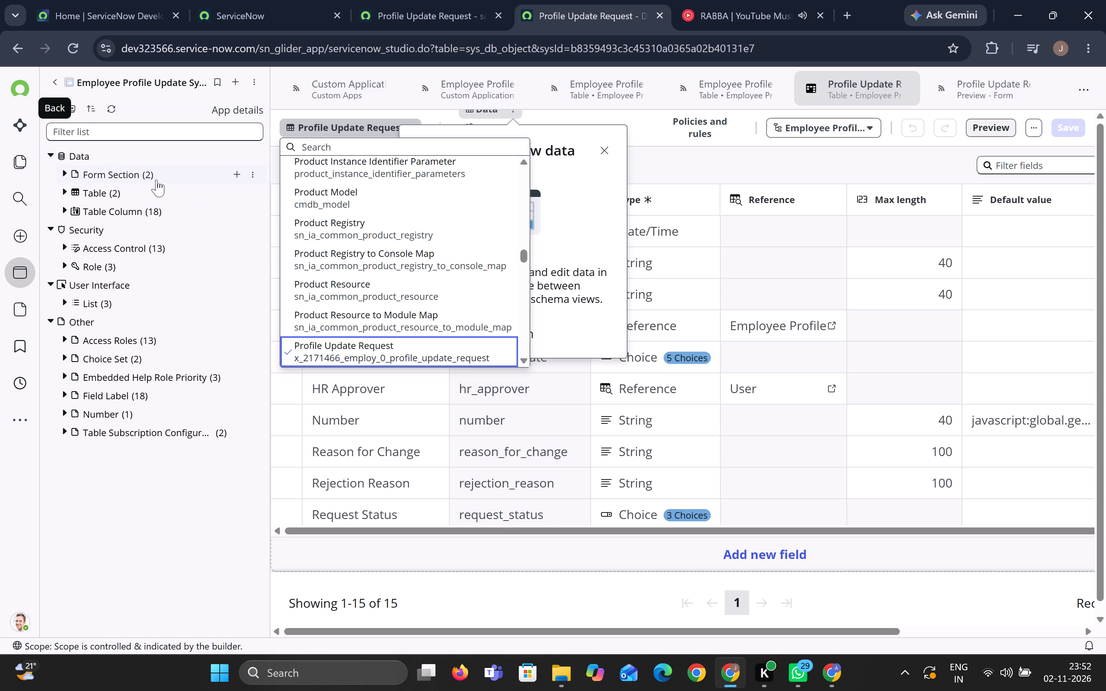
Expand the app's lists and tables and check the Profile Update Request table's opening options for a way to its records.
{"action": "left_click", "coordinate": [104, 307]}
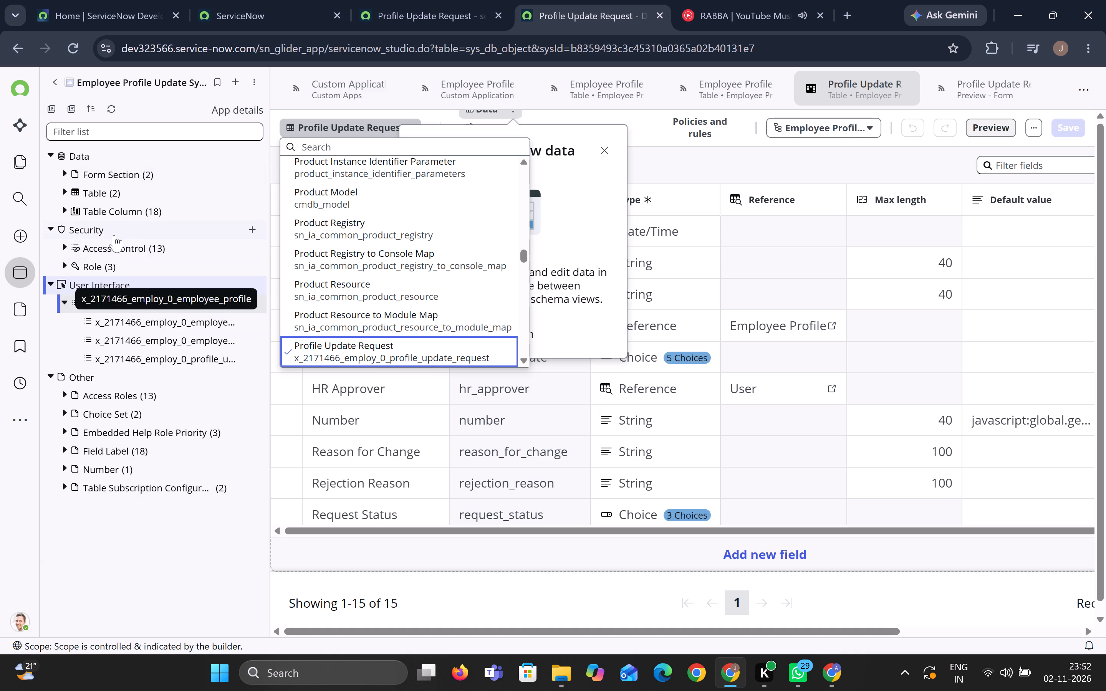
{"action": "left_click", "coordinate": [102, 195]}
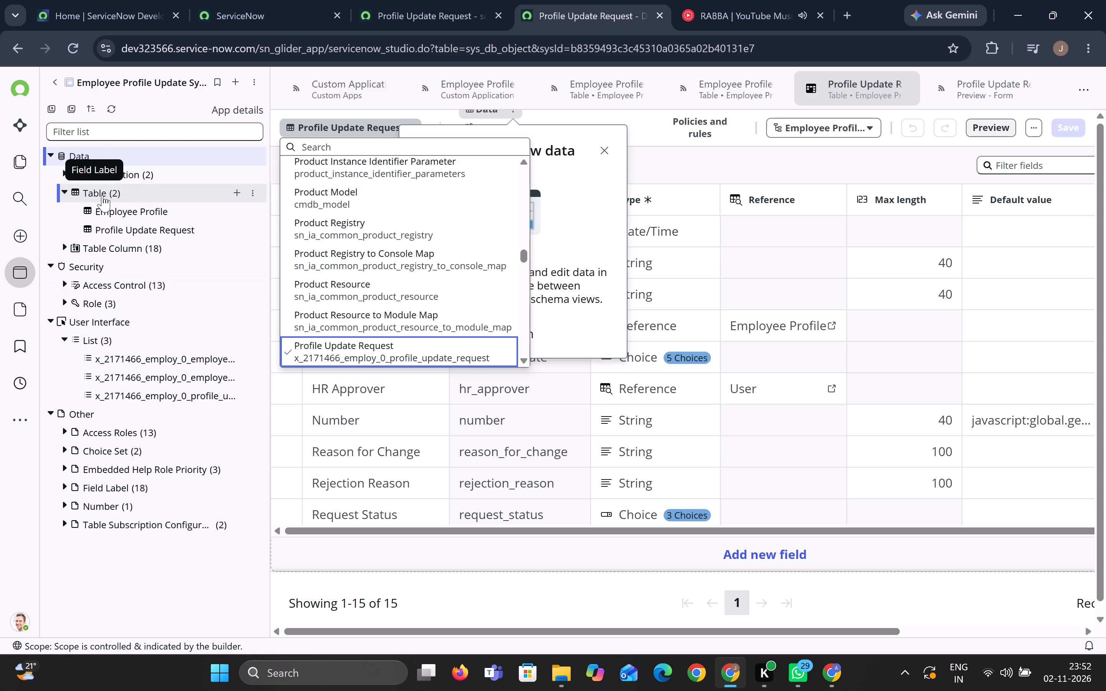
{"action": "left_click", "coordinate": [139, 234]}
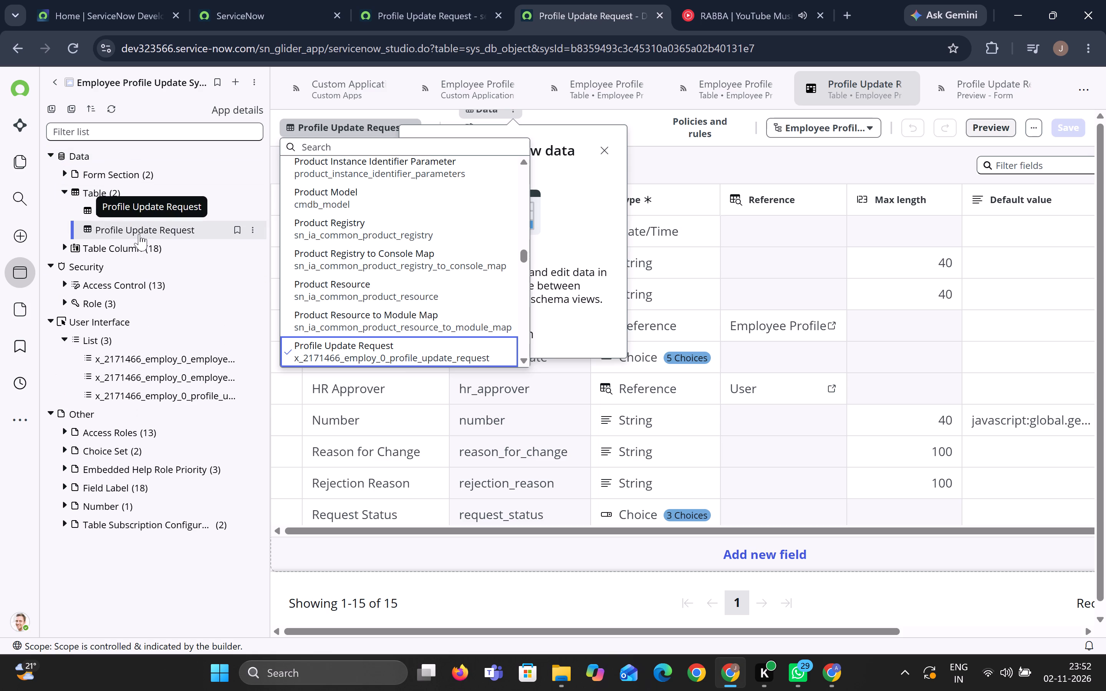
{"action": "left_click", "coordinate": [257, 232]}
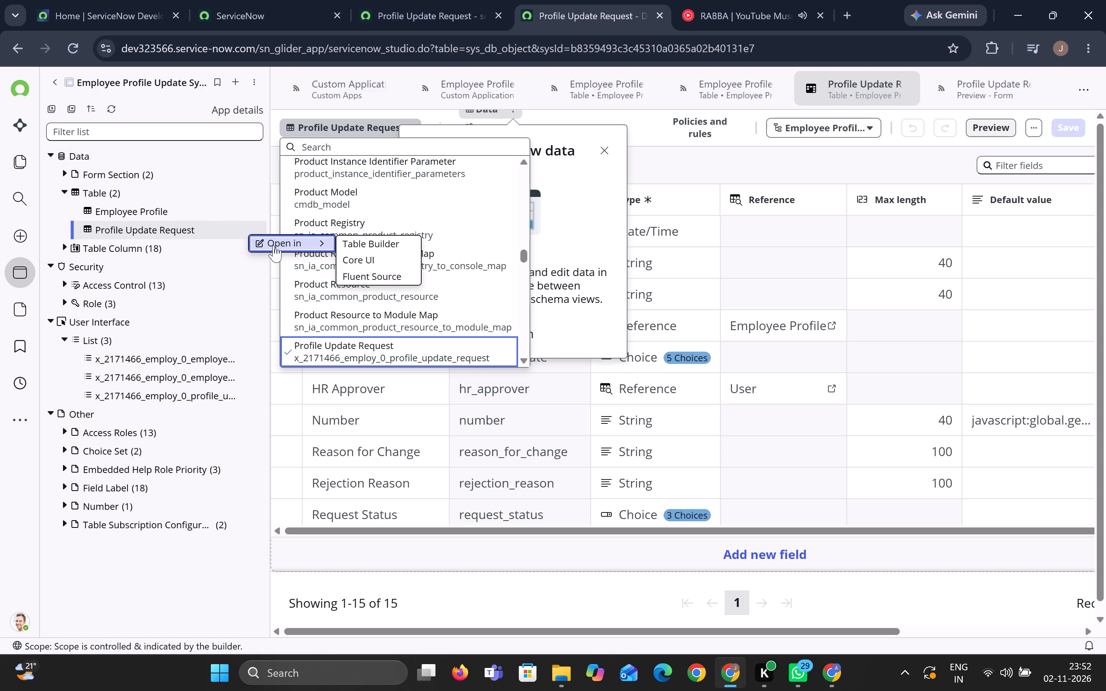
{"action": "double_click", "coordinate": [146, 233]}
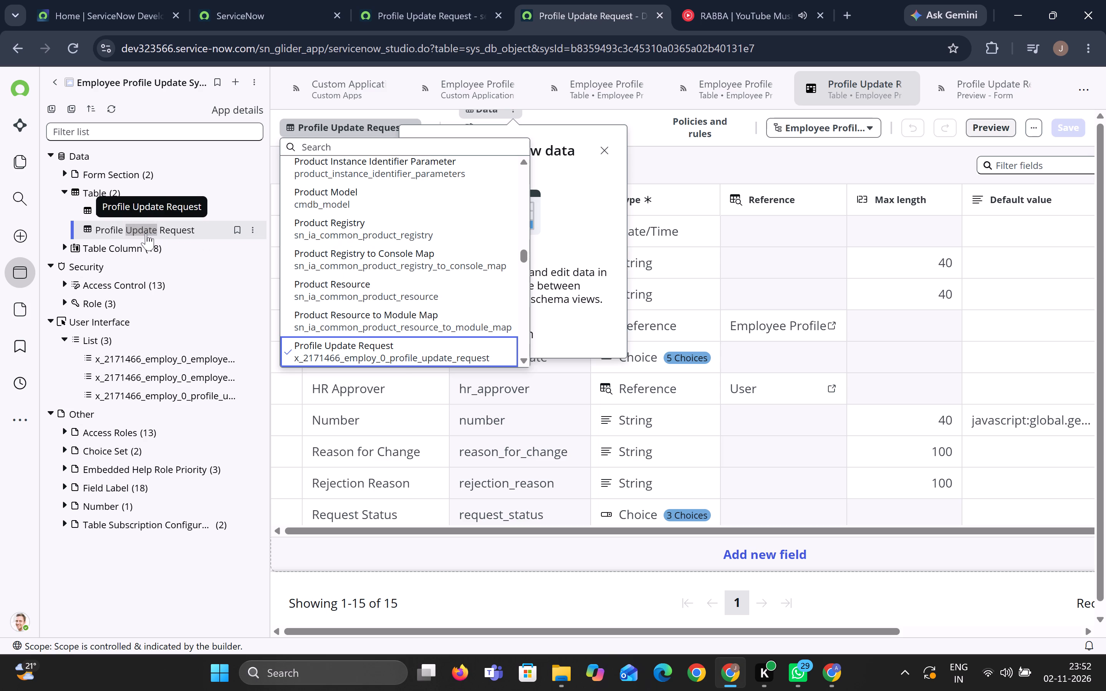
{"action": "left_click", "coordinate": [174, 230]}
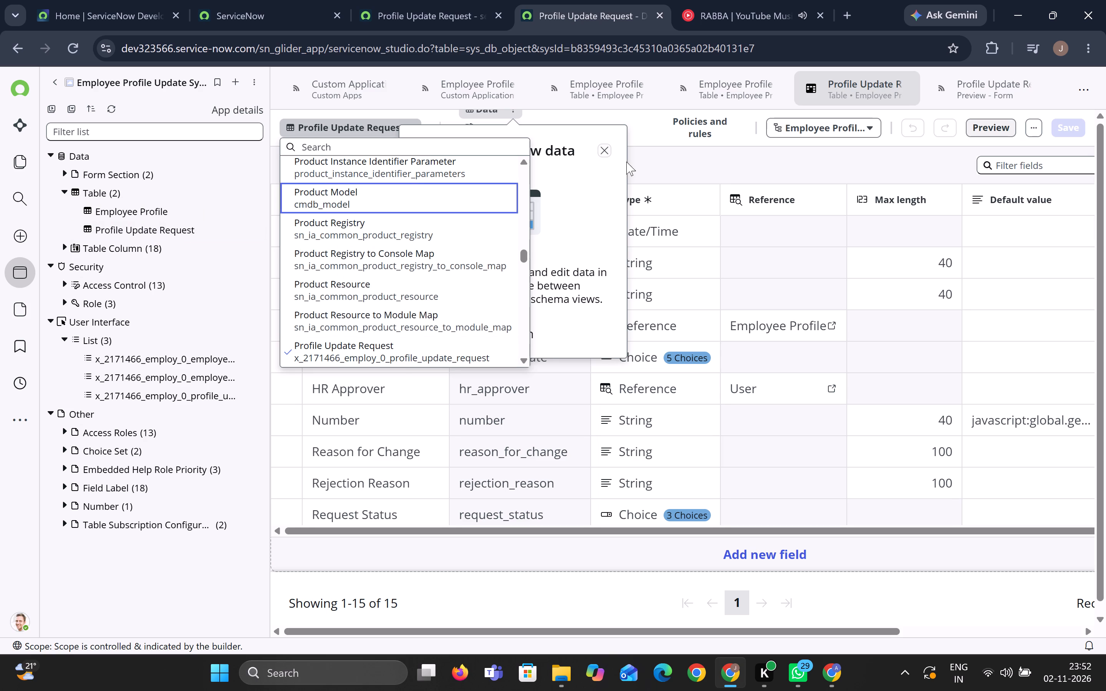
Dismiss the tip about choosing how to view data and look at the application scope choices for the Profile Update Request table.
{"action": "left_click", "coordinate": [638, 130]}
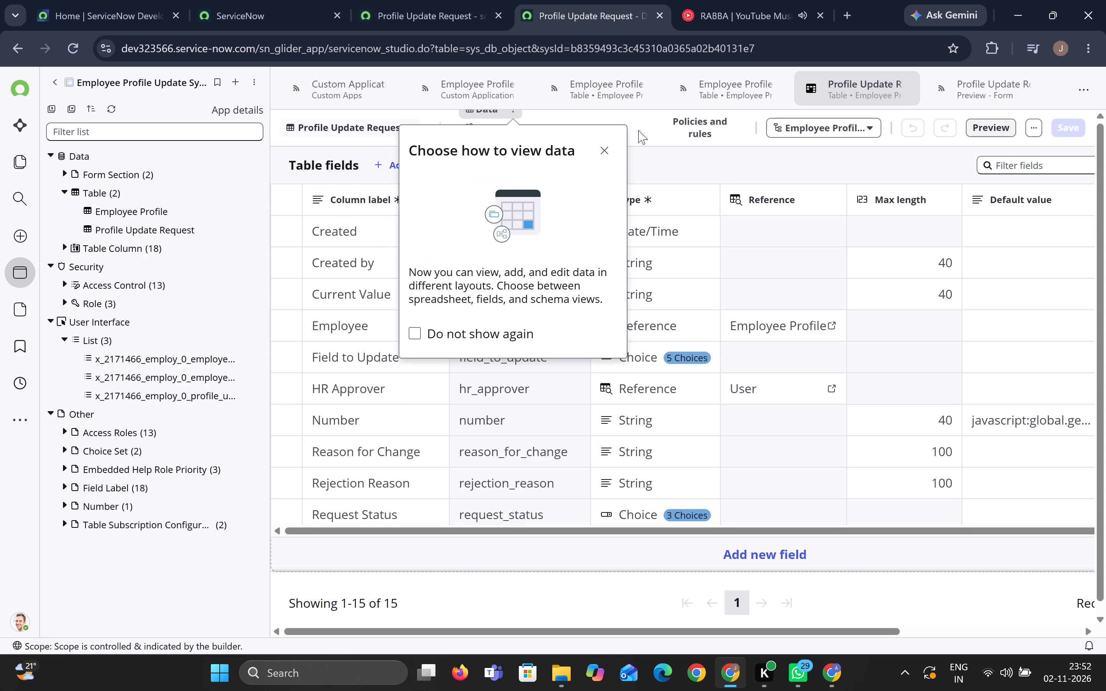
{"action": "left_click", "coordinate": [608, 149]}
{"action": "scroll", "coordinate": [624, 141], "scroll_direction": "up", "scroll_amount": 2}
{"action": "left_click", "coordinate": [880, 127]}
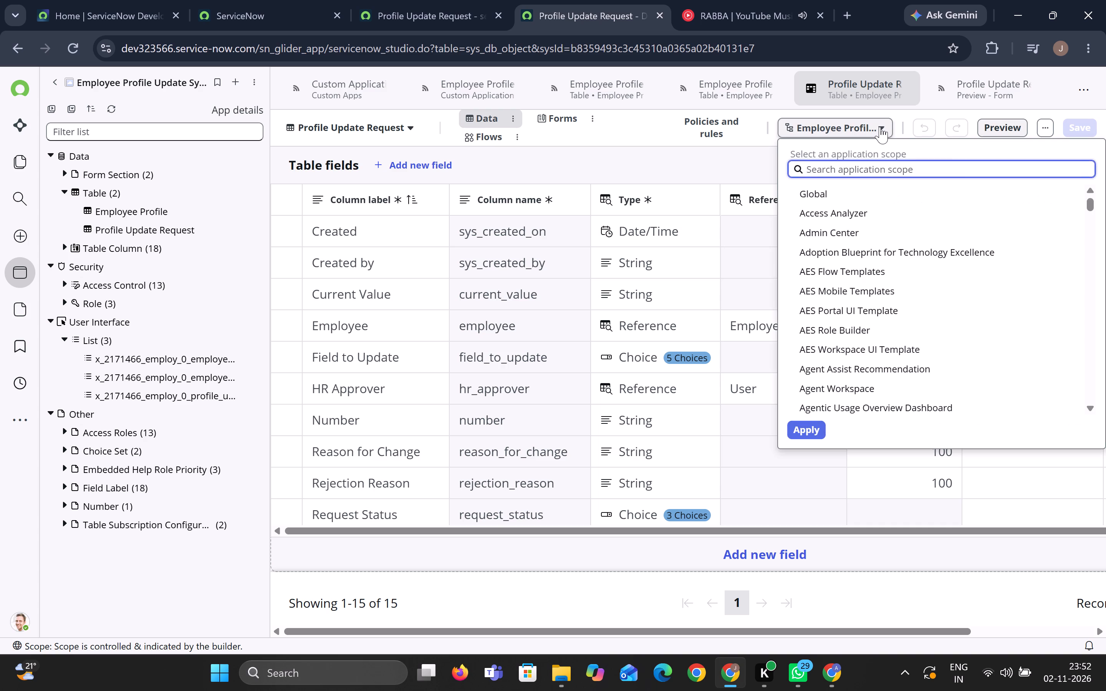
{"action": "left_click", "coordinate": [880, 127]}
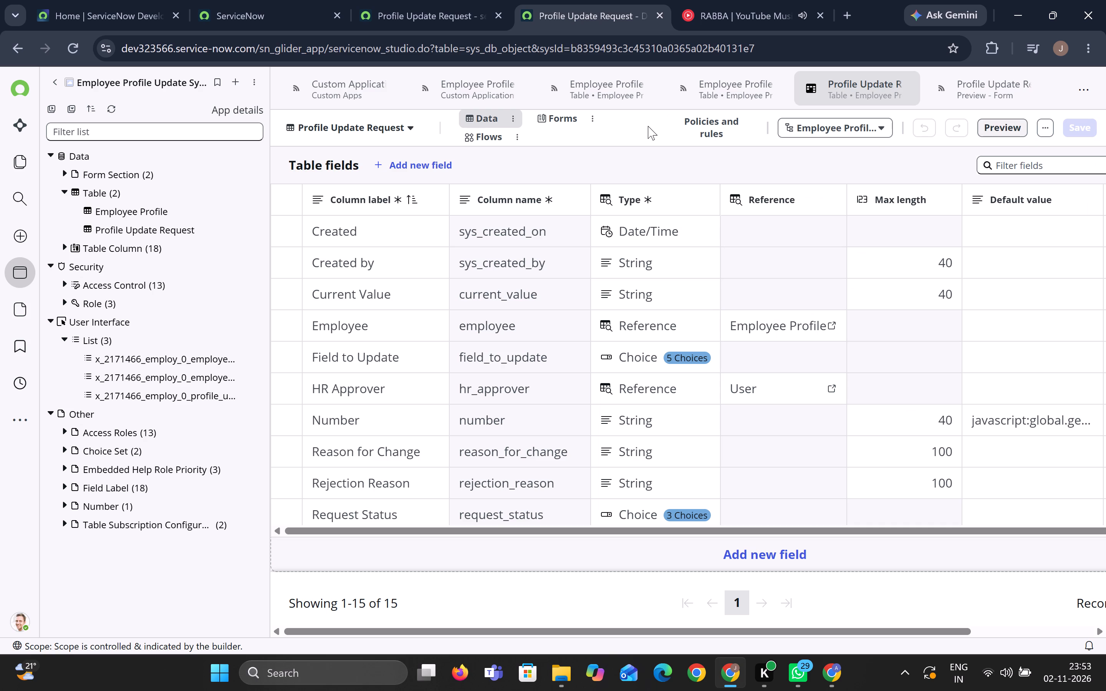
Check the Profile Update Request form previews in both open Studio sessions.
{"action": "left_click", "coordinate": [962, 93]}
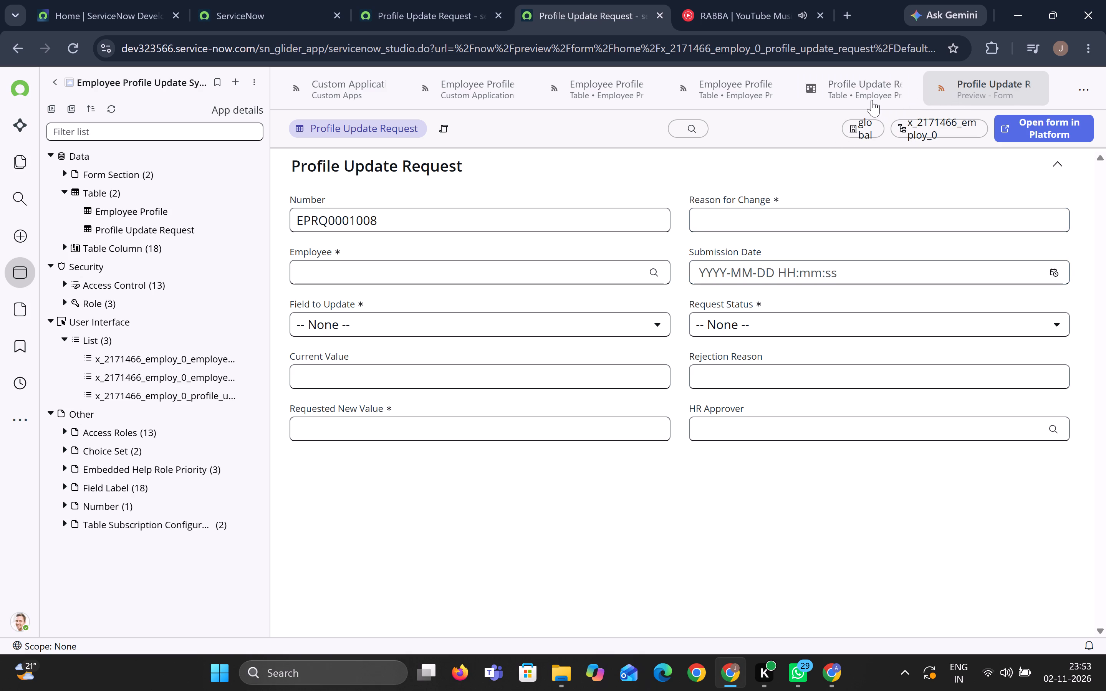
{"action": "left_click", "coordinate": [455, 11]}
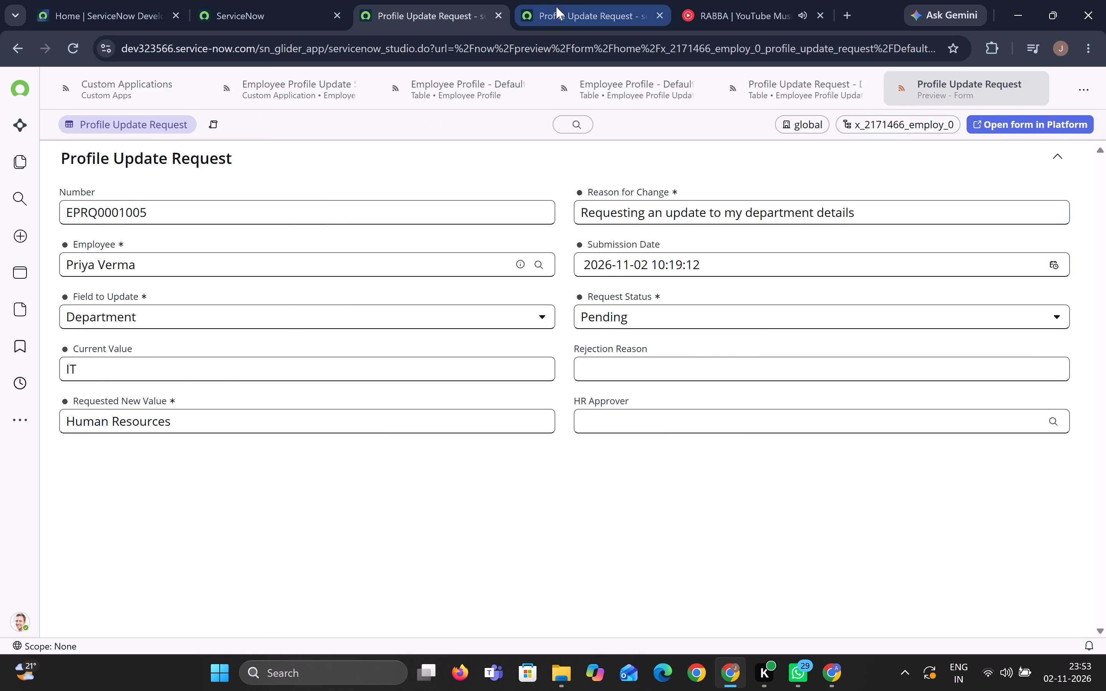
{"action": "left_click", "coordinate": [556, 7]}
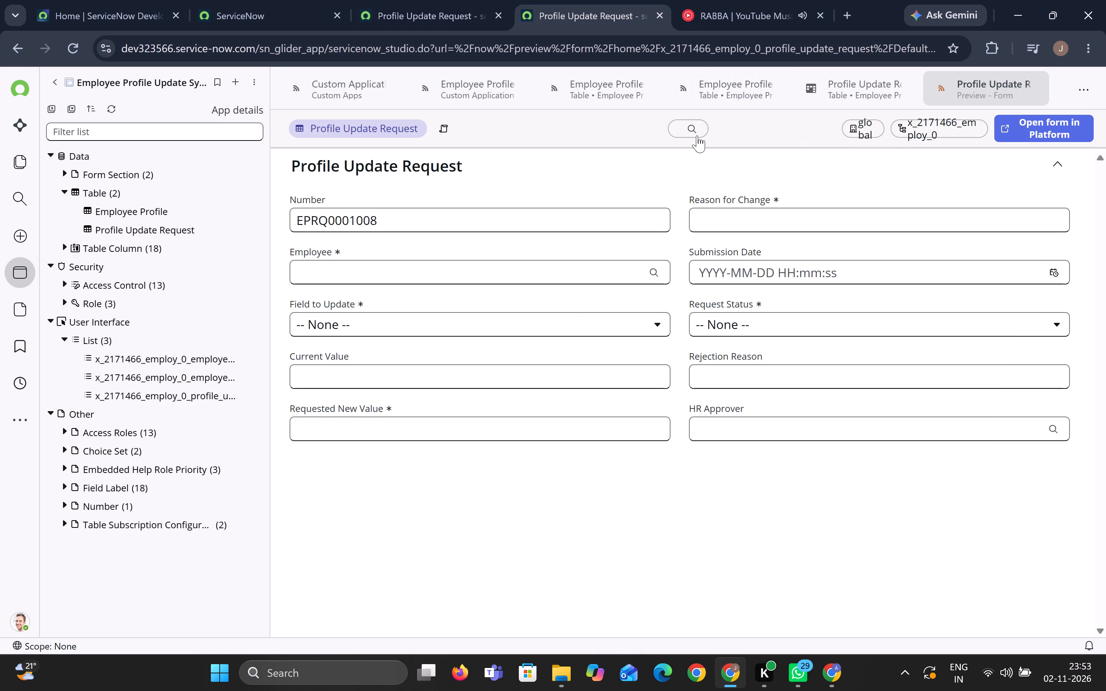
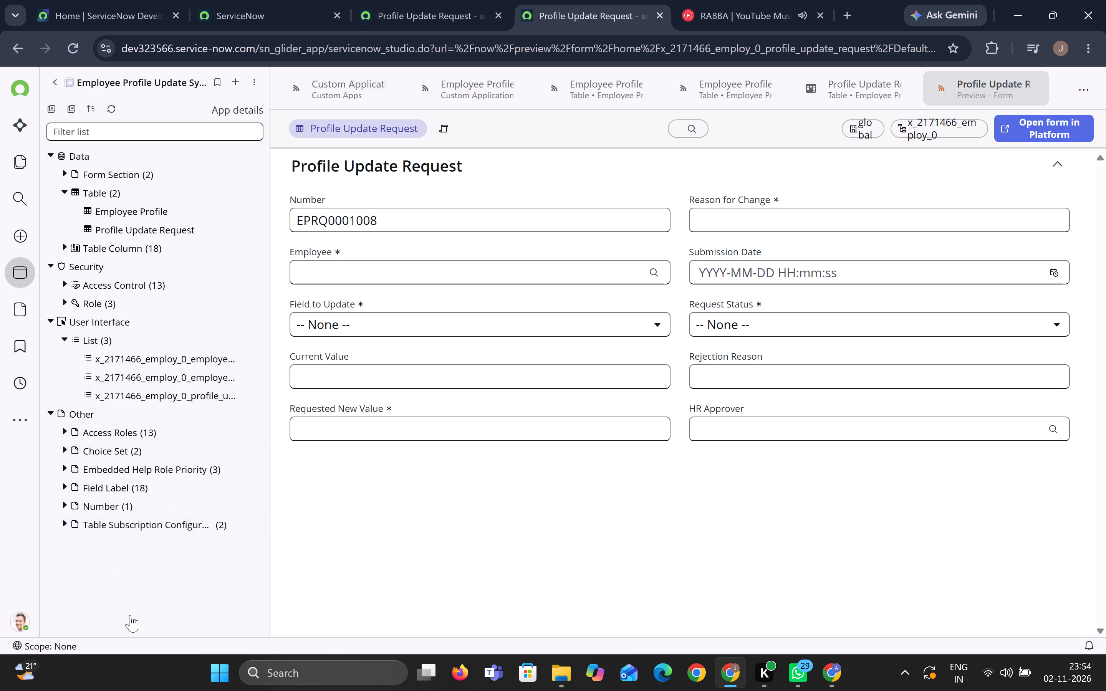
Examine the list definitions for the Profile Update Request and Employee Profile tables.
{"action": "left_click", "coordinate": [150, 396]}
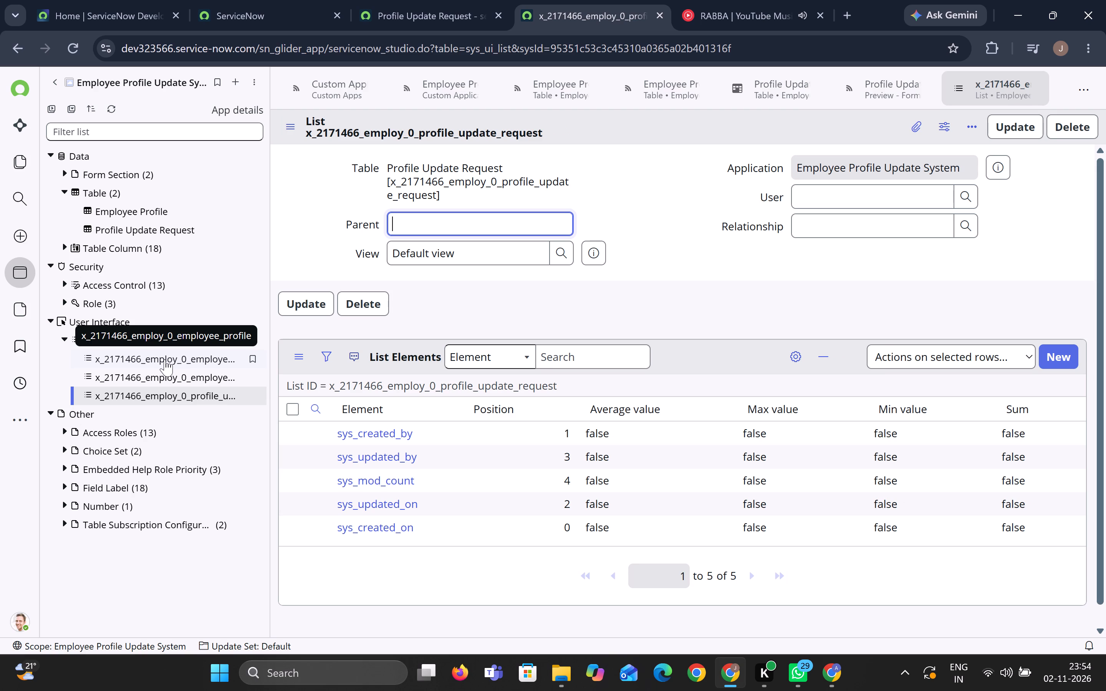
{"action": "left_click", "coordinate": [165, 359]}
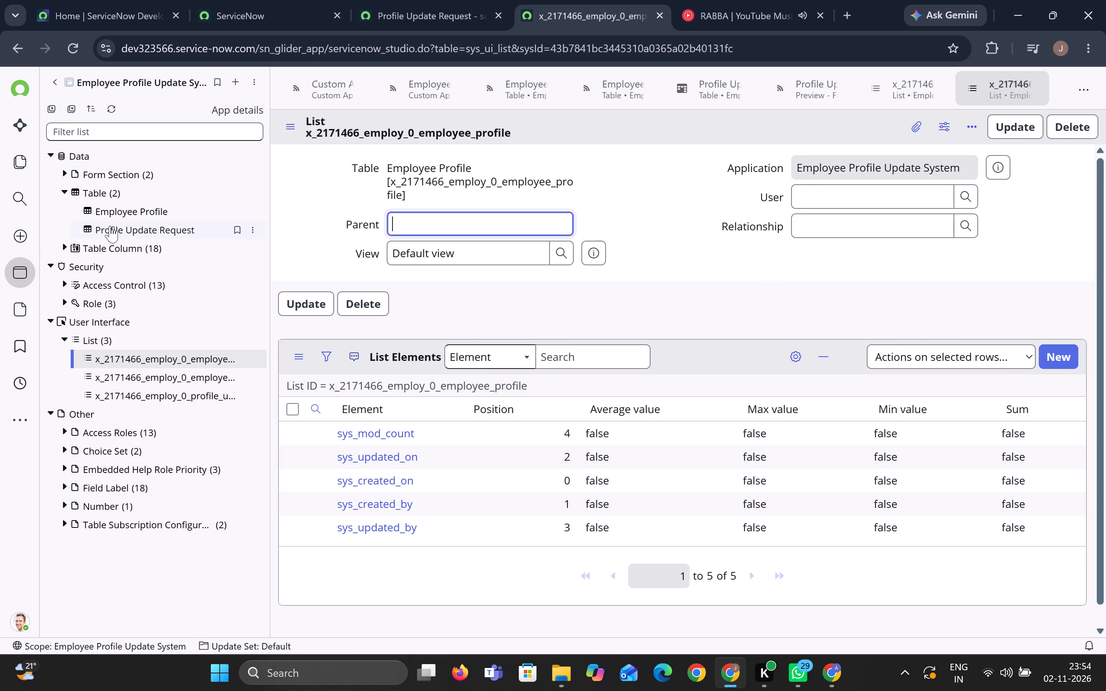
Check the Profile Update Request table's form view and scope options, and preview its form.
{"action": "left_click", "coordinate": [137, 227]}
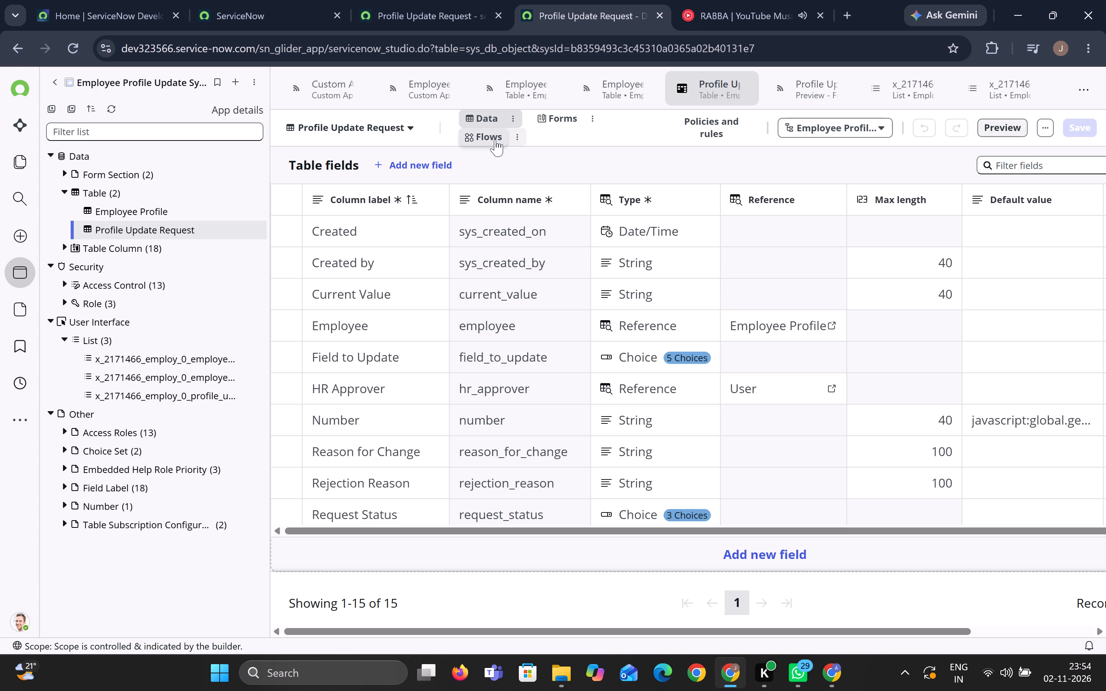
{"action": "left_click", "coordinate": [559, 112]}
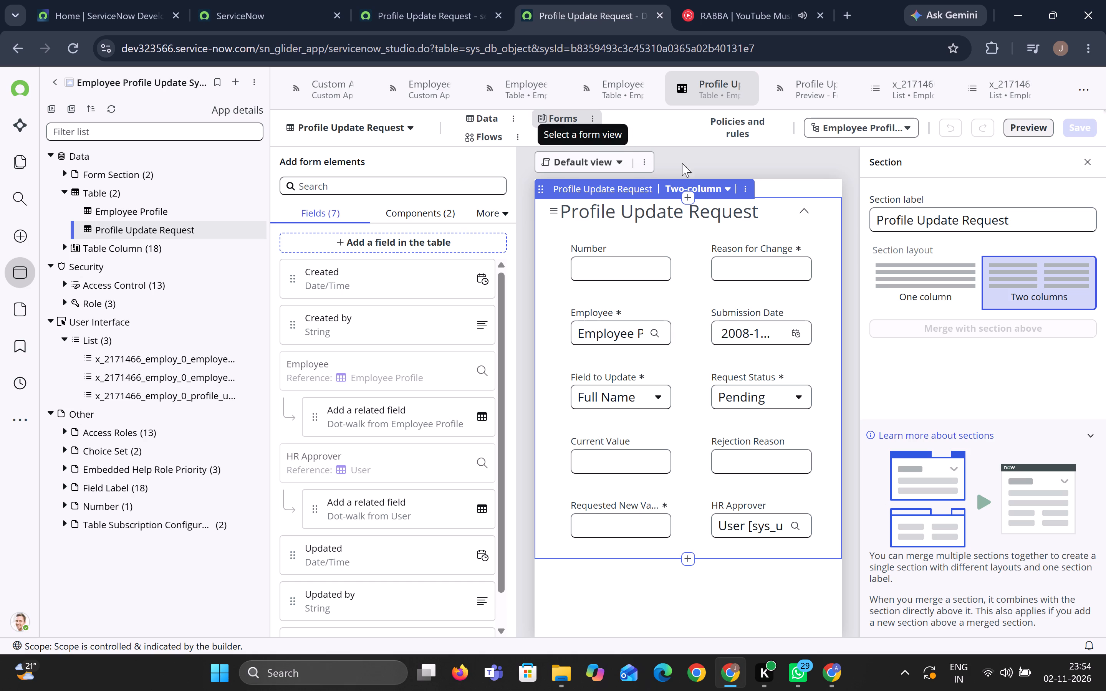
{"action": "left_click", "coordinate": [591, 121]}
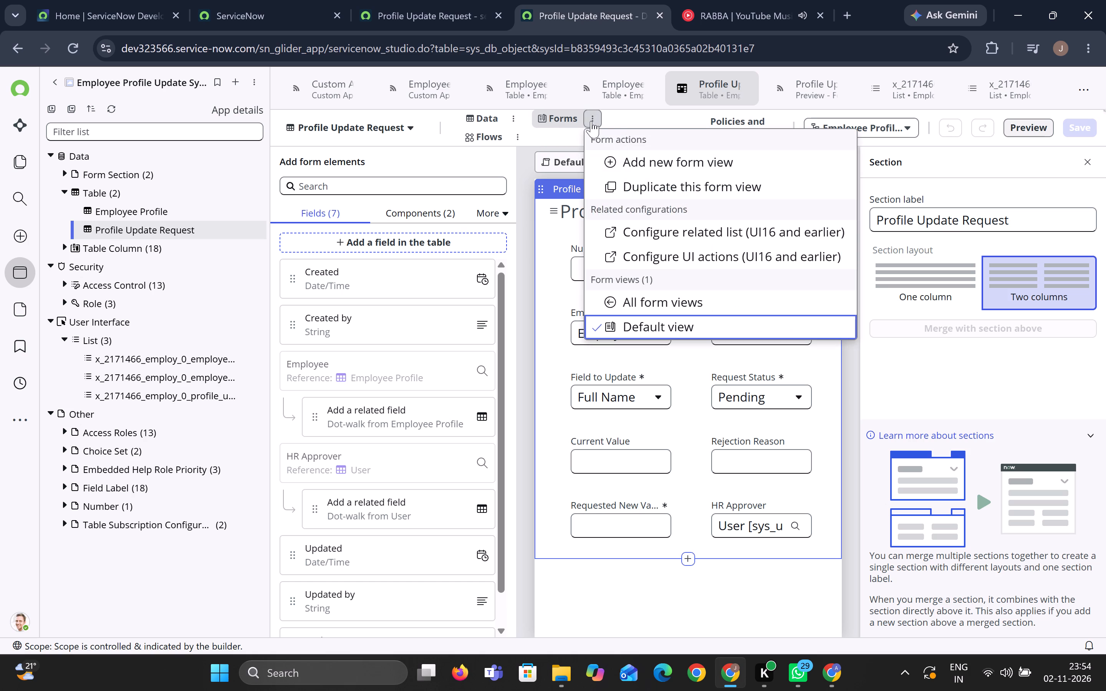
{"action": "left_click", "coordinate": [623, 121]}
{"action": "left_click", "coordinate": [893, 126]}
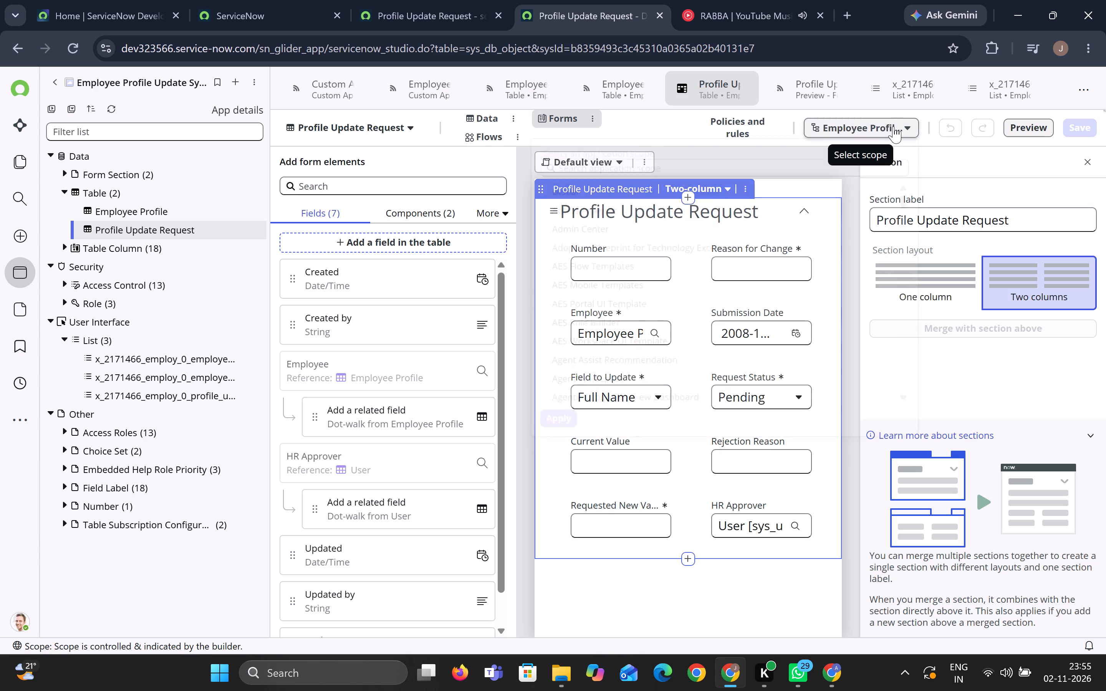
{"action": "left_click", "coordinate": [911, 125]}
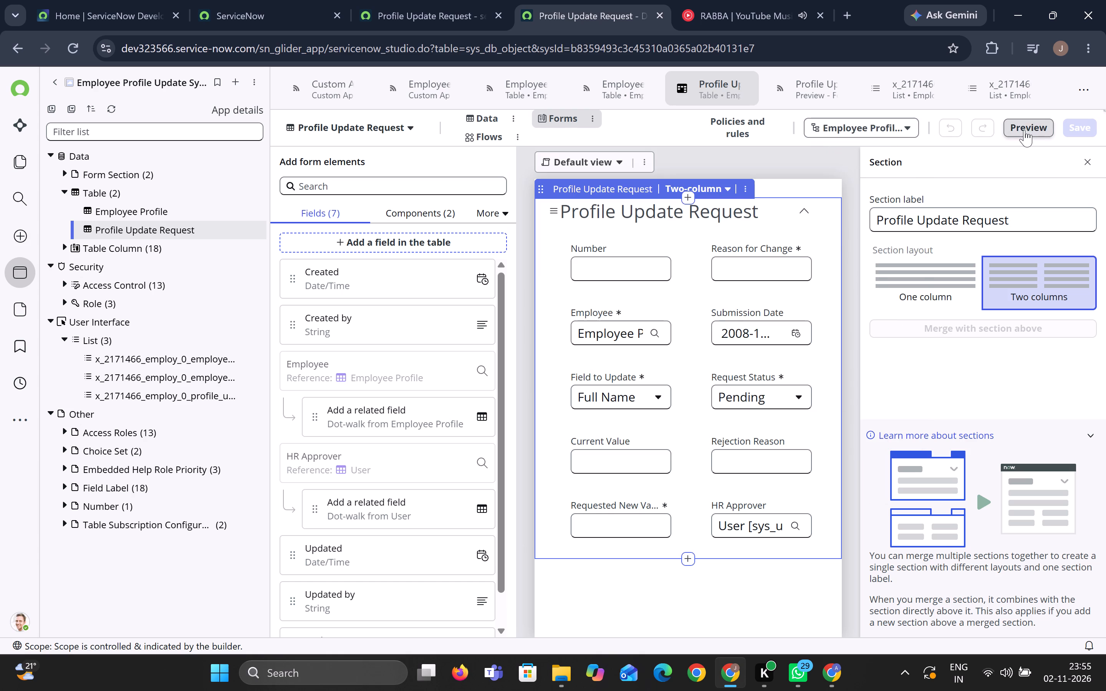
{"action": "left_click", "coordinate": [1024, 130]}
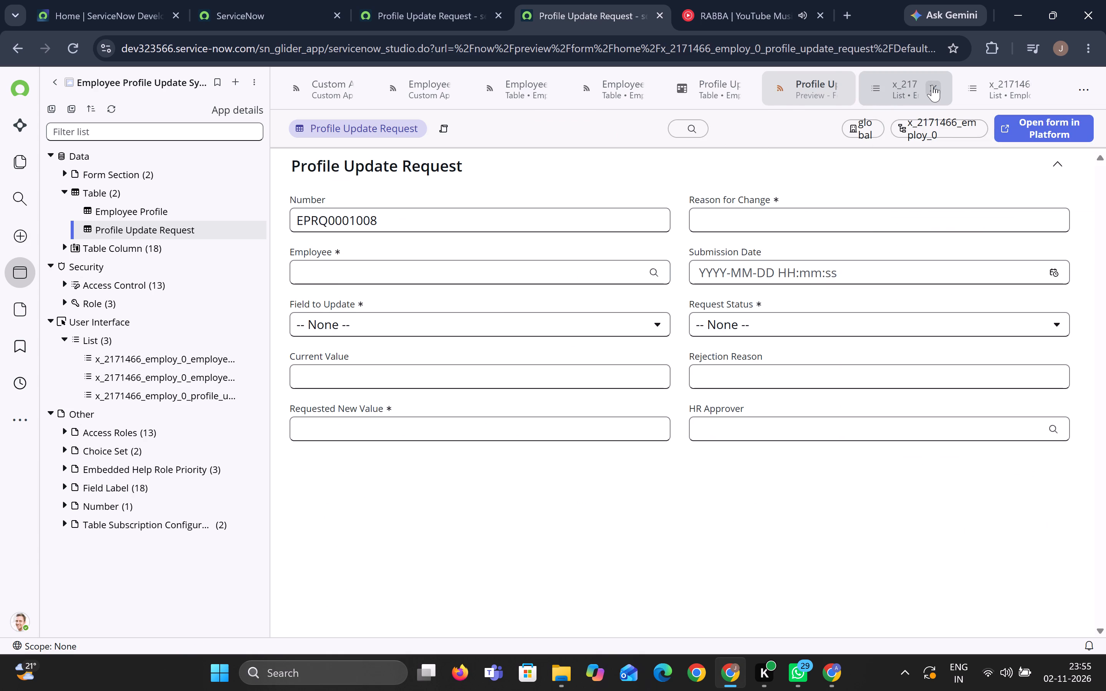
Close the two open list definitions for the Profile Update Request and Employee Profile tables.
{"action": "left_click", "coordinate": [932, 85]}
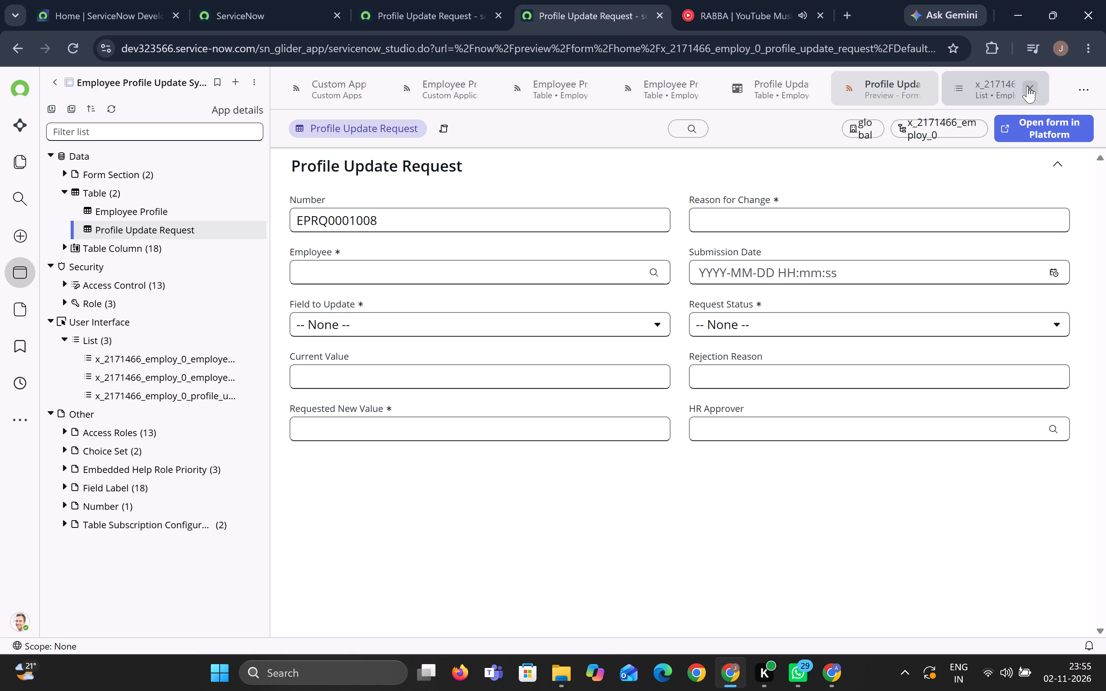
{"action": "left_click", "coordinate": [1027, 86]}
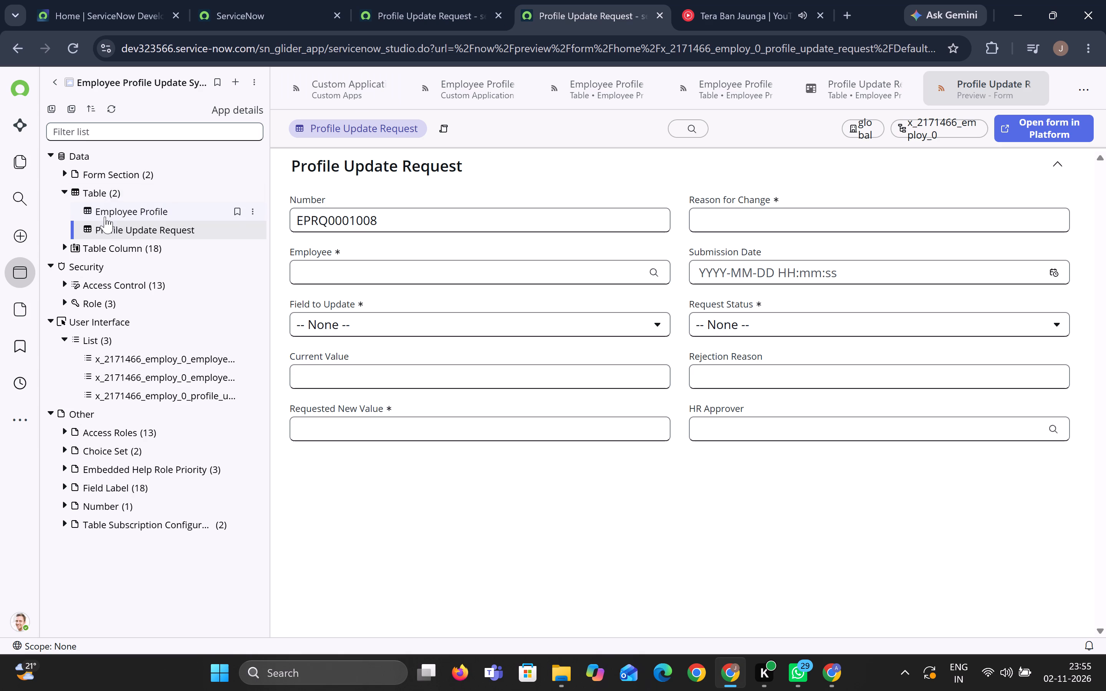
Look through the Profile Update Request table's table choices, field data, additional actions and flow options for a way to its records.
{"action": "left_click", "coordinate": [133, 229]}
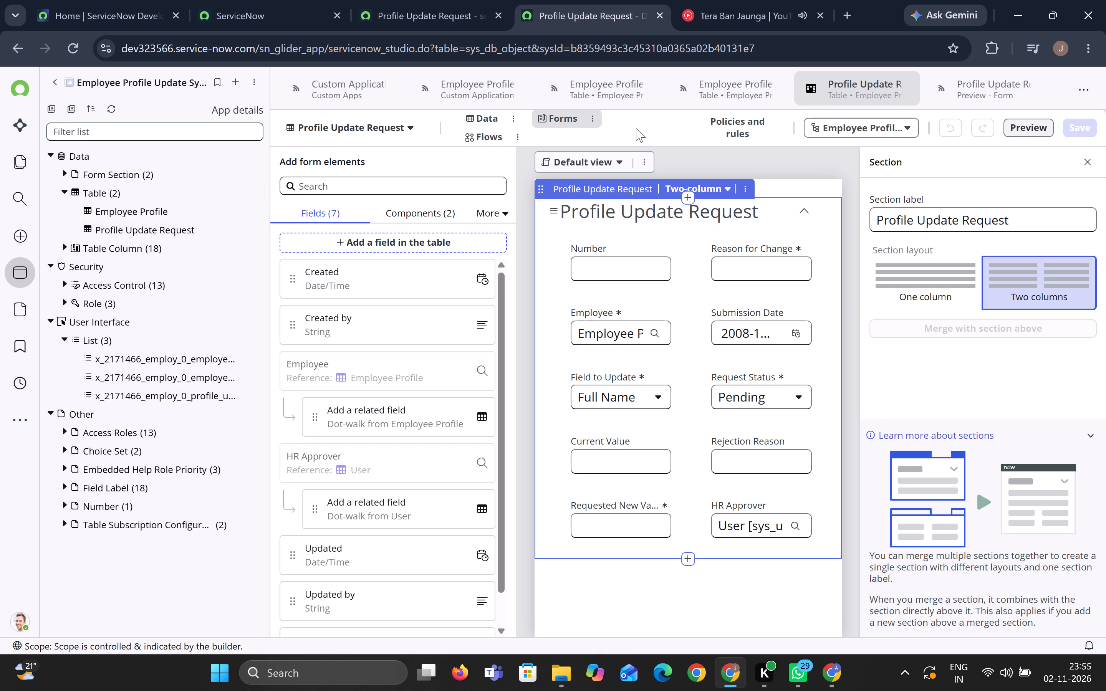
{"action": "left_click", "coordinate": [407, 129]}
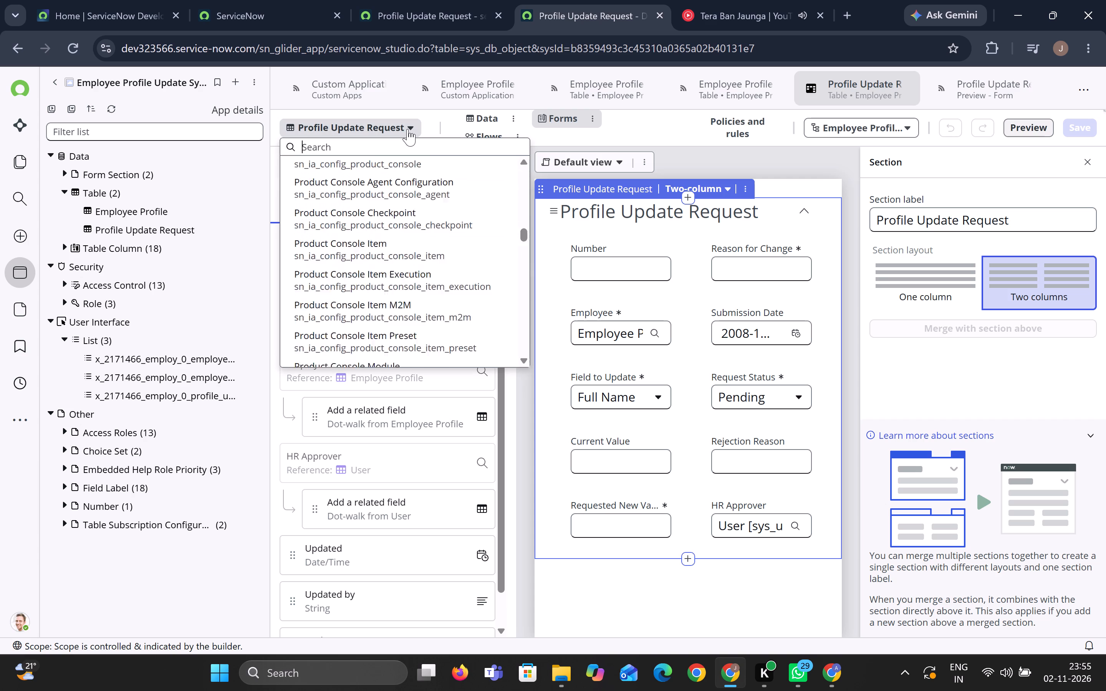
{"action": "left_click", "coordinate": [407, 129]}
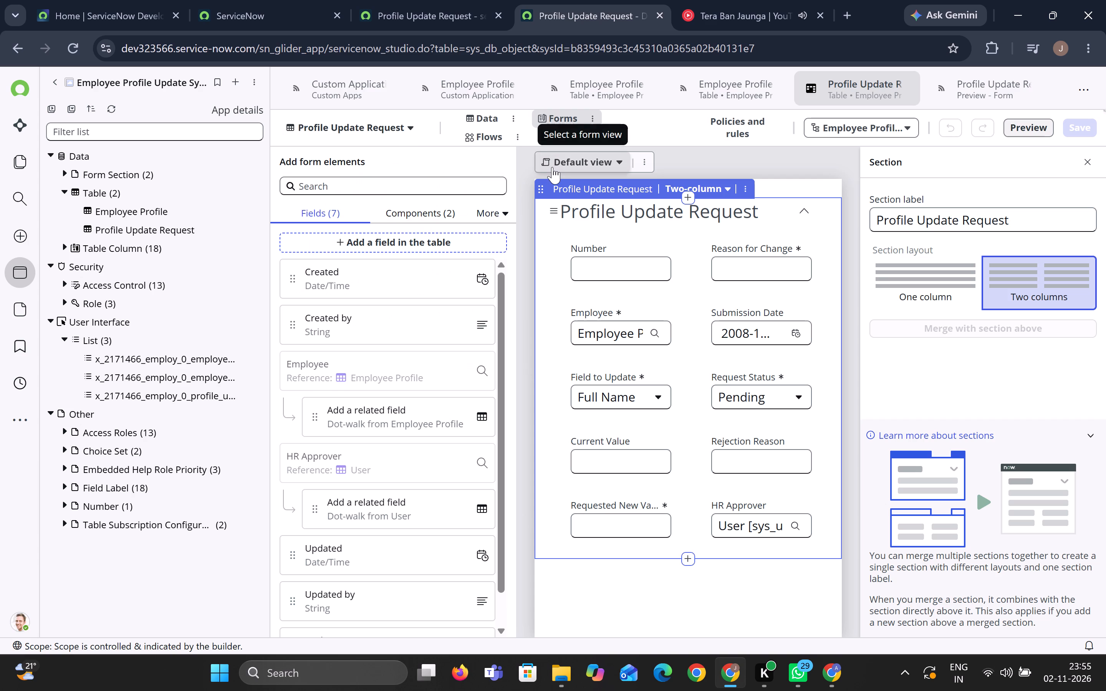
{"action": "left_click", "coordinate": [482, 122]}
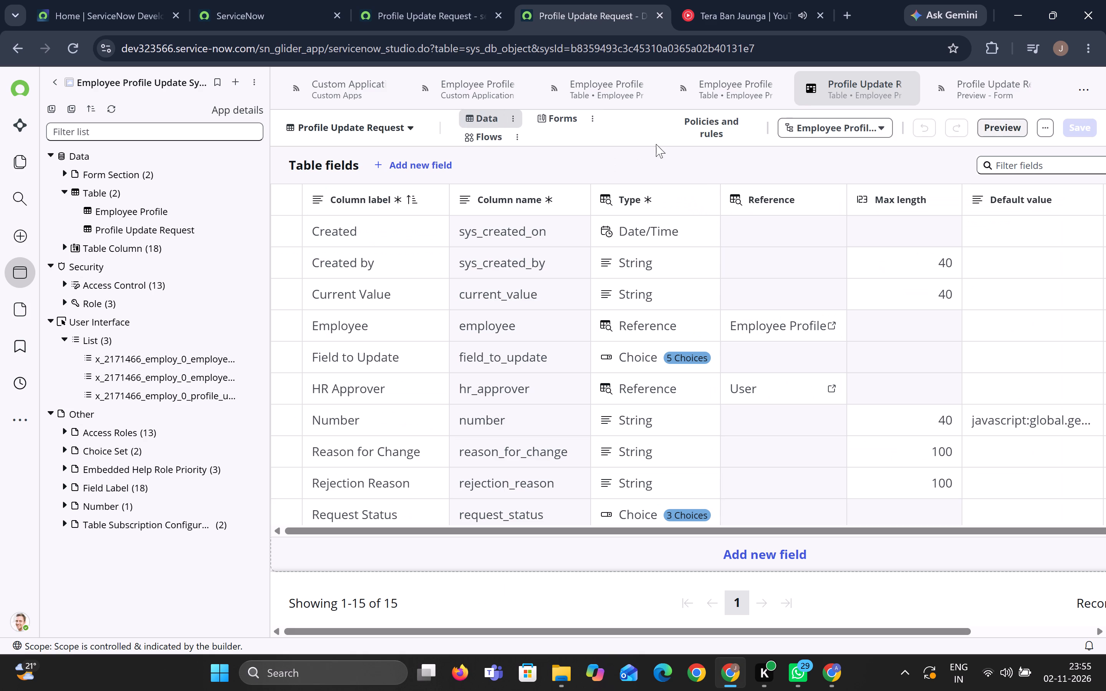
{"action": "left_click", "coordinate": [1043, 134]}
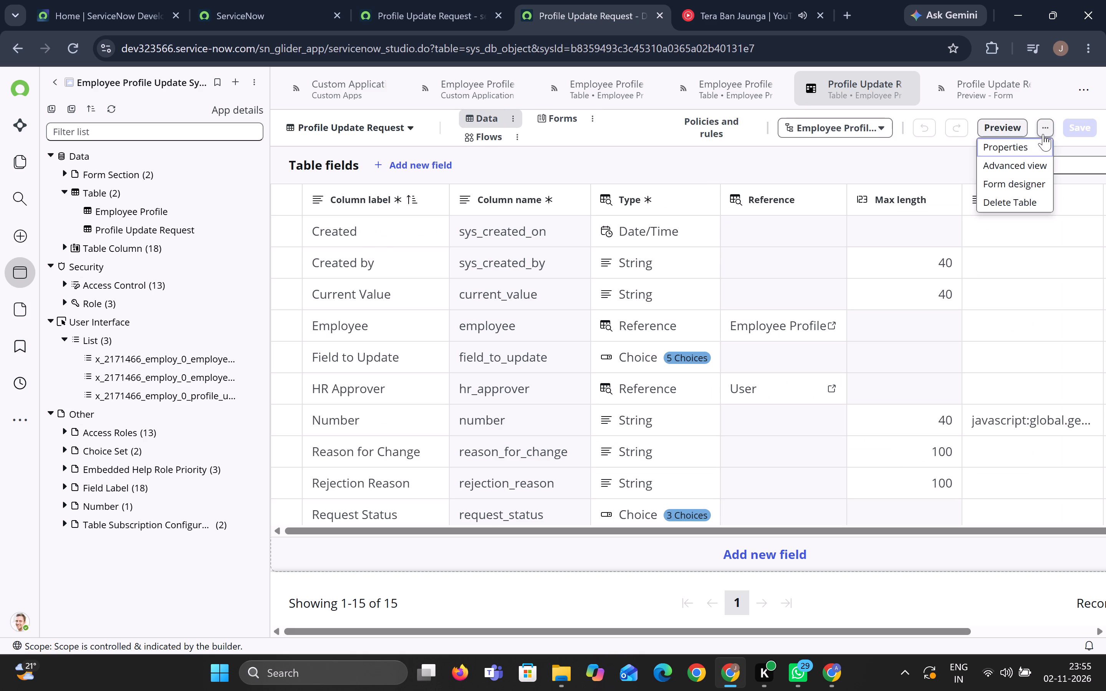
{"action": "left_click", "coordinate": [652, 132]}
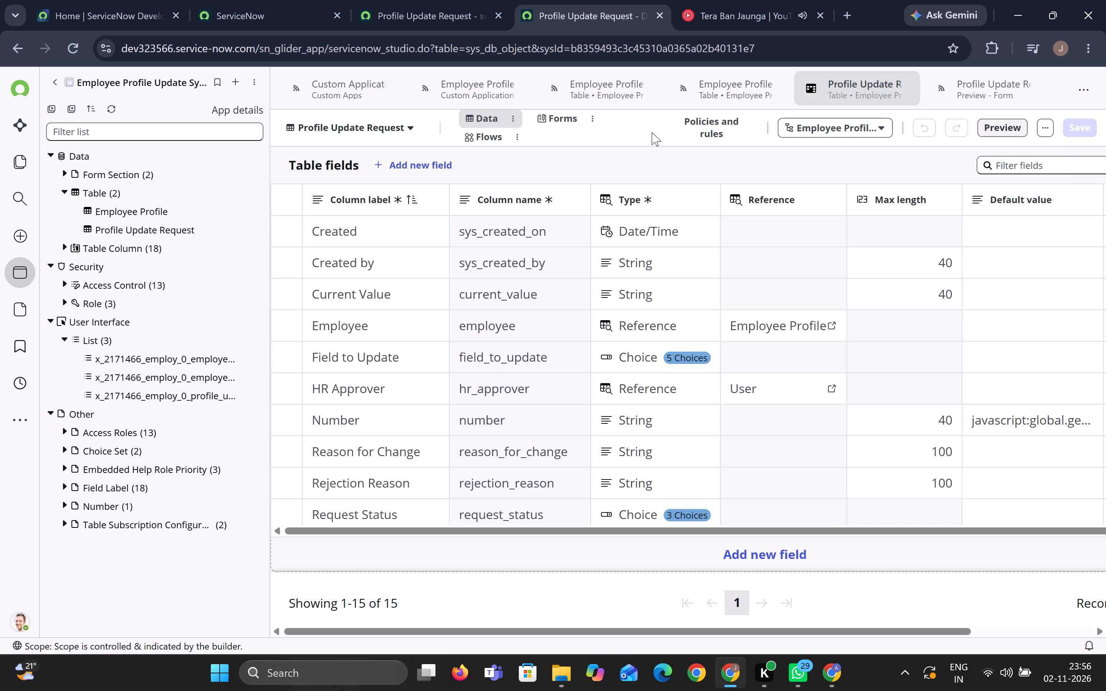
{"action": "left_click", "coordinate": [518, 138]}
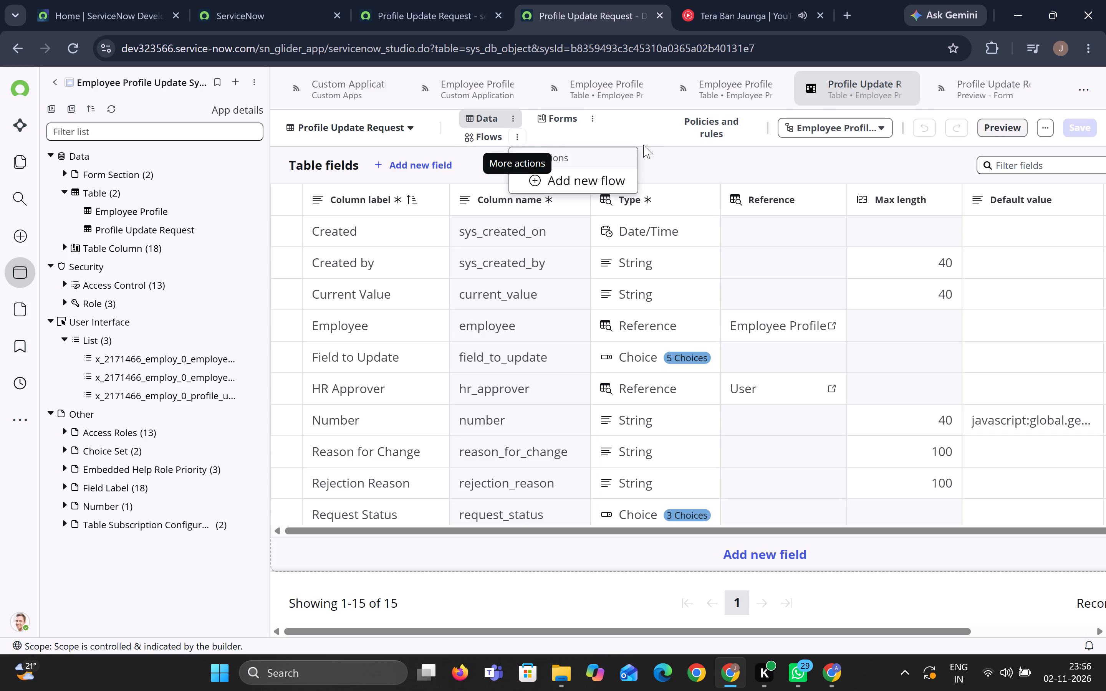
{"action": "left_click", "coordinate": [649, 136]}
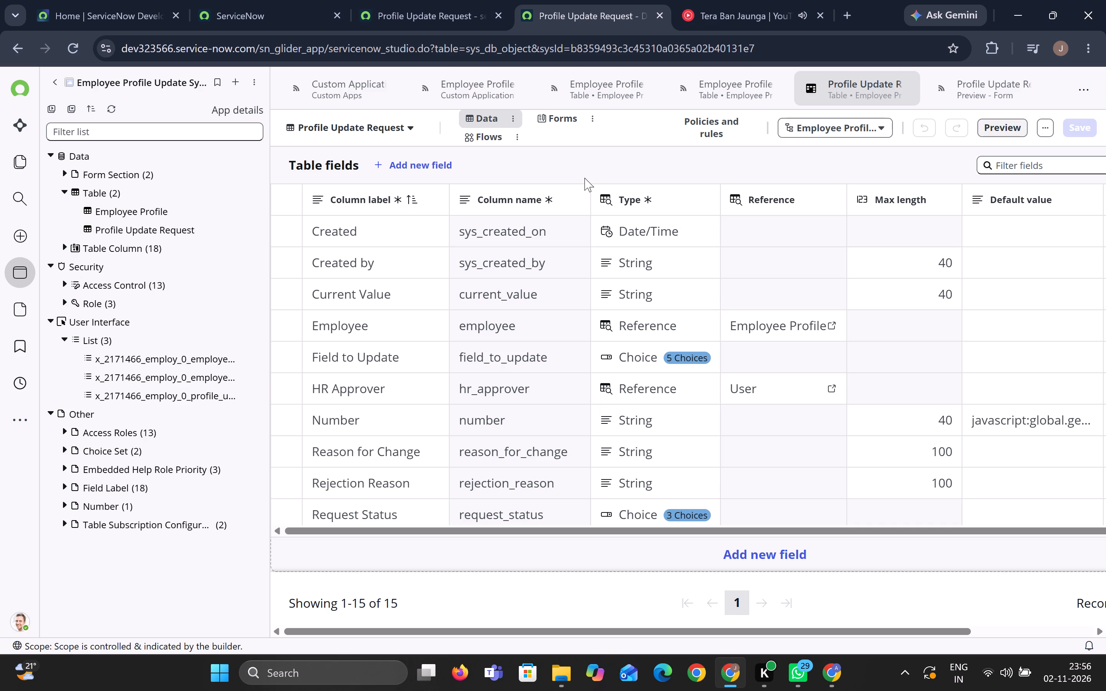
Preview the Profile Update Request table's record list and open the requests created 2026-11-02 at 10:21:29 and 09:41:50.
{"action": "left_click", "coordinate": [997, 132]}
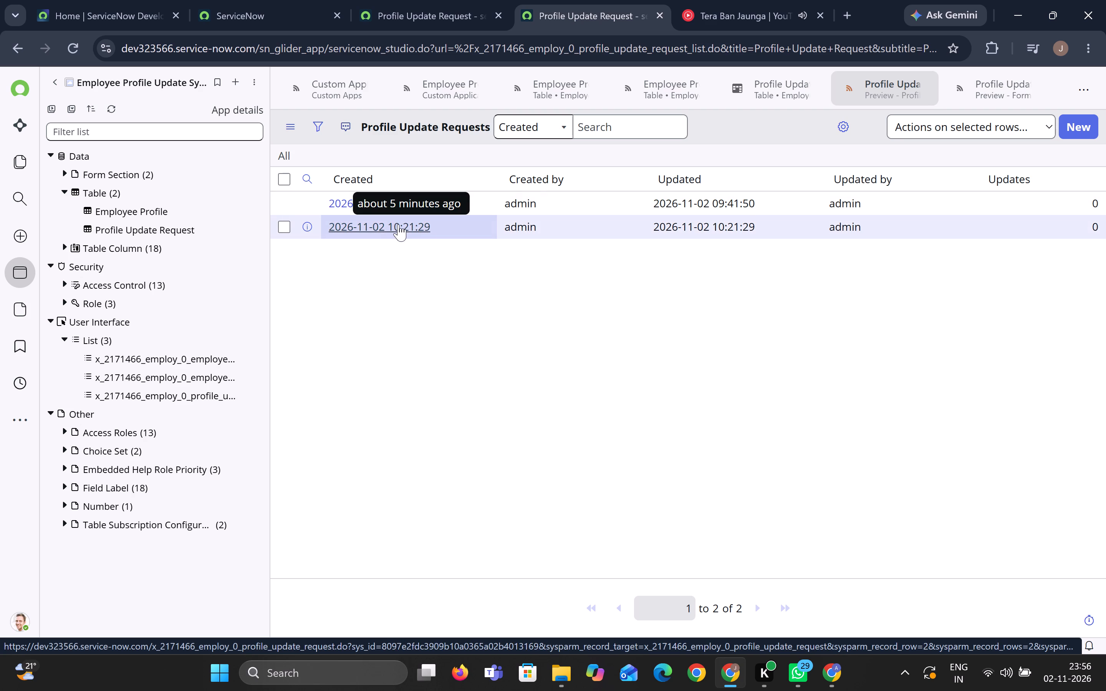
{"action": "scroll", "coordinate": [397, 225], "scroll_direction": "left", "scroll_amount": 1}
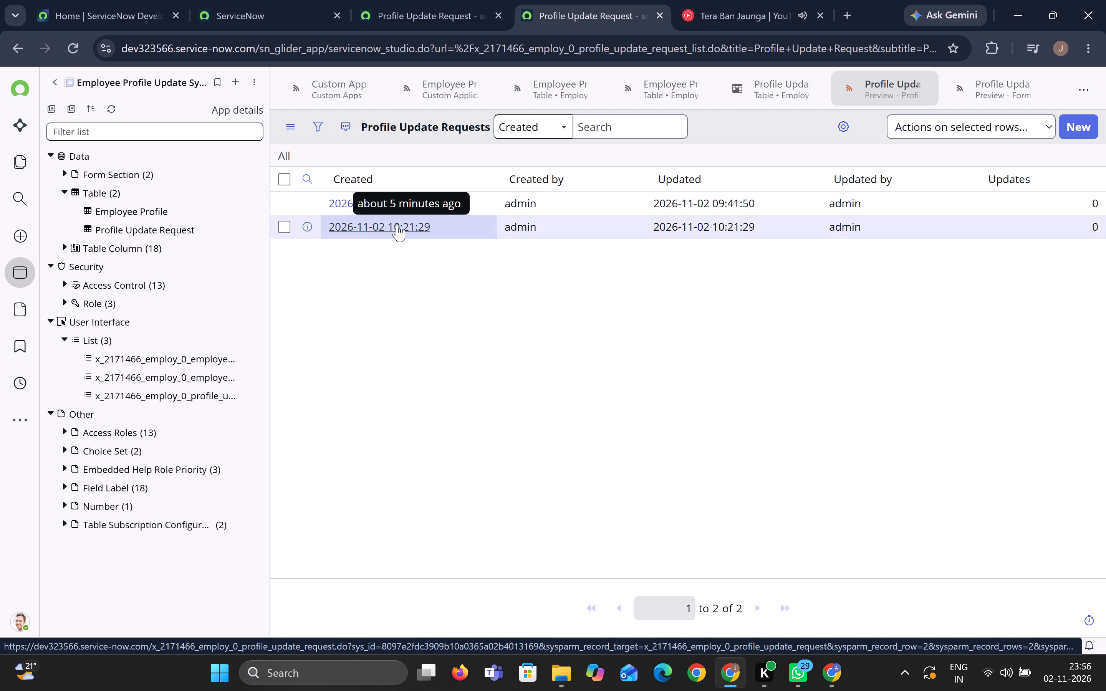
{"action": "left_click", "coordinate": [397, 225]}
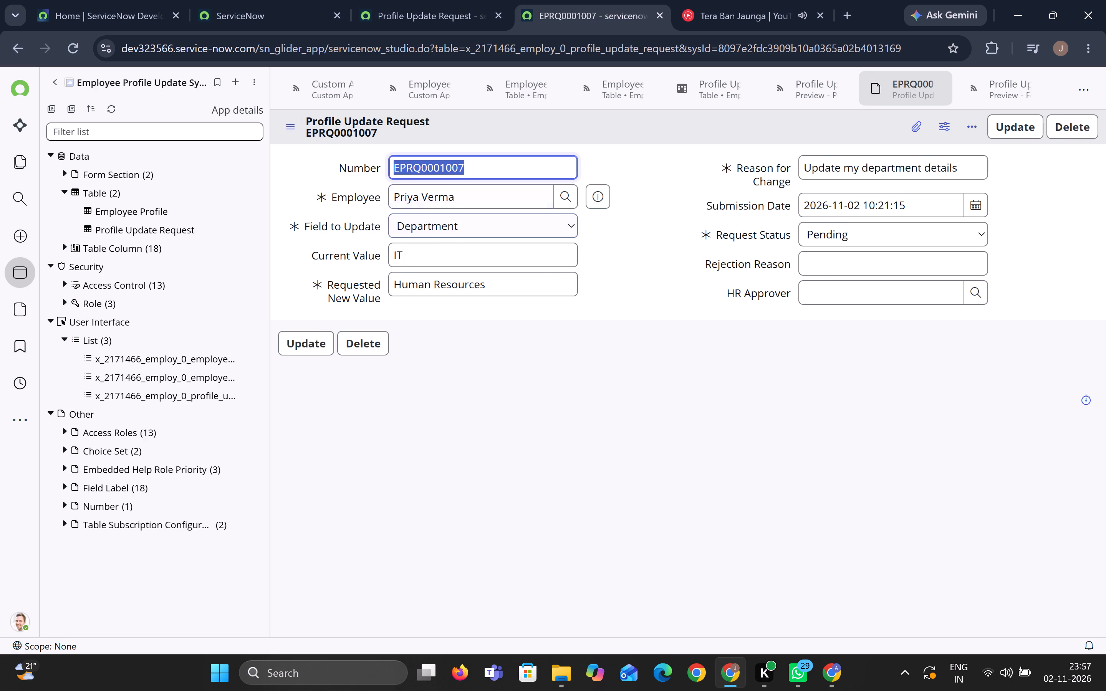
{"action": "left_click", "coordinate": [798, 84]}
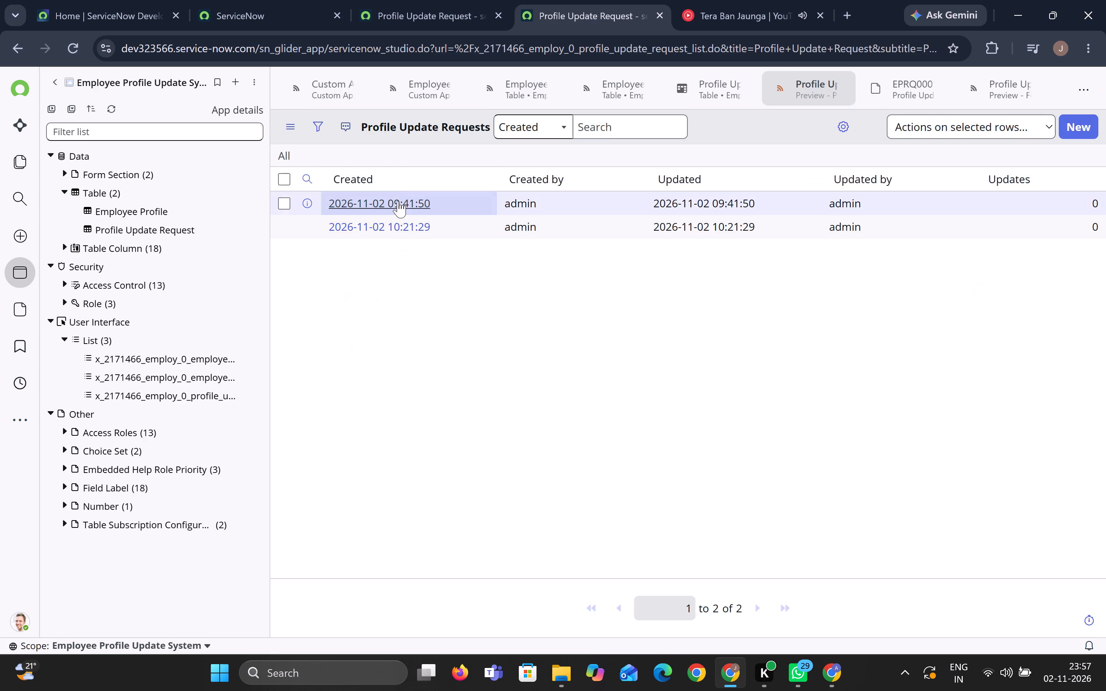
{"action": "left_click", "coordinate": [395, 201]}
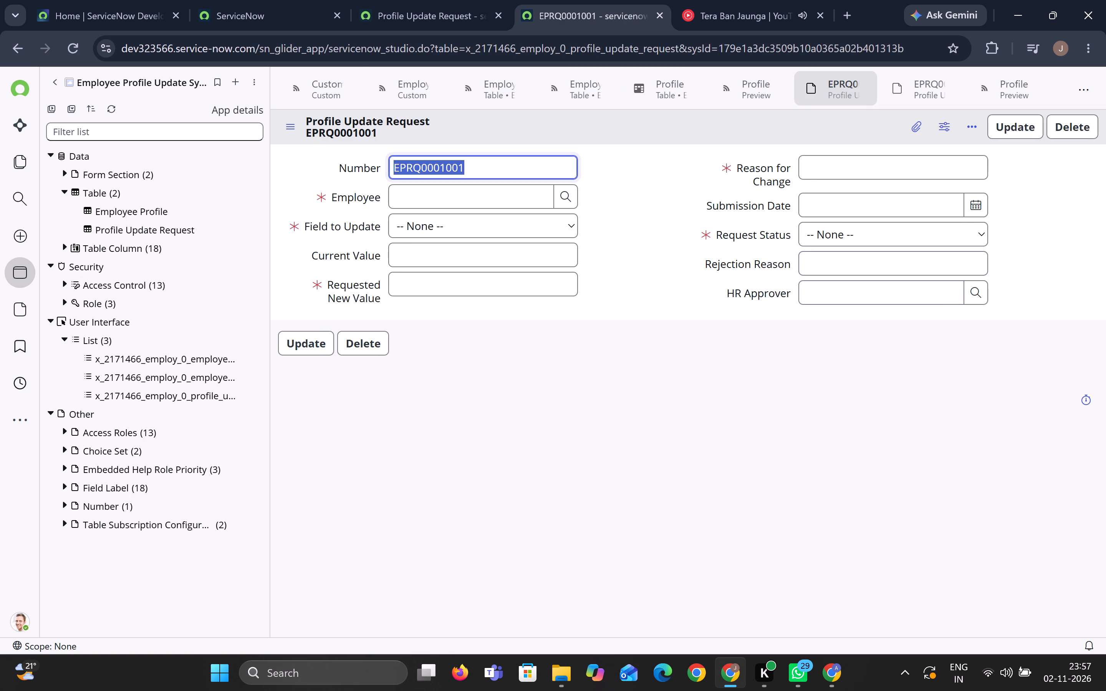
Delete the blank Profile Update Request record EPRQ0001001.
{"action": "left_click", "coordinate": [1078, 132]}
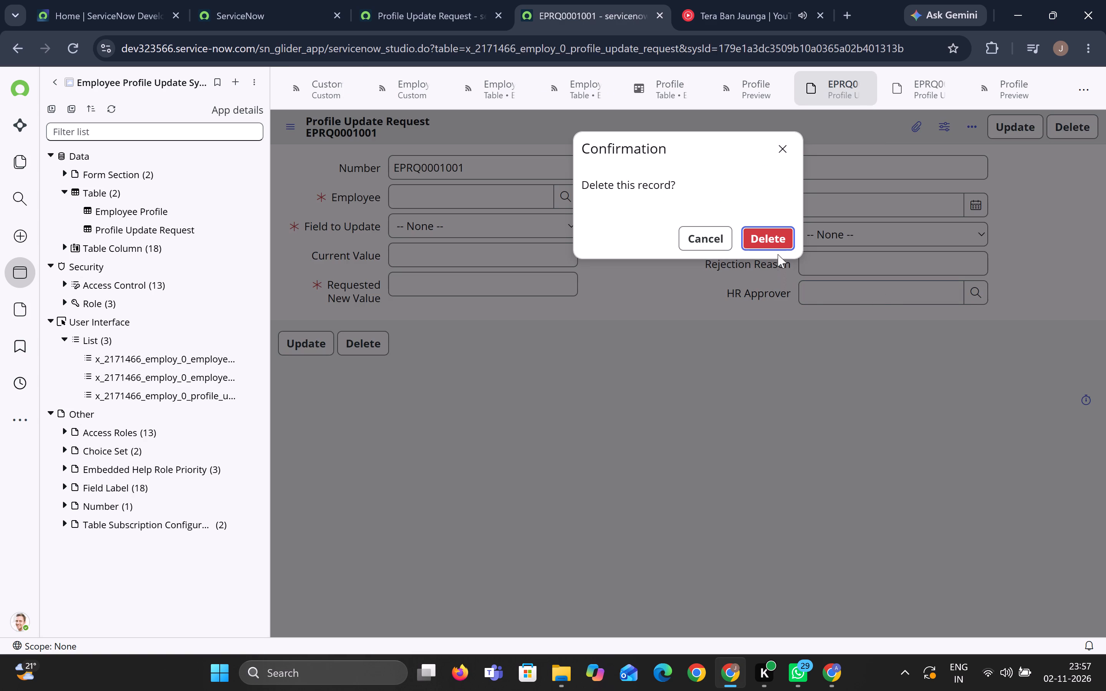
{"action": "left_click", "coordinate": [776, 246]}
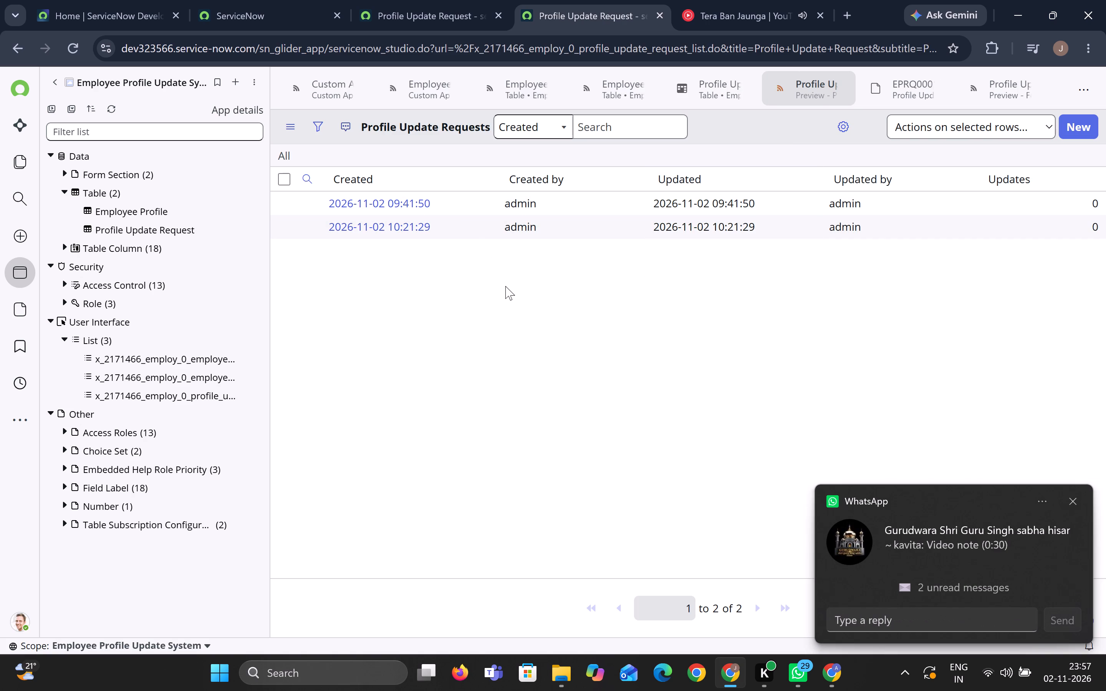
{"action": "left_click", "coordinate": [399, 227]}
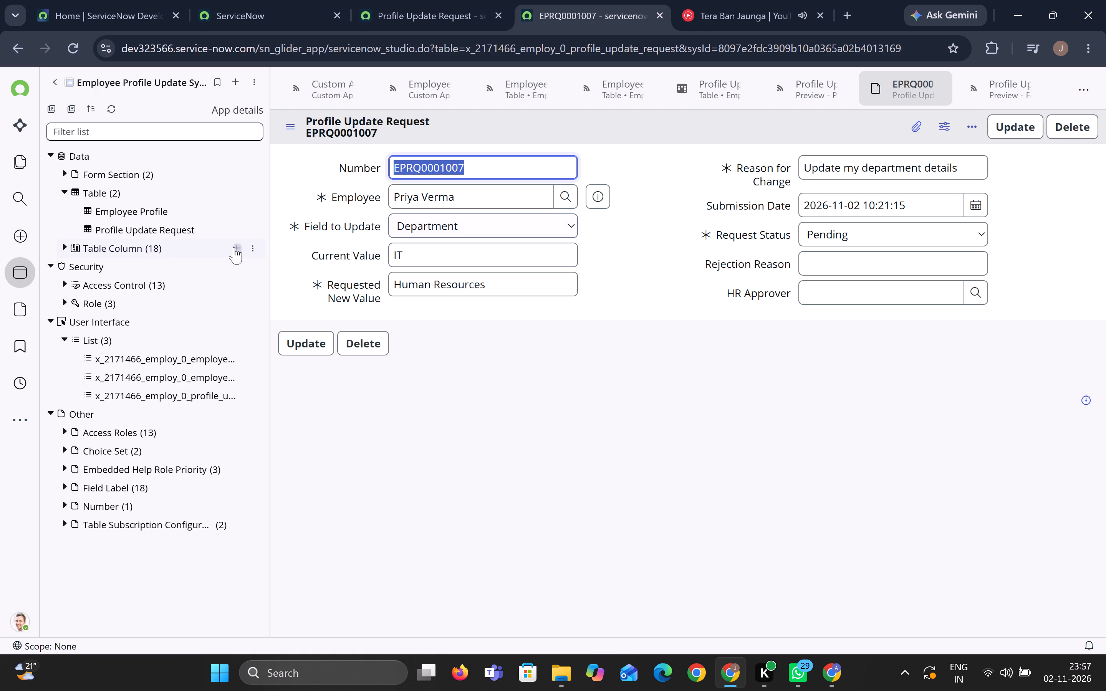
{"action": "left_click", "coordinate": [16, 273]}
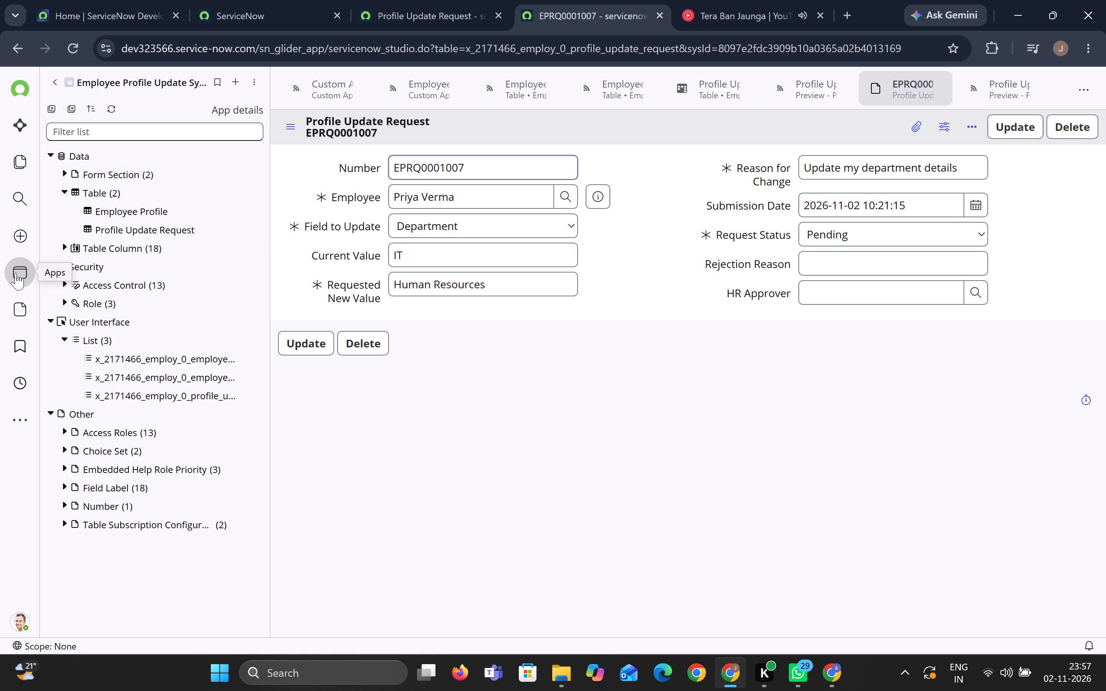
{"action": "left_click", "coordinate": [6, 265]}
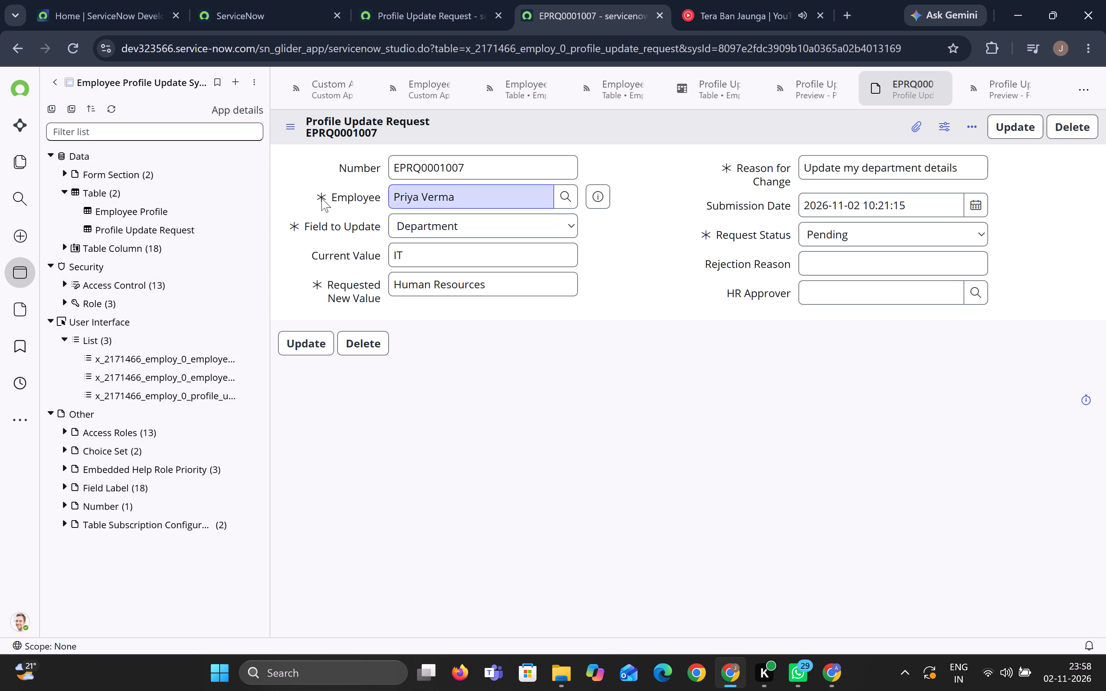
View the app's overview, open the Employee Profile table's data and dismiss the tip about choosing how to view data.
{"action": "left_click", "coordinate": [427, 91]}
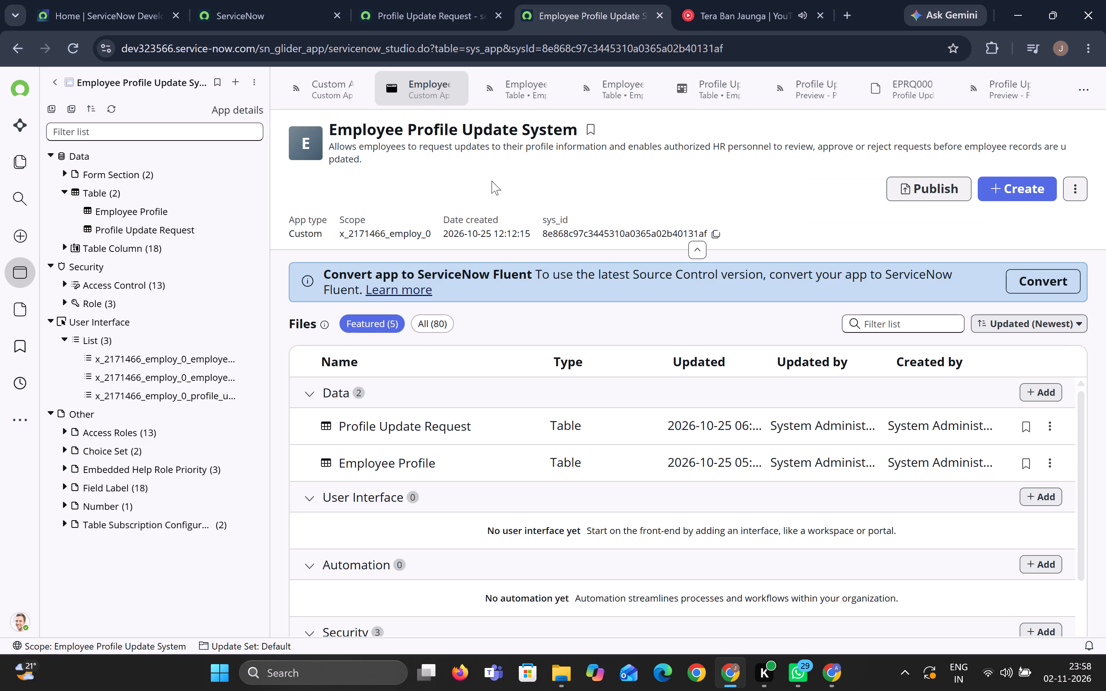
{"action": "left_click", "coordinate": [493, 98]}
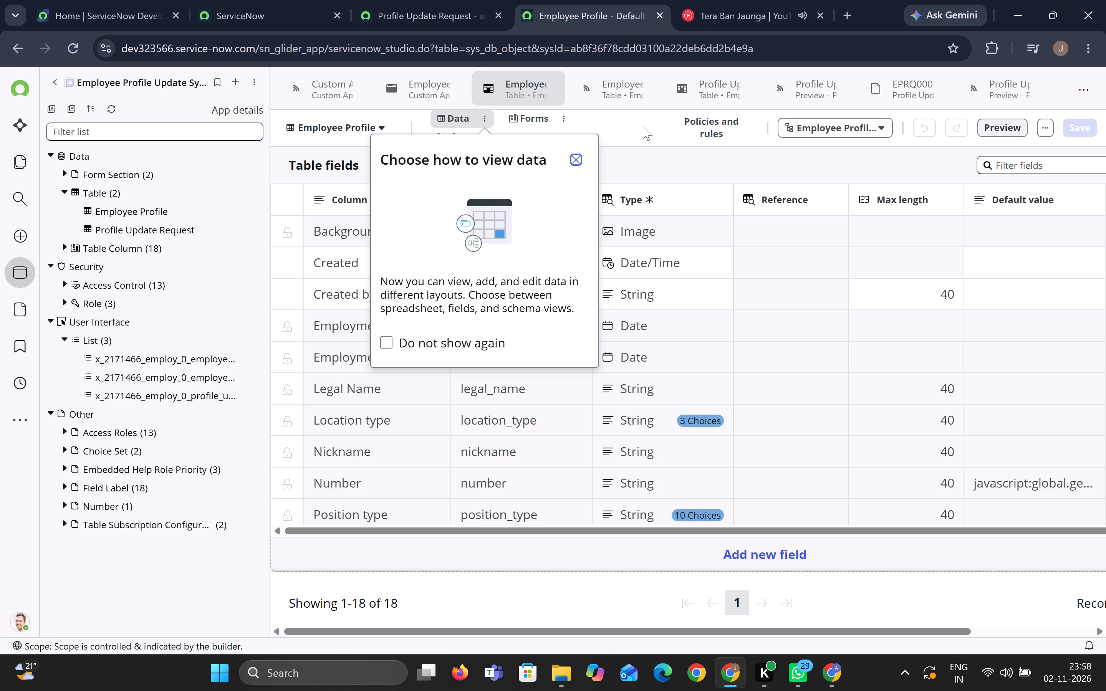
{"action": "left_click", "coordinate": [643, 126]}
{"action": "left_click", "coordinate": [577, 161]}
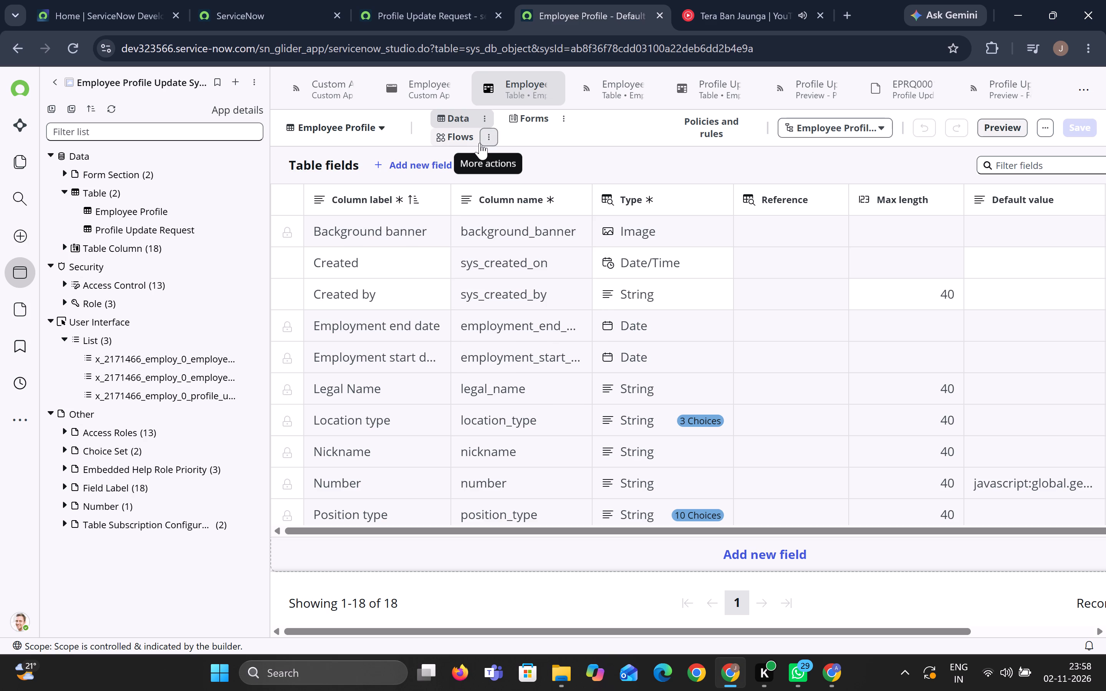
Start a new flow for the Employee Profile table and name it "Employee Profile Update Approval".
{"action": "left_click", "coordinate": [462, 143]}
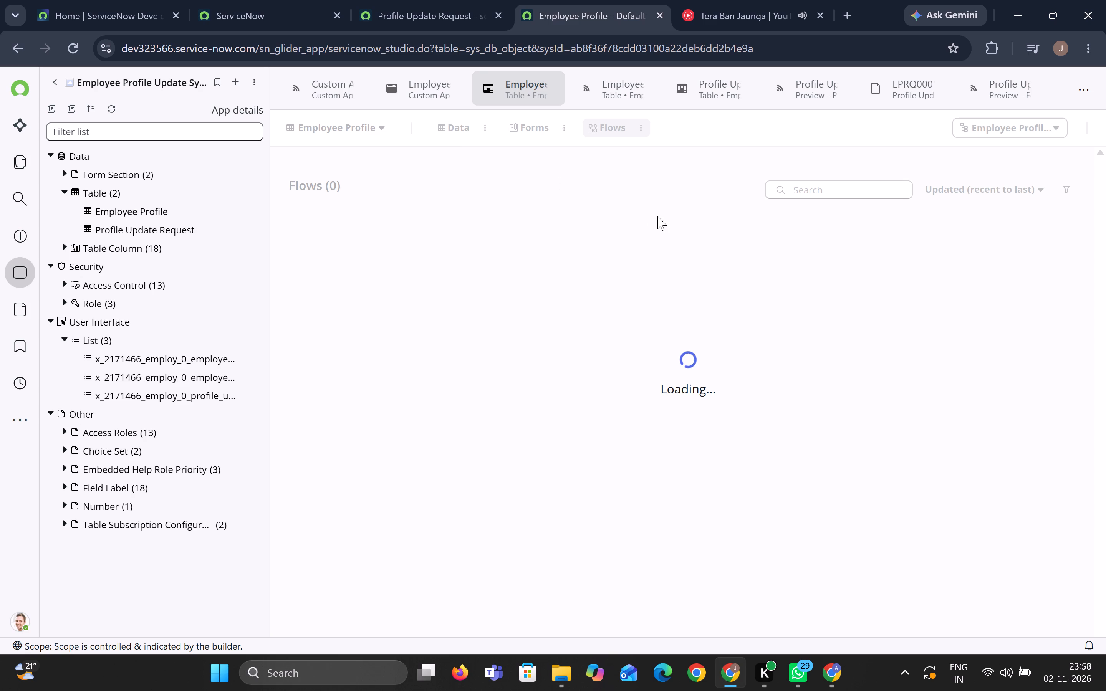
{"action": "left_click", "coordinate": [540, 280]}
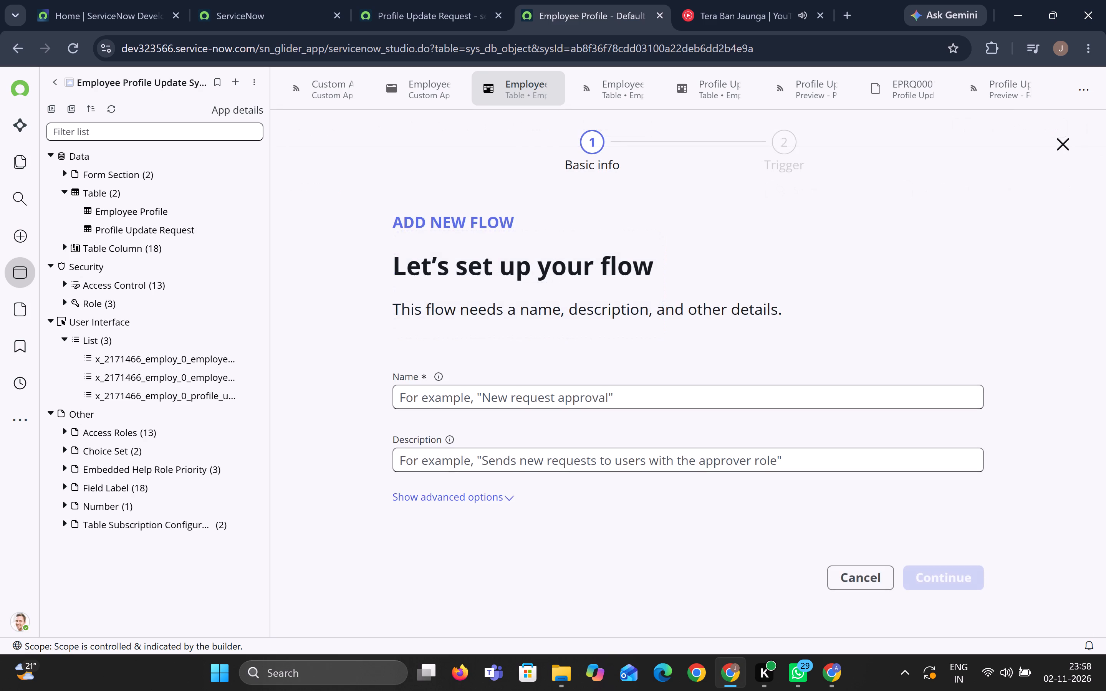
{"action": "left_click", "coordinate": [516, 397]}
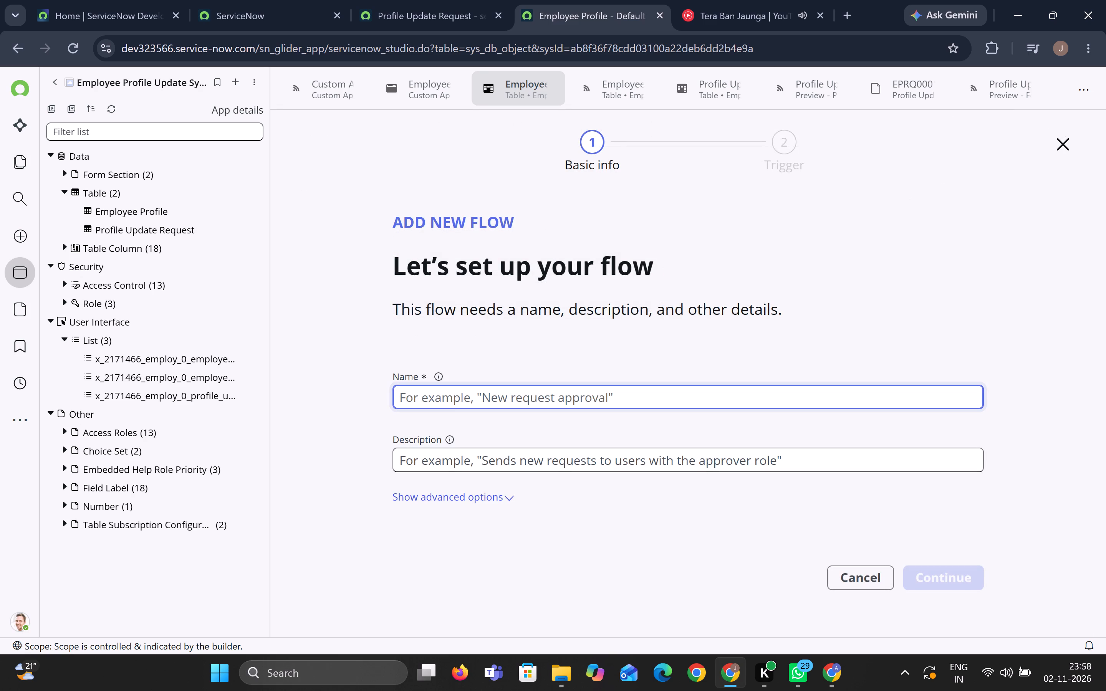
{"action": "type", "text": "Employee P"}
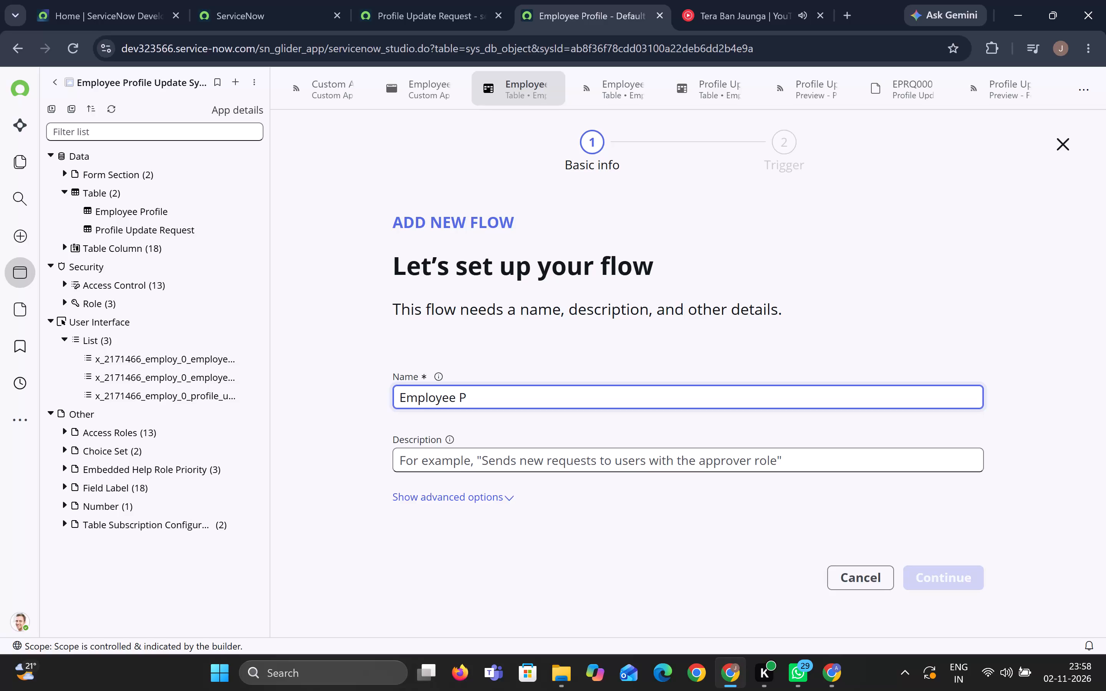
{"action": "type", "text": "rofile Update Approval"}
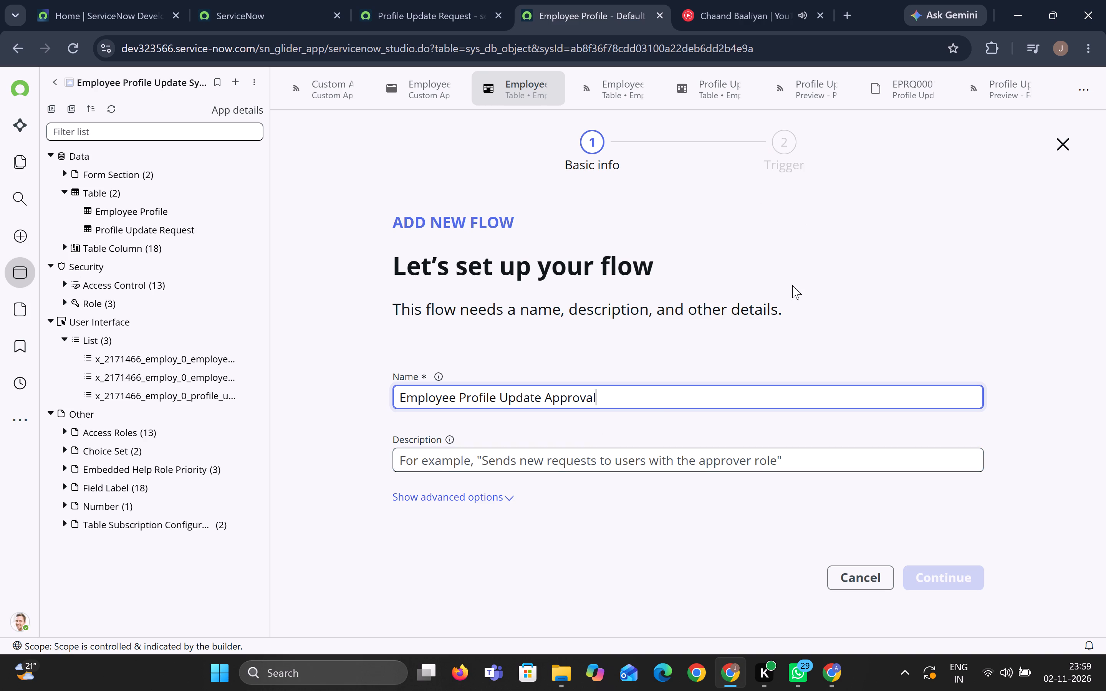
Describe the flow as "Automates the Employee Profile Update Request Process" and continue to its trigger setup.
{"action": "left_click", "coordinate": [533, 463]}
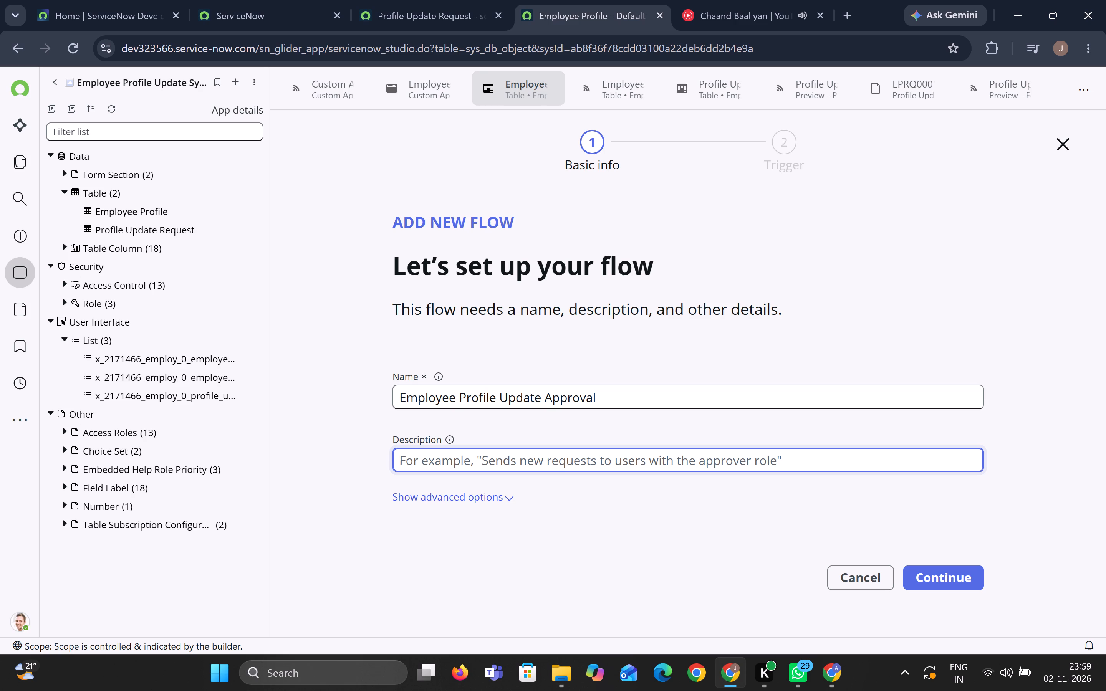
{"action": "type", "text": "Automates the"}
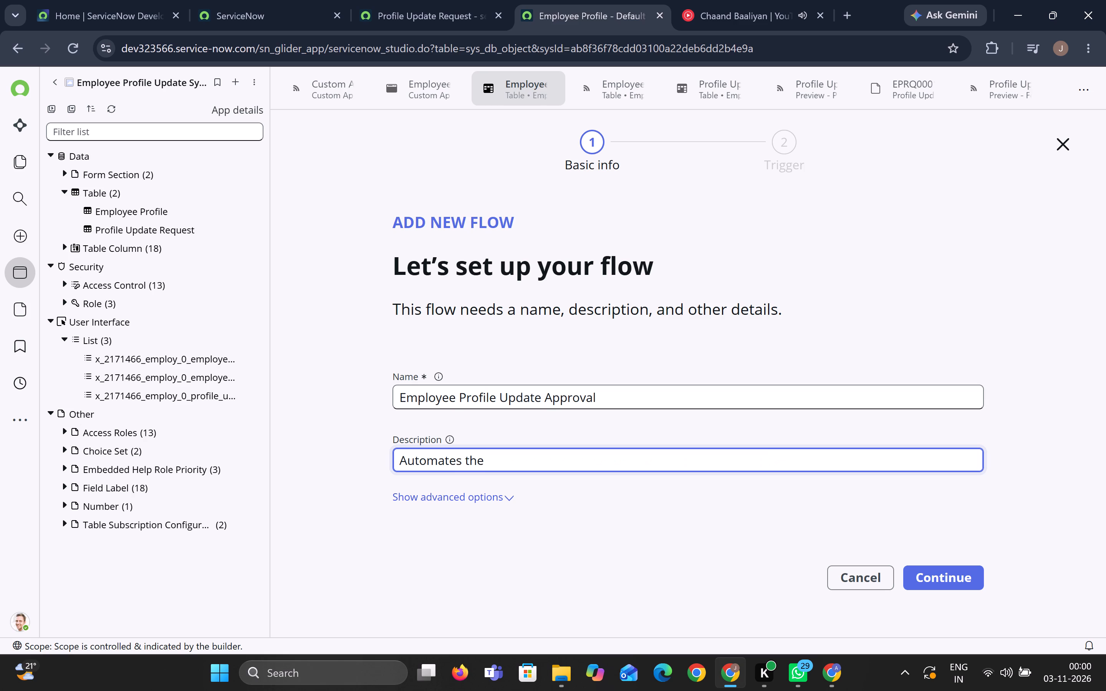
{"action": "key", "text": "space"}
{"action": "type", "text": "Employee P"}
{"action": "type", "text": "ro"}
{"action": "type", "text": "file"}
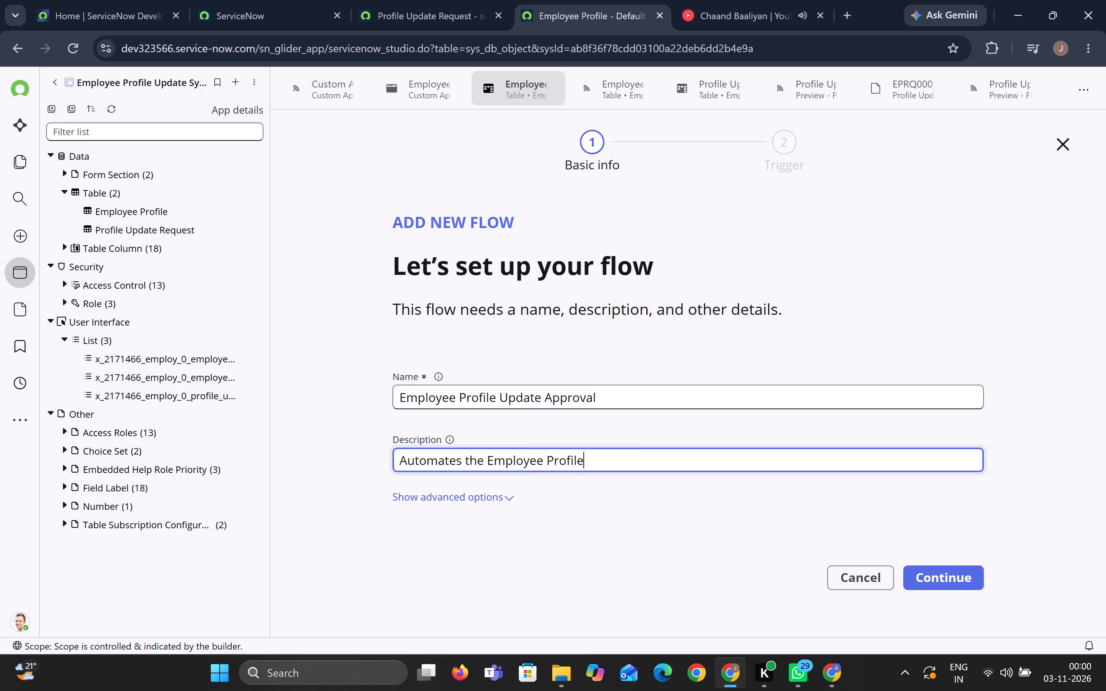
{"action": "key", "text": "space"}
{"action": "type", "text": "Update"}
{"action": "key", "text": "space"}
{"action": "type", "text": "Request P"}
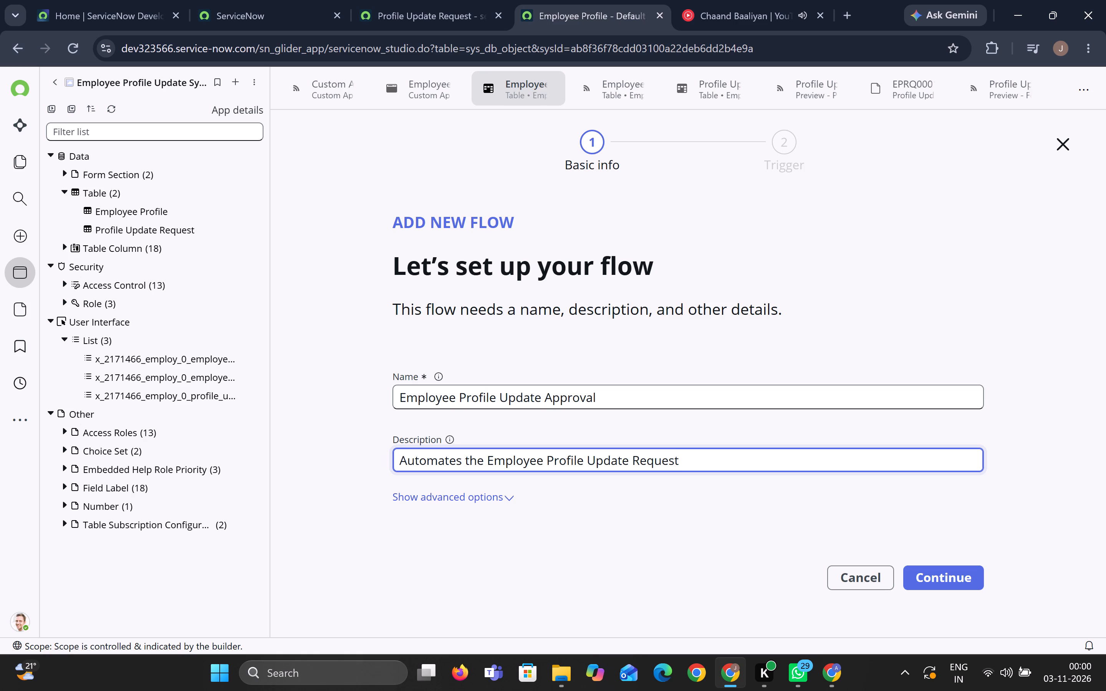
{"action": "type", "text": "rocess"}
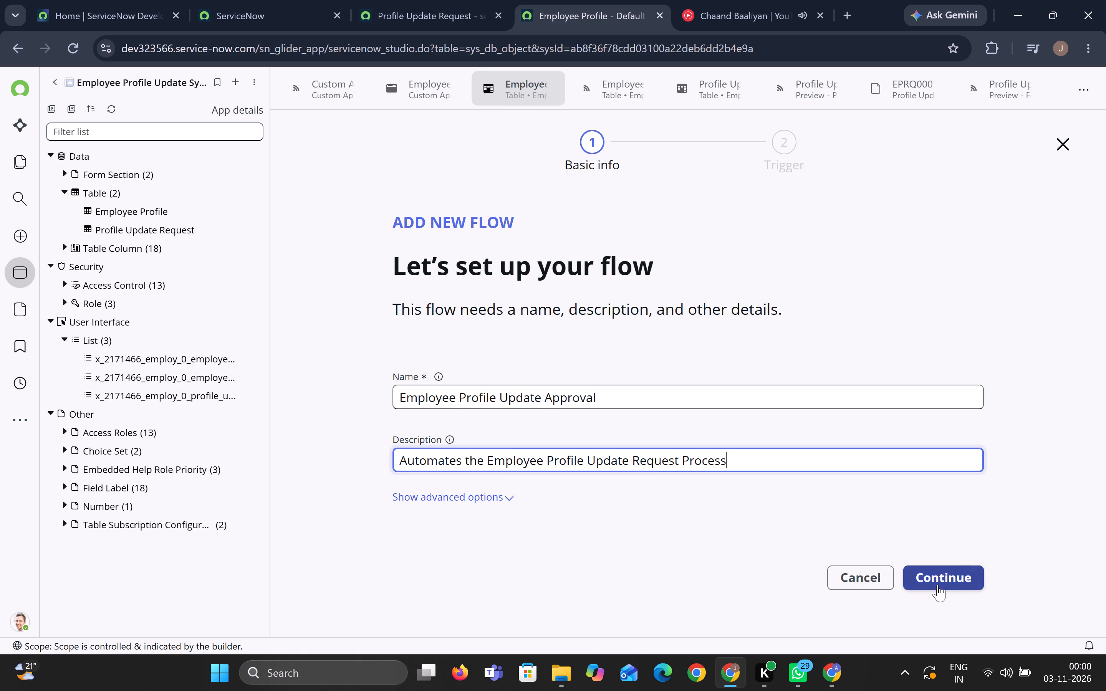
{"action": "left_click", "coordinate": [937, 585]}
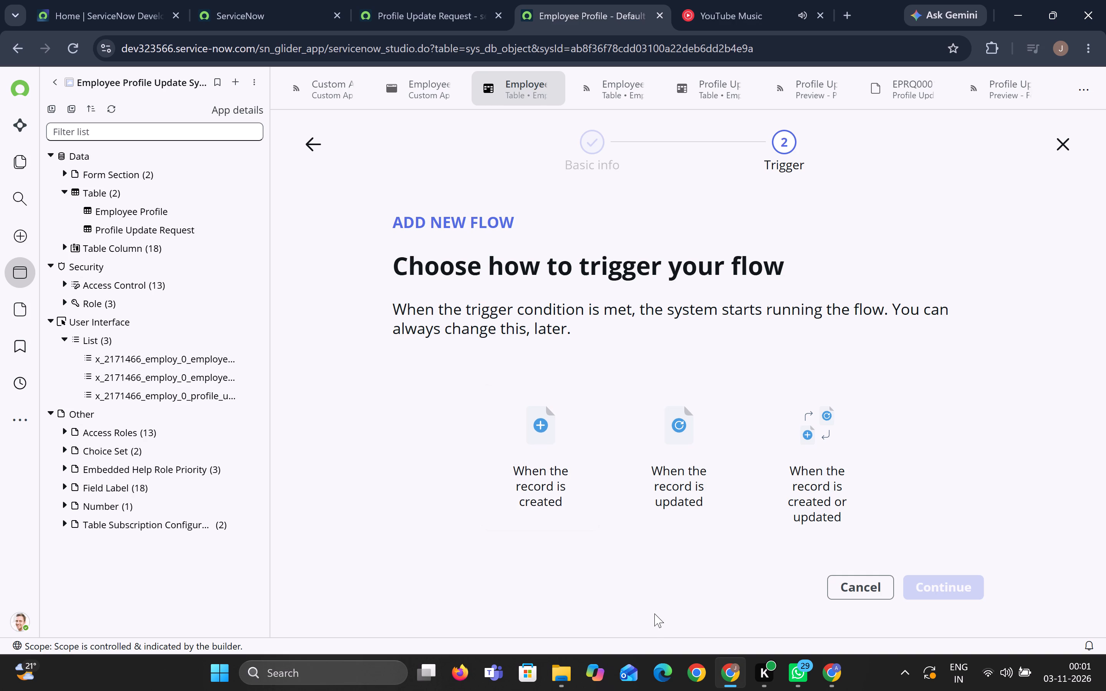
Set the flow to trigger when the record is created and add it to the app.
{"action": "left_click", "coordinate": [547, 468]}
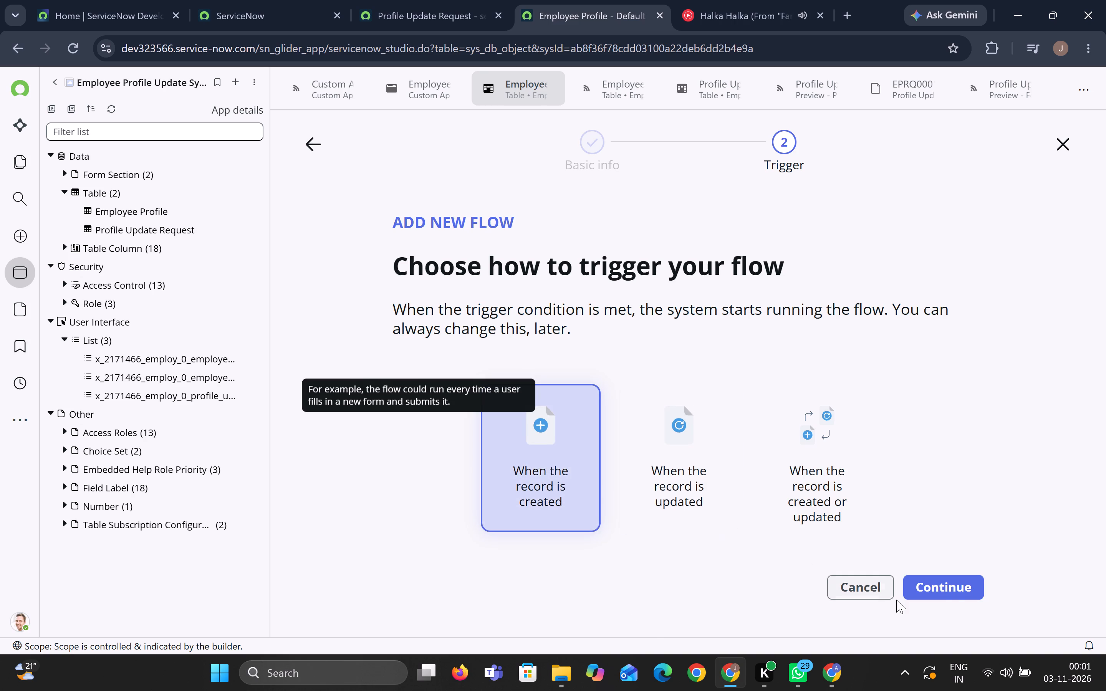
{"action": "left_click", "coordinate": [950, 585]}
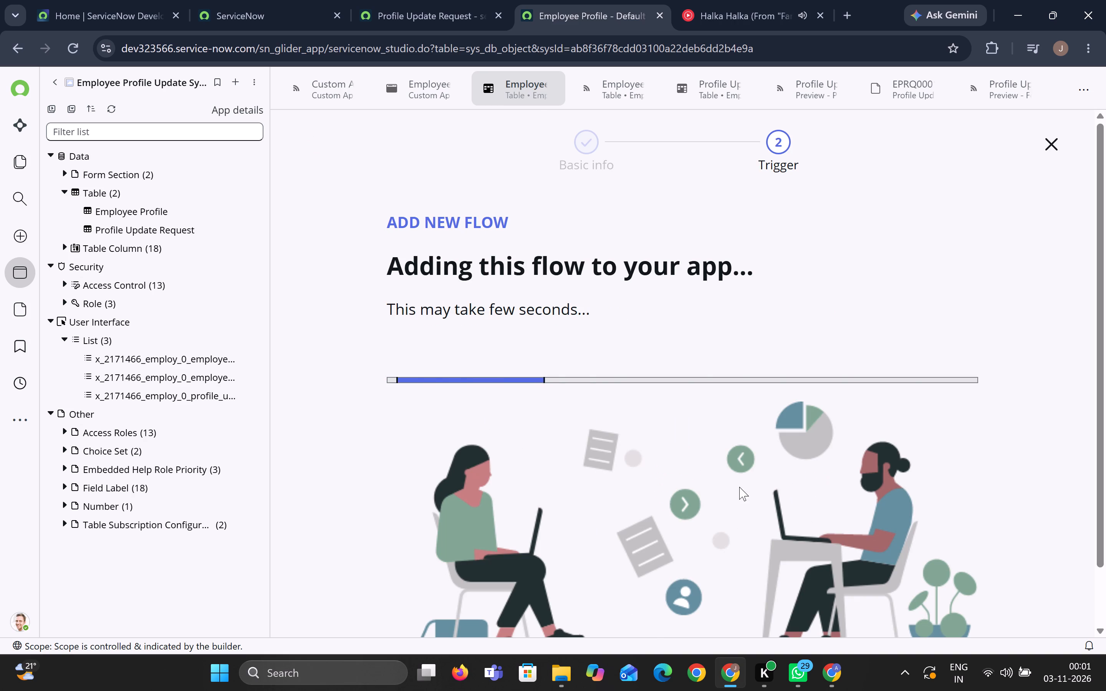
{"action": "scroll", "coordinate": [1056, 393], "scroll_direction": "down", "scroll_amount": 1}
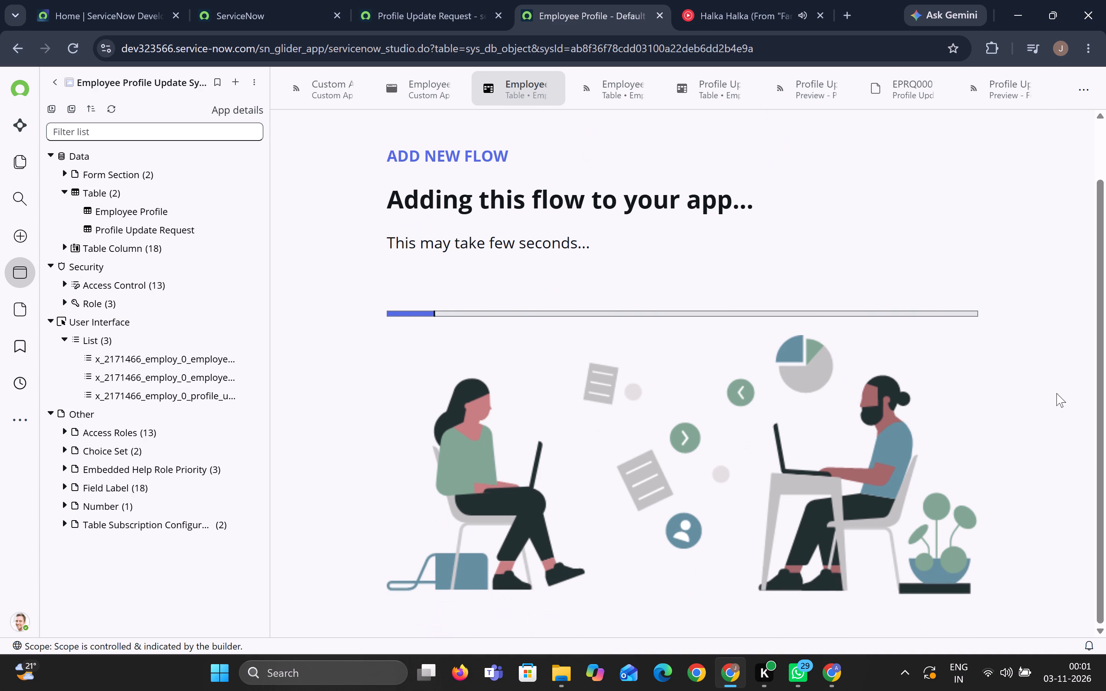